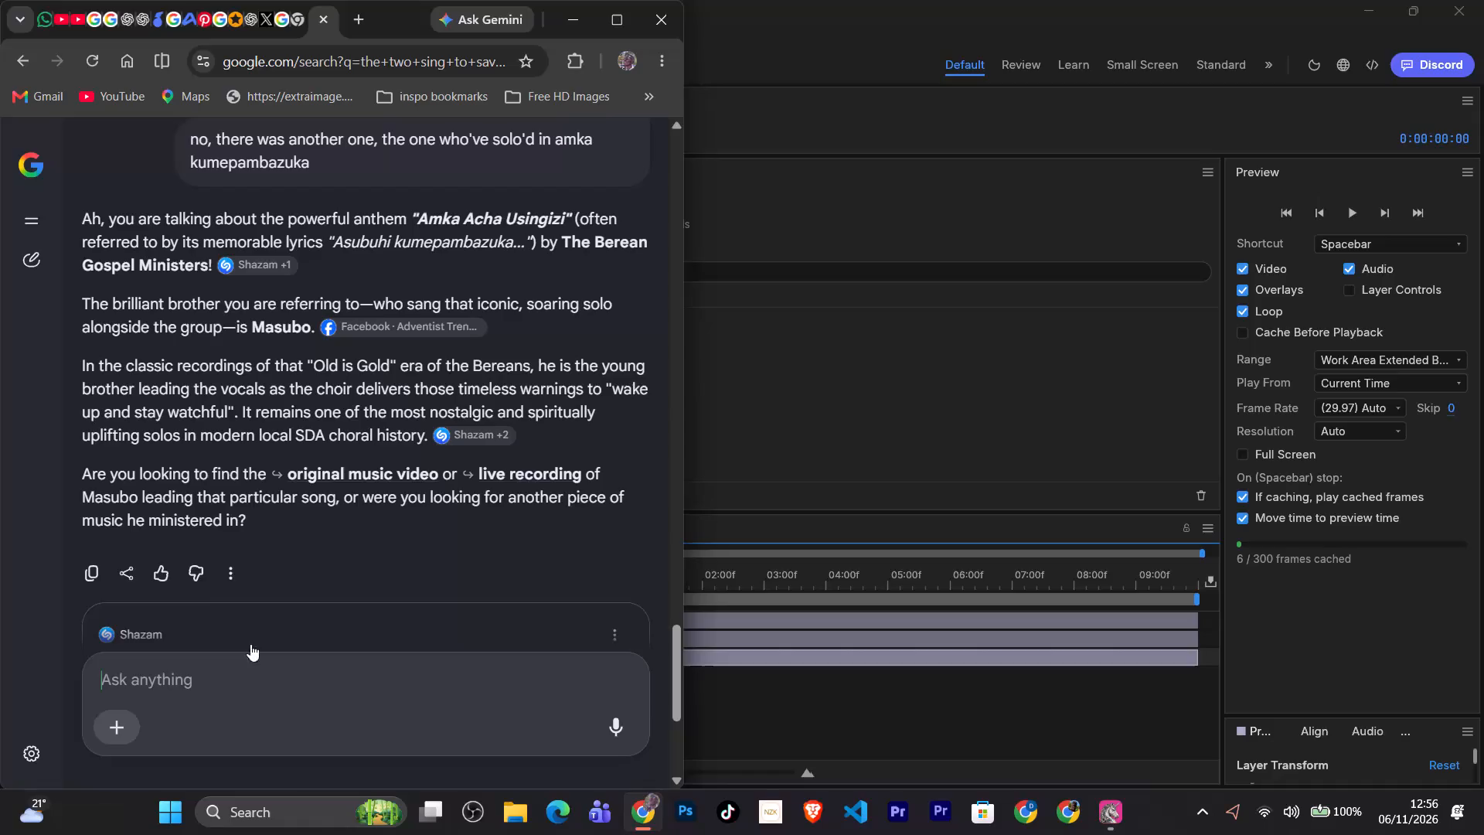
Switch to Chrome and bring up the open YouTube tutorial "Cinematic 3D Stroke Logo Intro in After Effects".
click(803, 401)
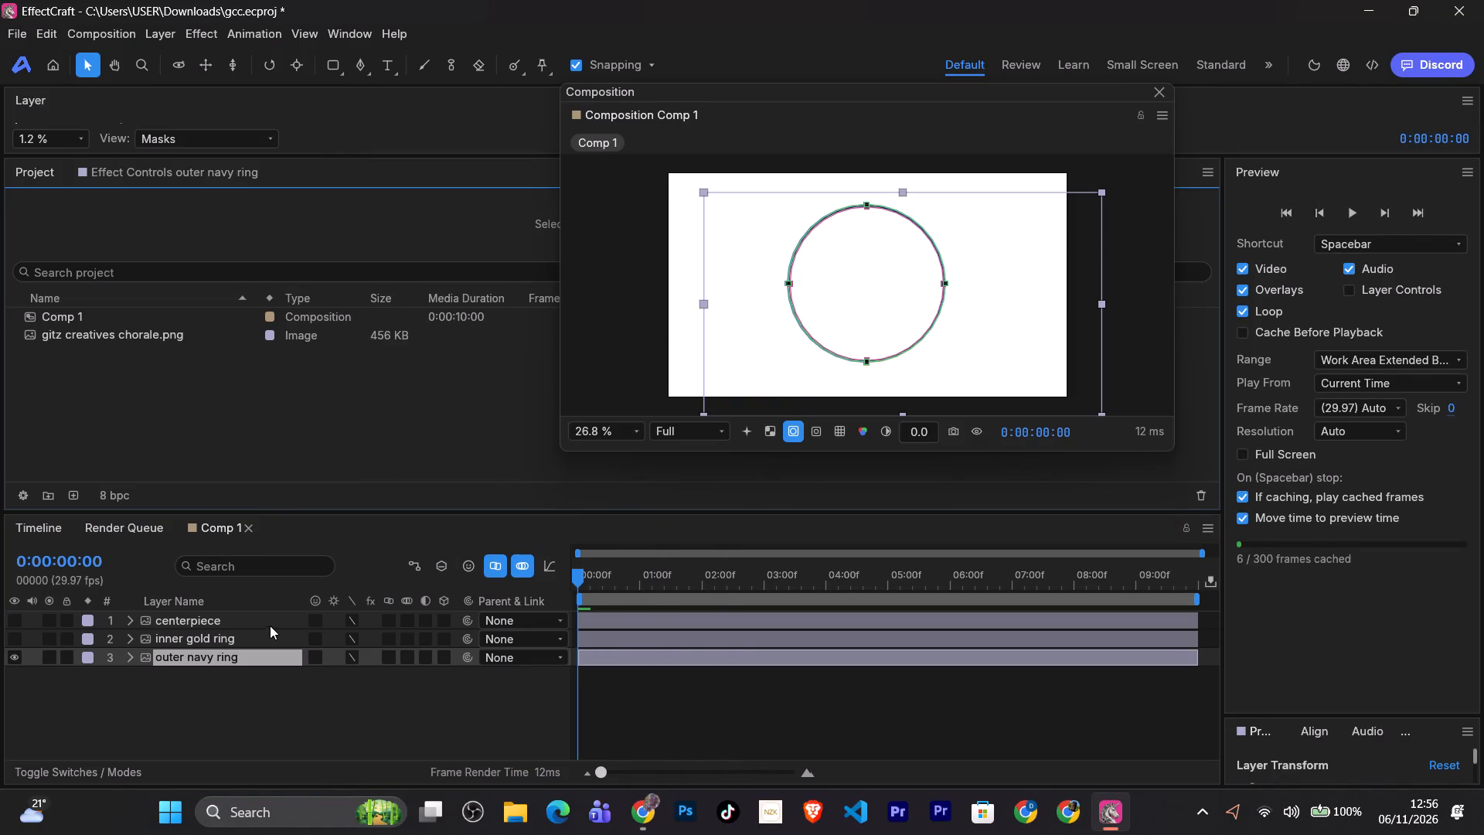
click(677, 810)
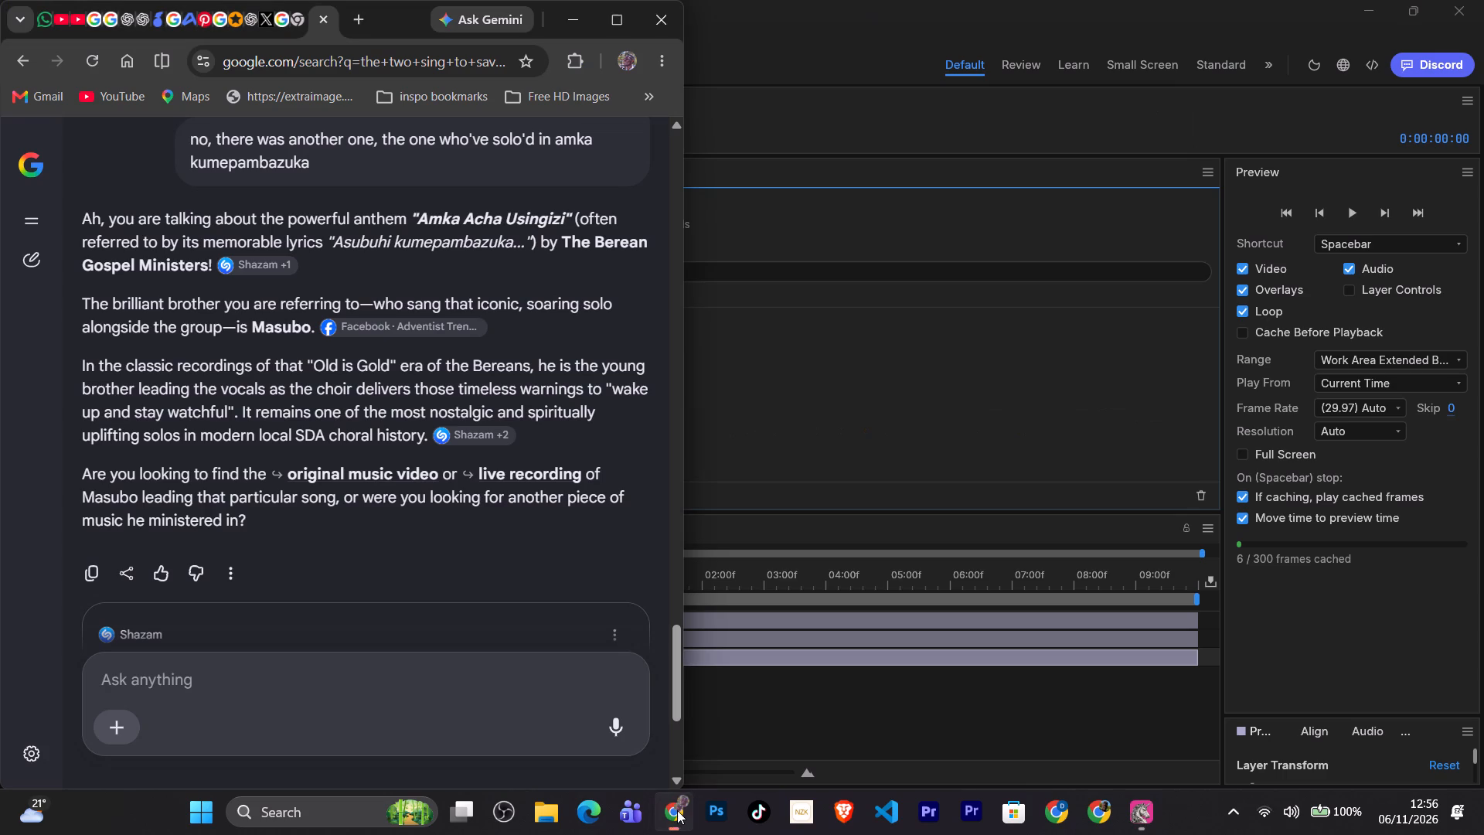
click(80, 24)
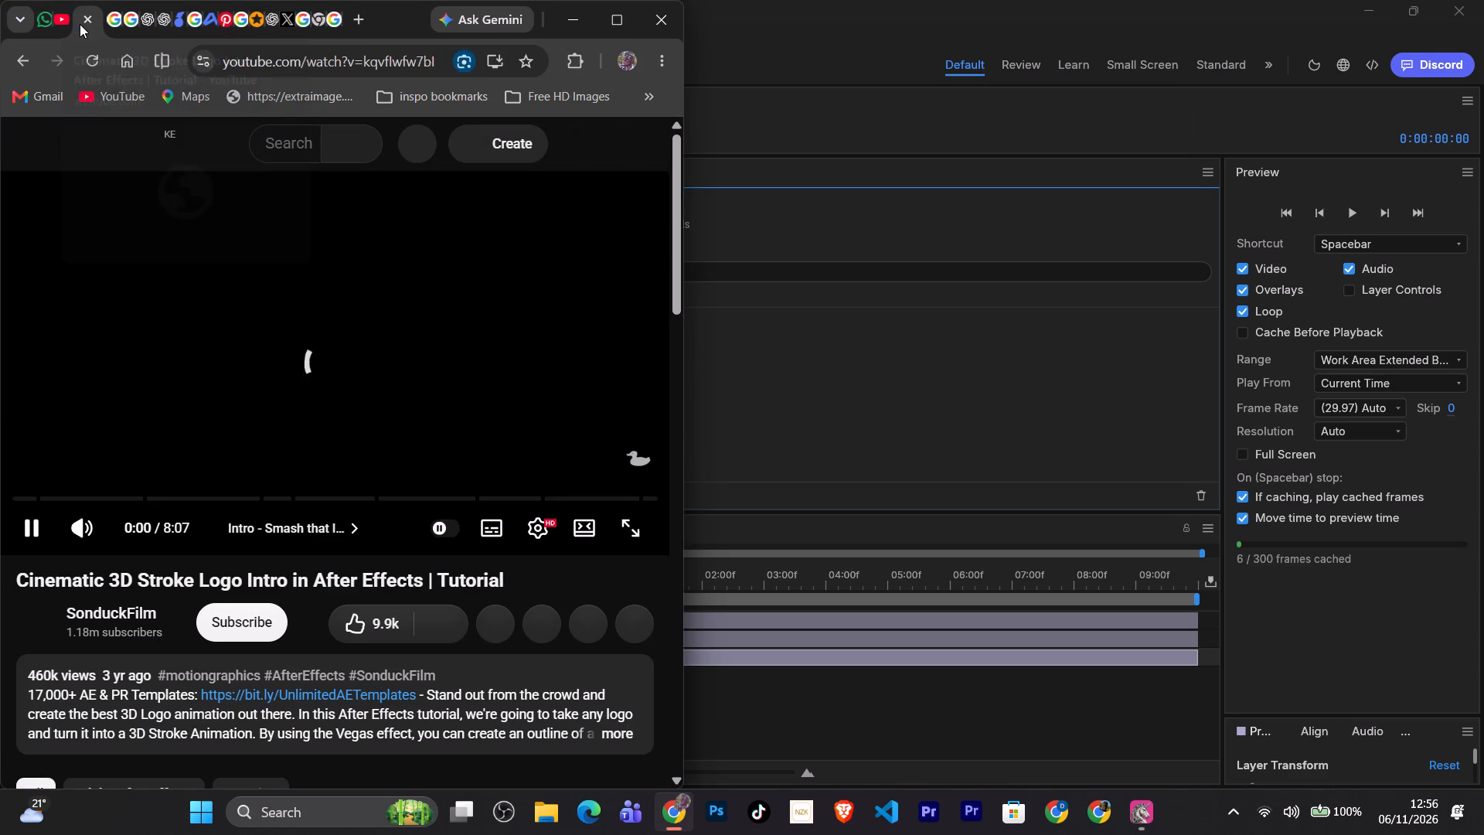
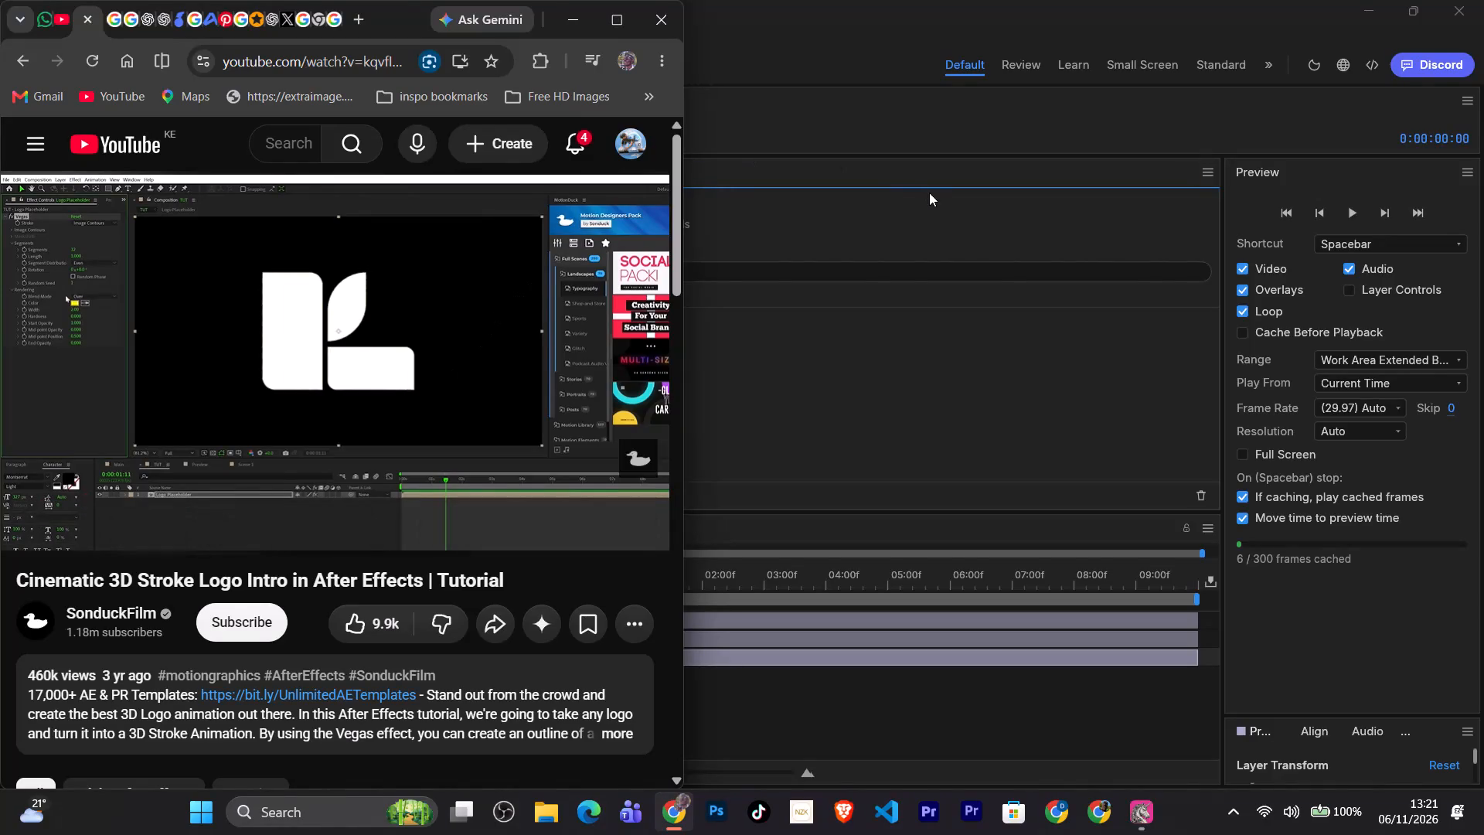
Minimize the main EffectCraft window and the Chrome window to clear the desktop.
click(1412, 6)
click(1412, 6)
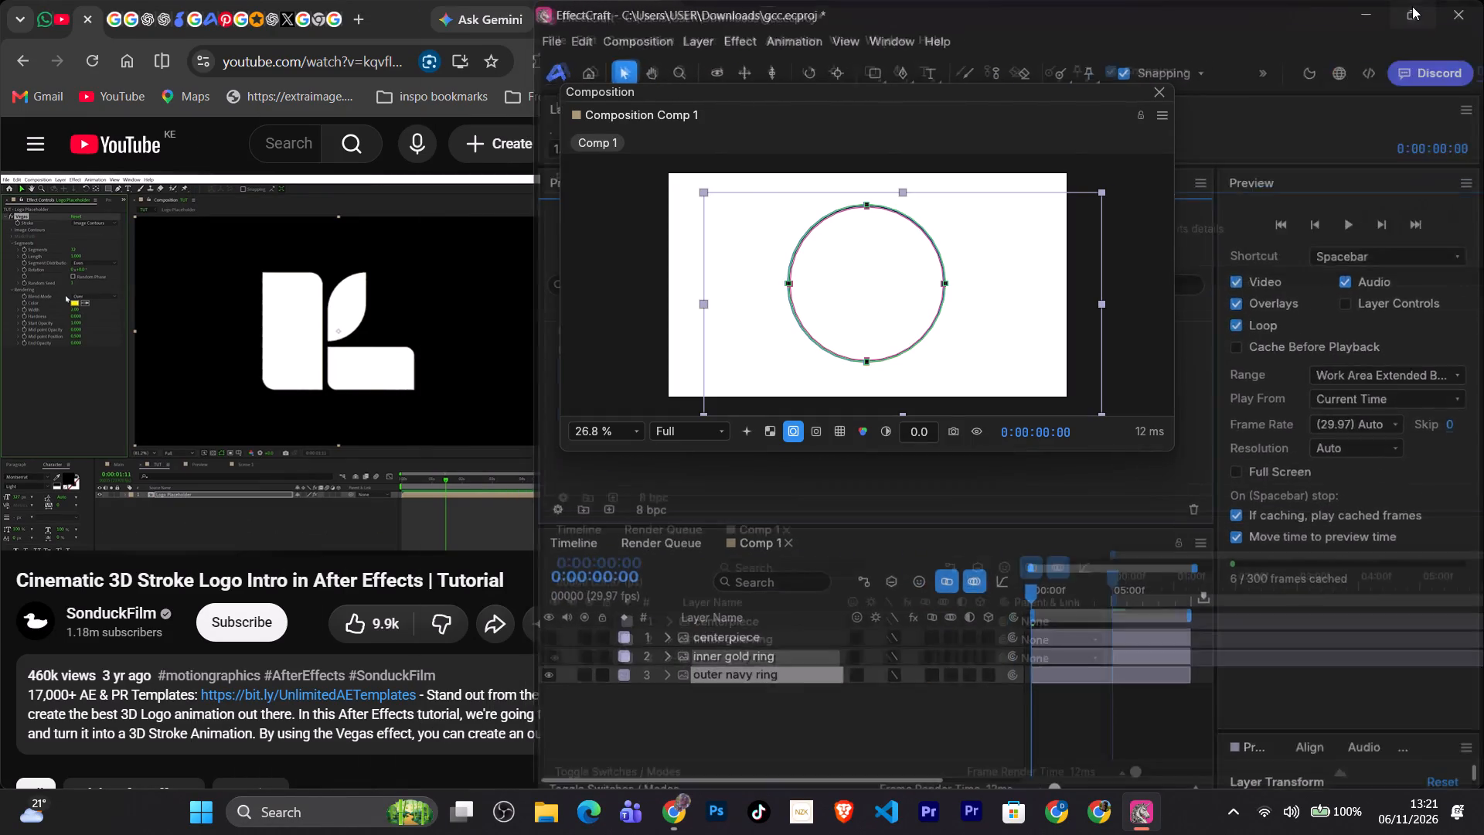
click(1412, 6)
click(1412, 6)
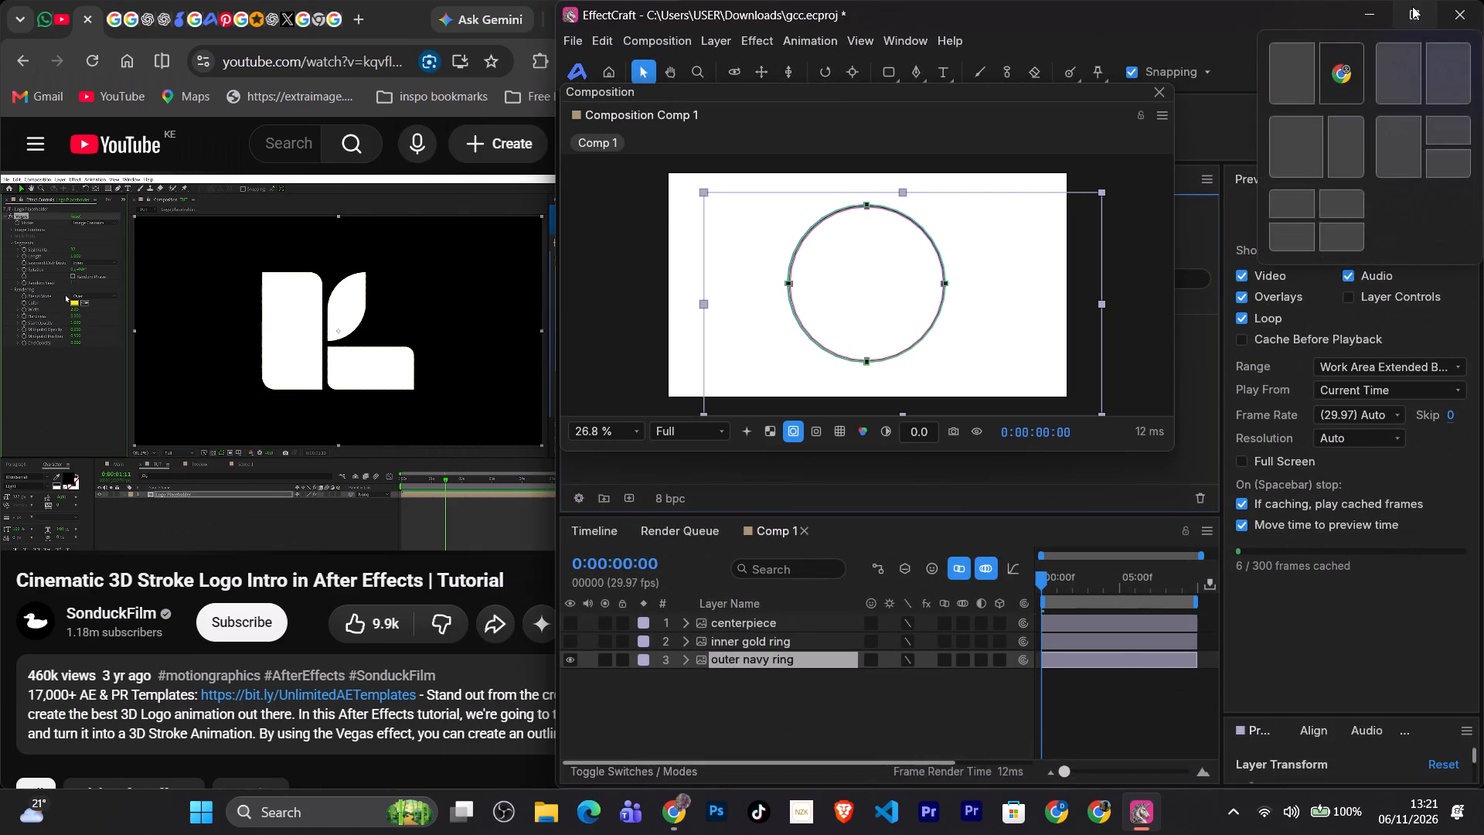
click(1361, 18)
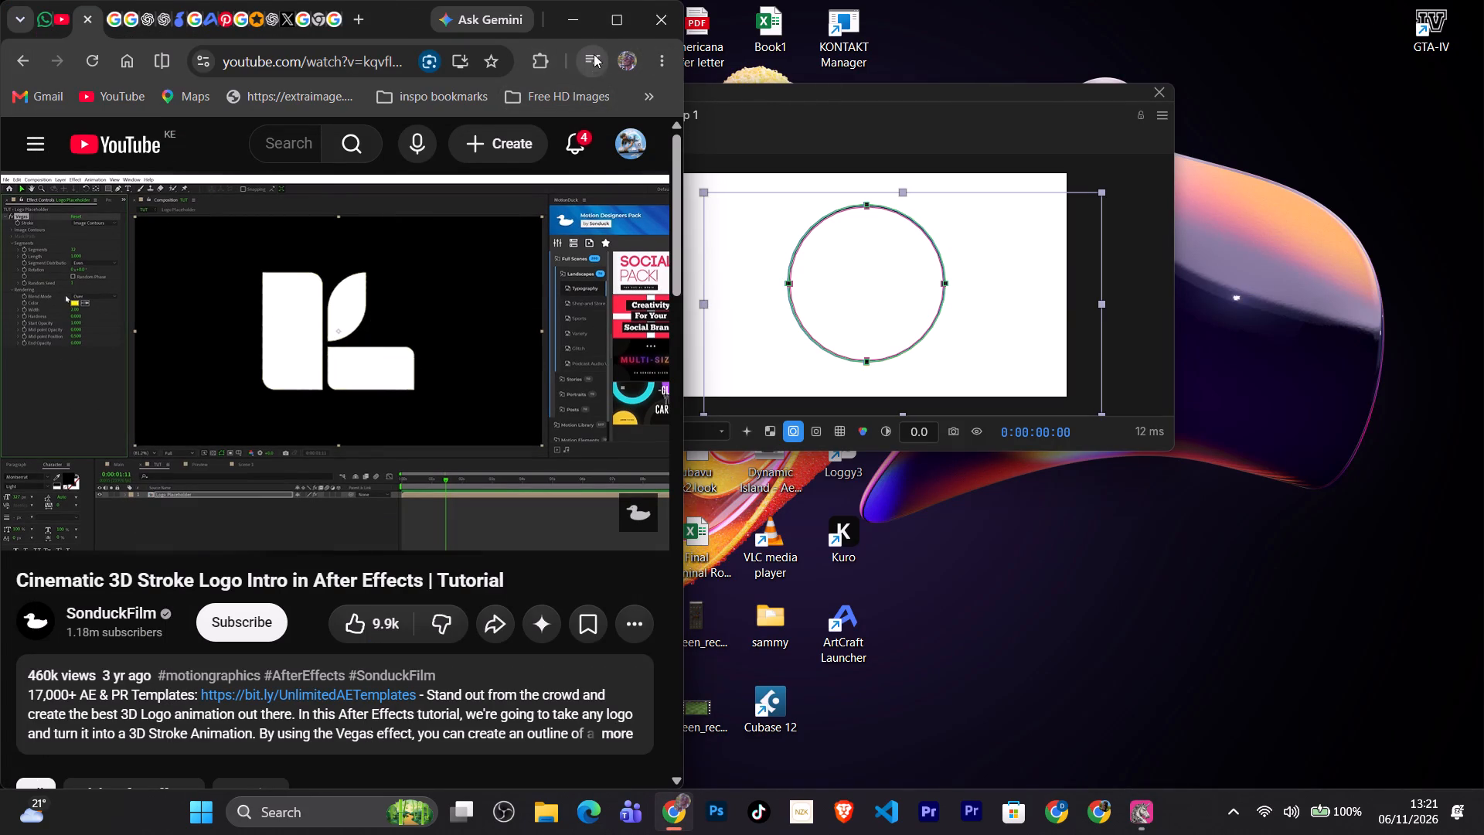
click(576, 15)
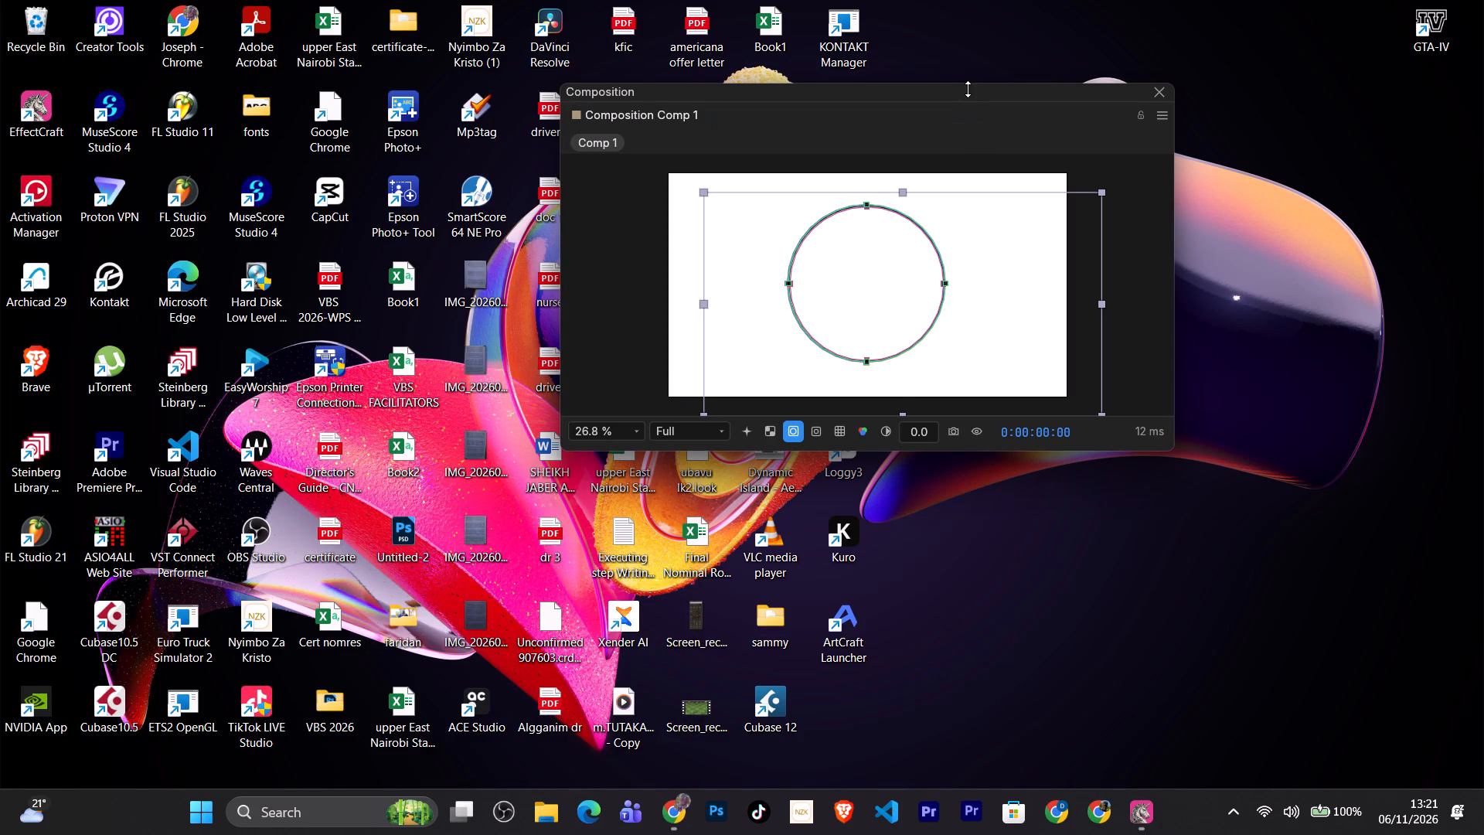
Shrink the height of the floating Composition window slightly by lowering its upper edge.
drag(968, 89, 1064, 117)
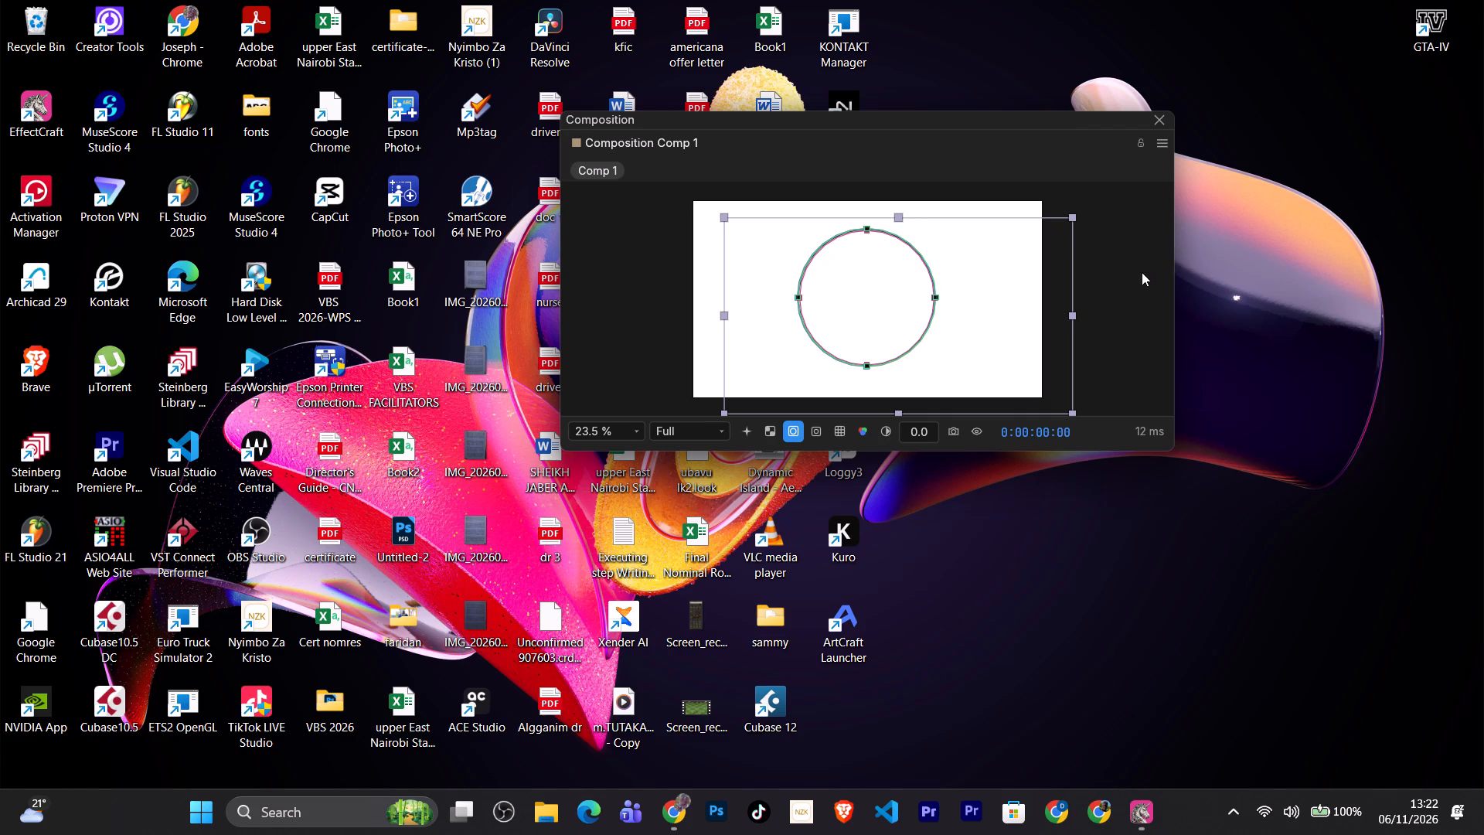
click(557, 301)
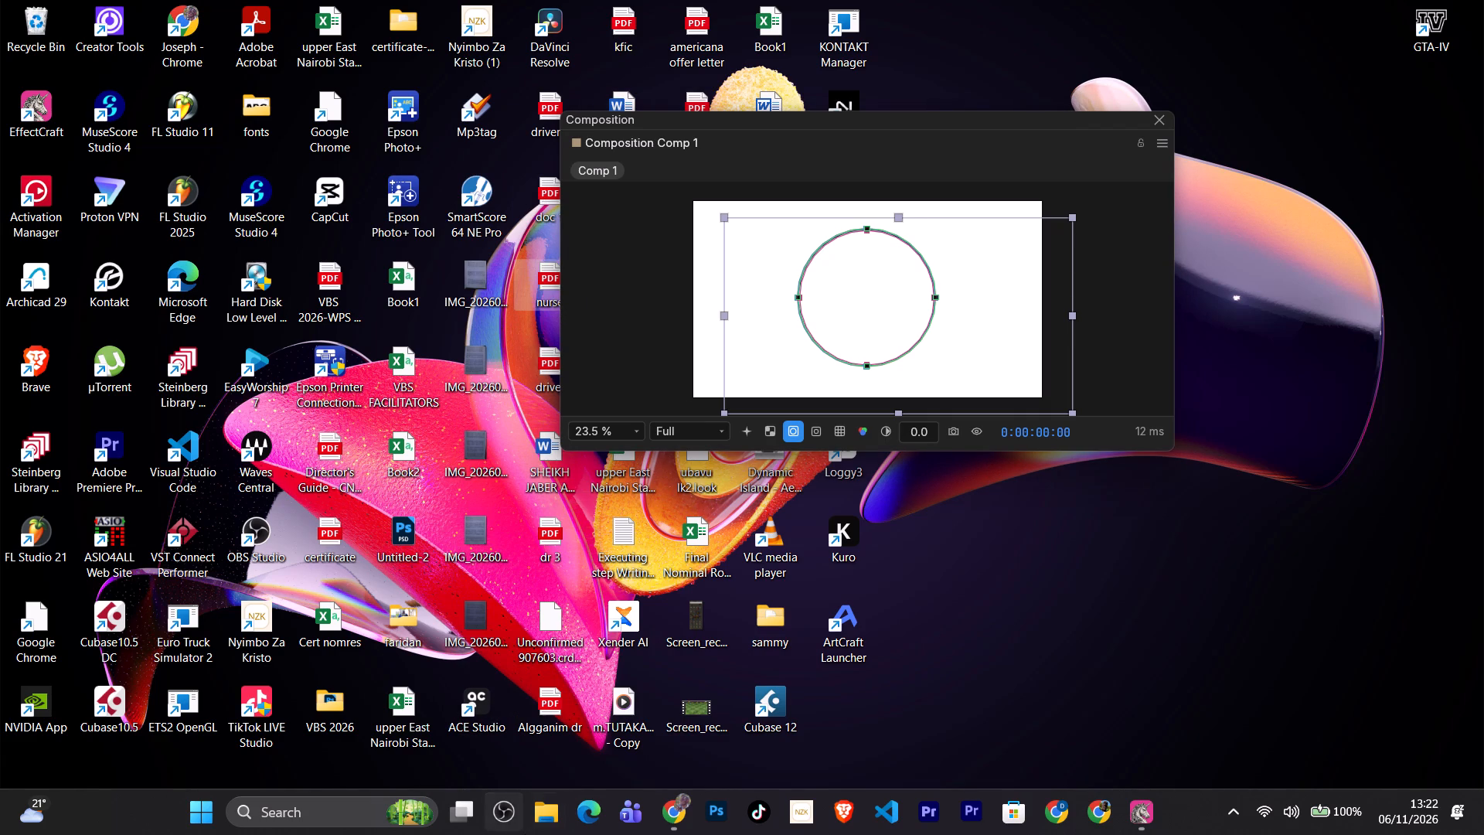
Switch to File Explorer and open the Downloads folder.
click(545, 809)
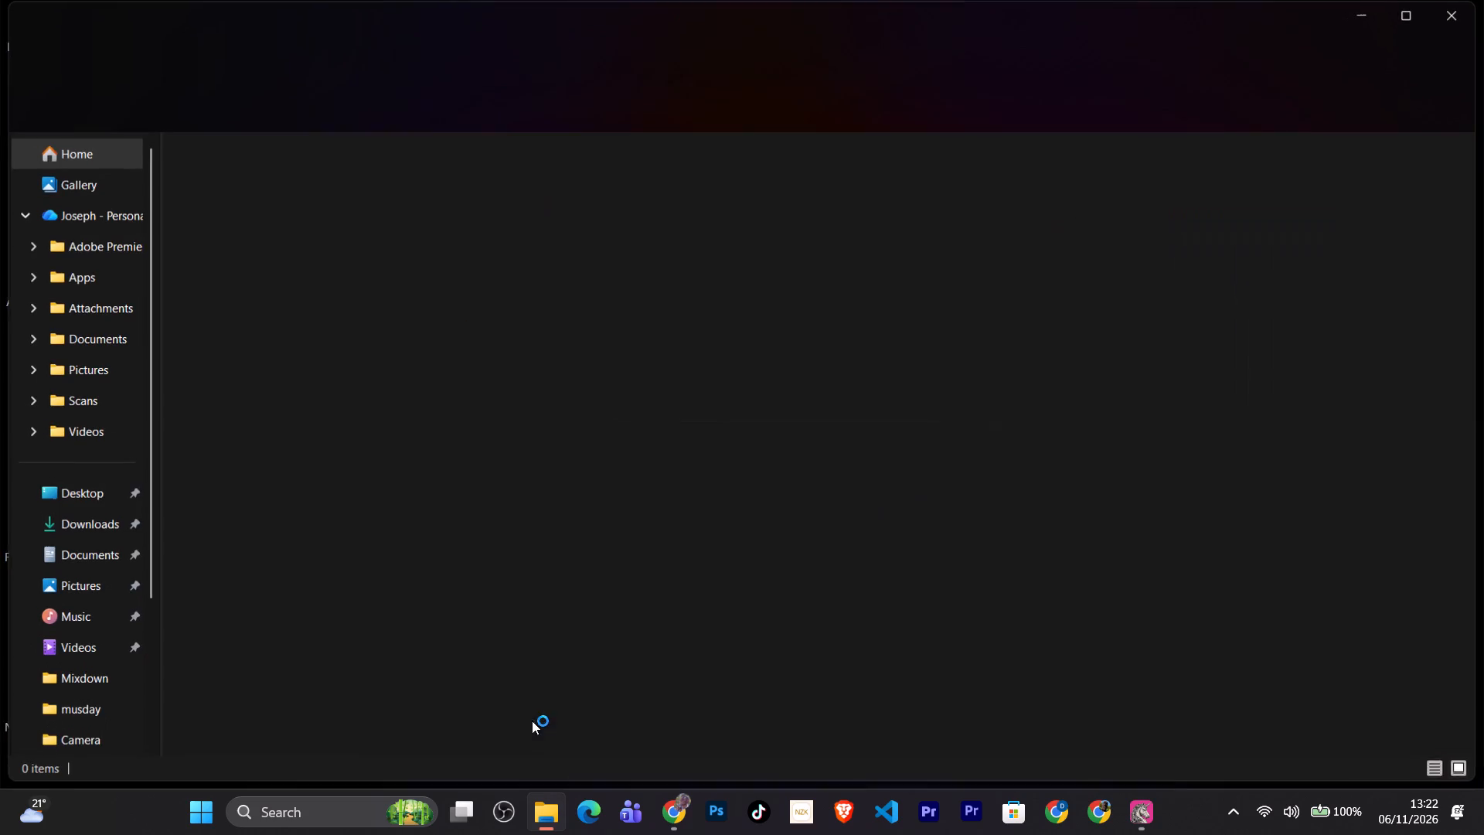
drag(411, 441, 385, 301)
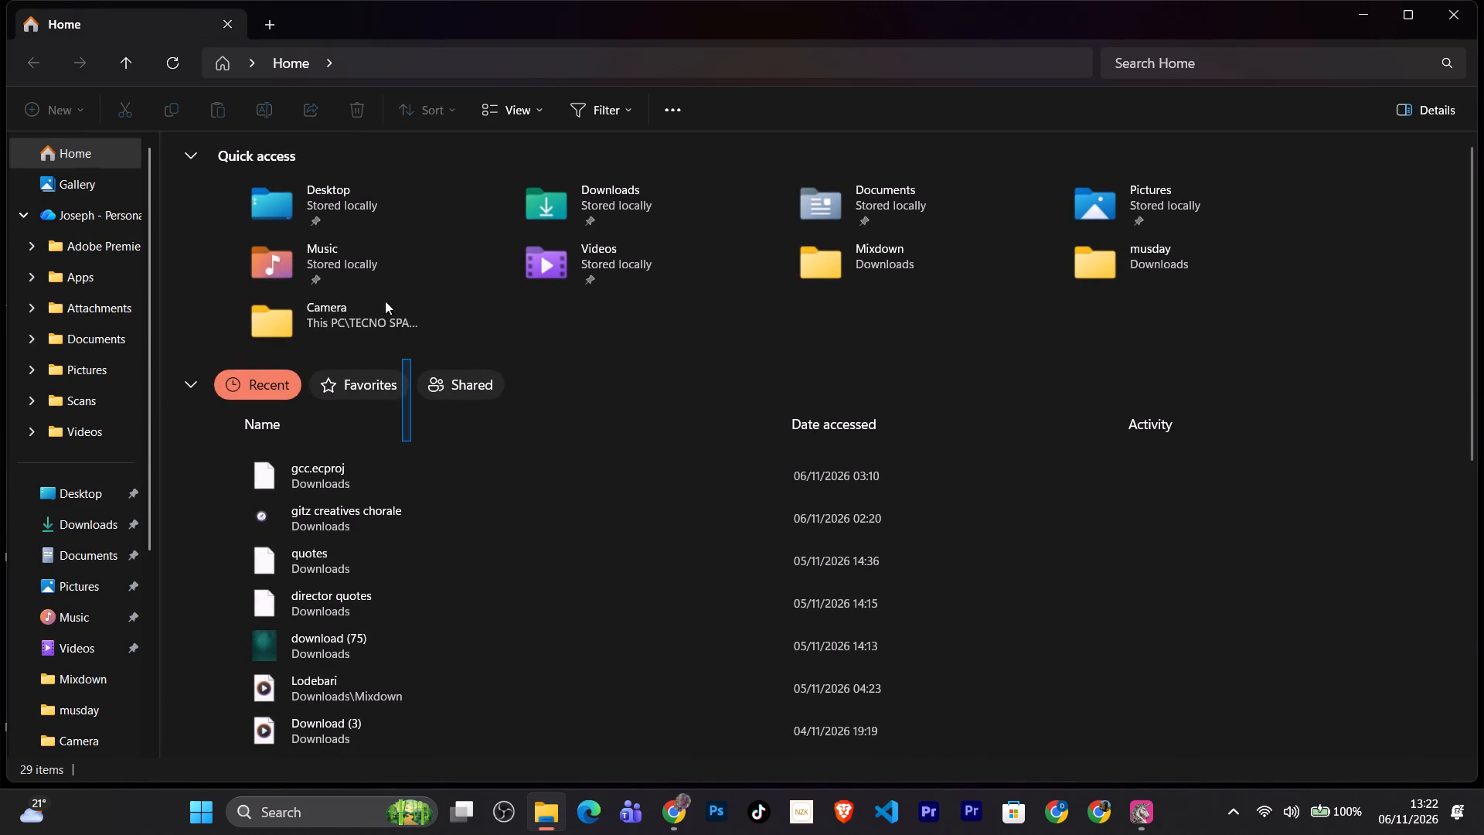
drag(385, 301, 543, 484)
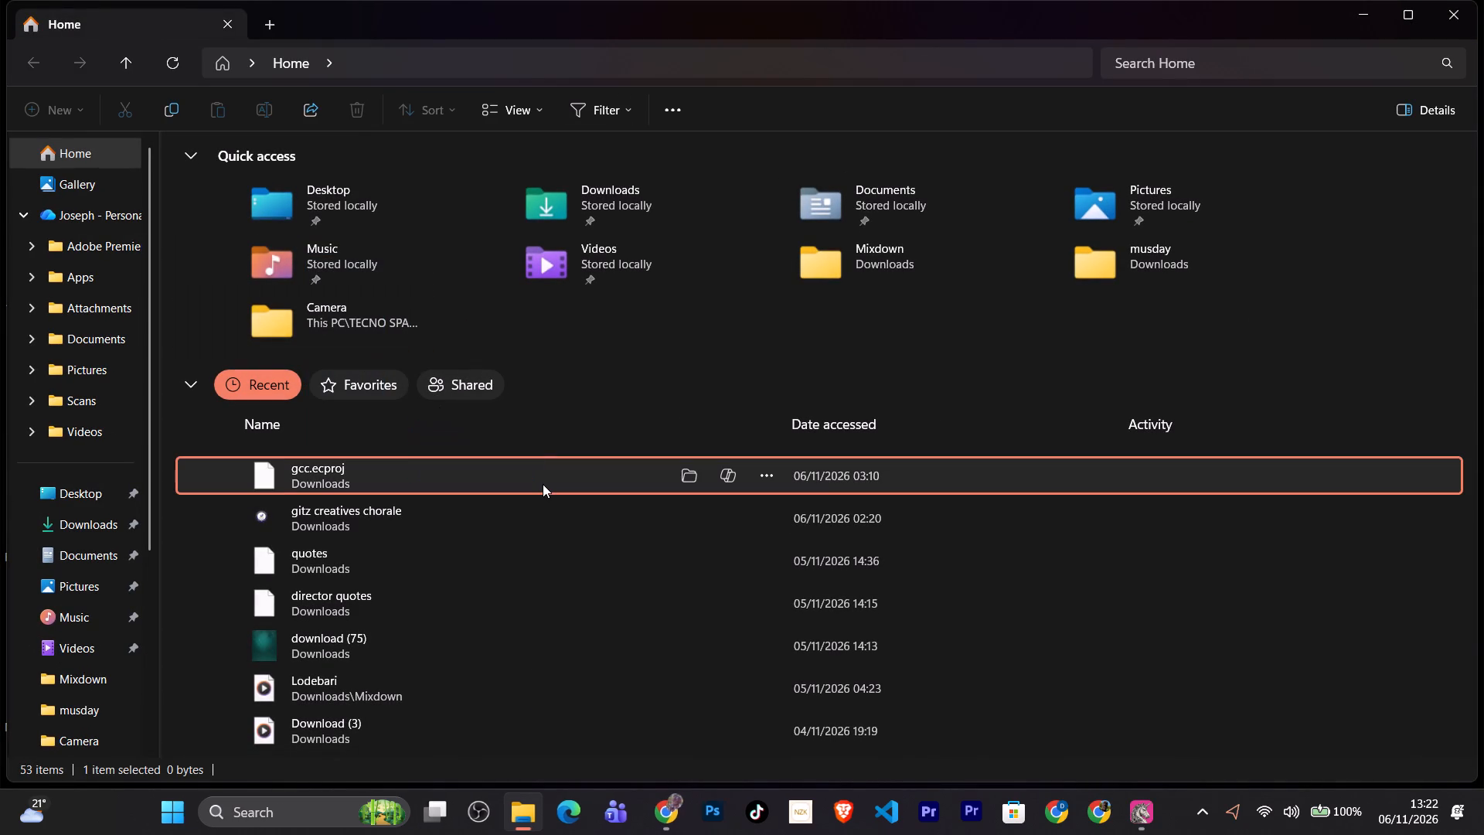
click(70, 530)
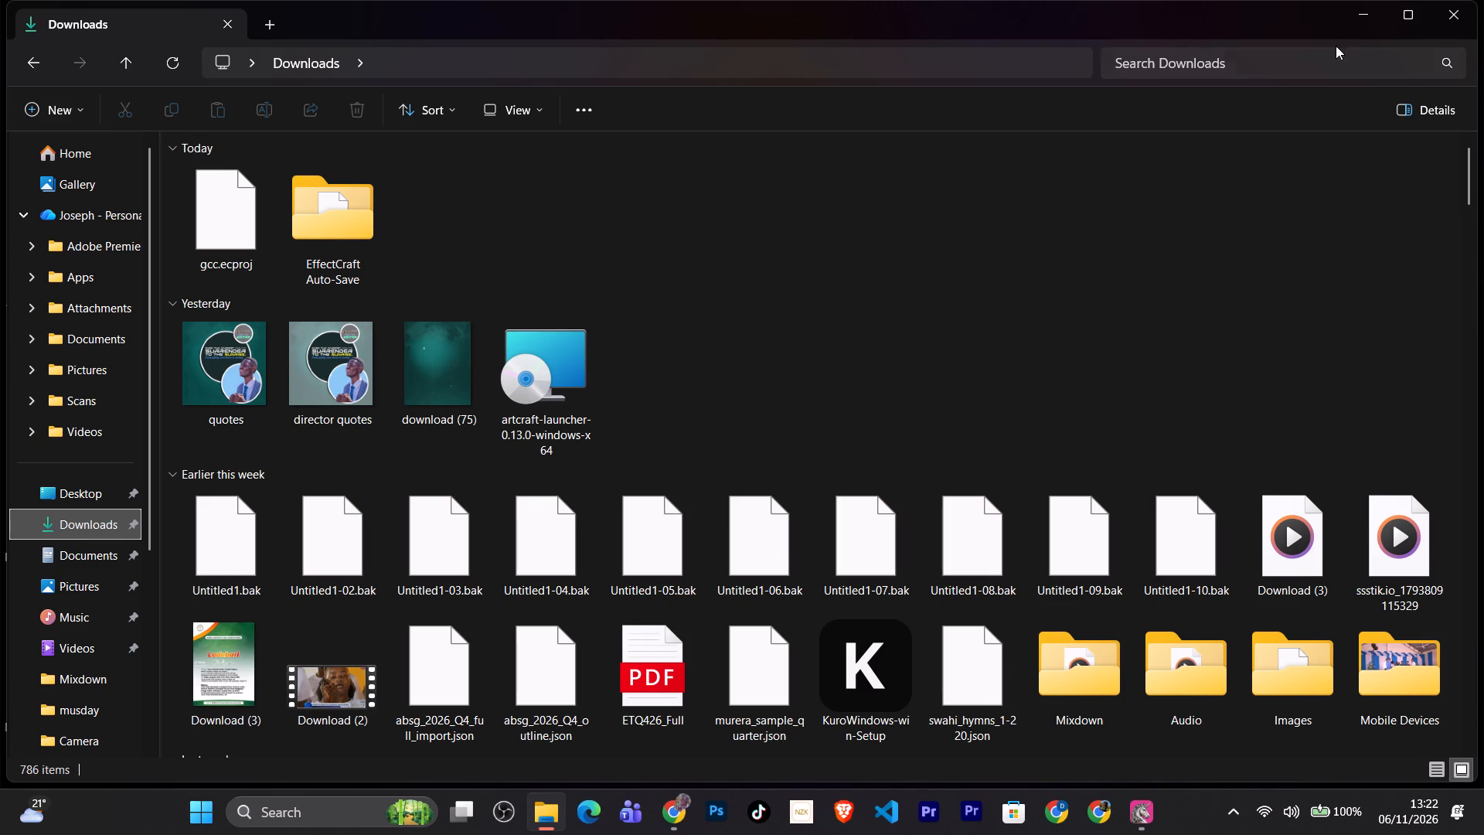
Search Downloads for "pok", look through the Audio subfolder of POKEA SIFA, and return to Downloads.
click(1340, 65)
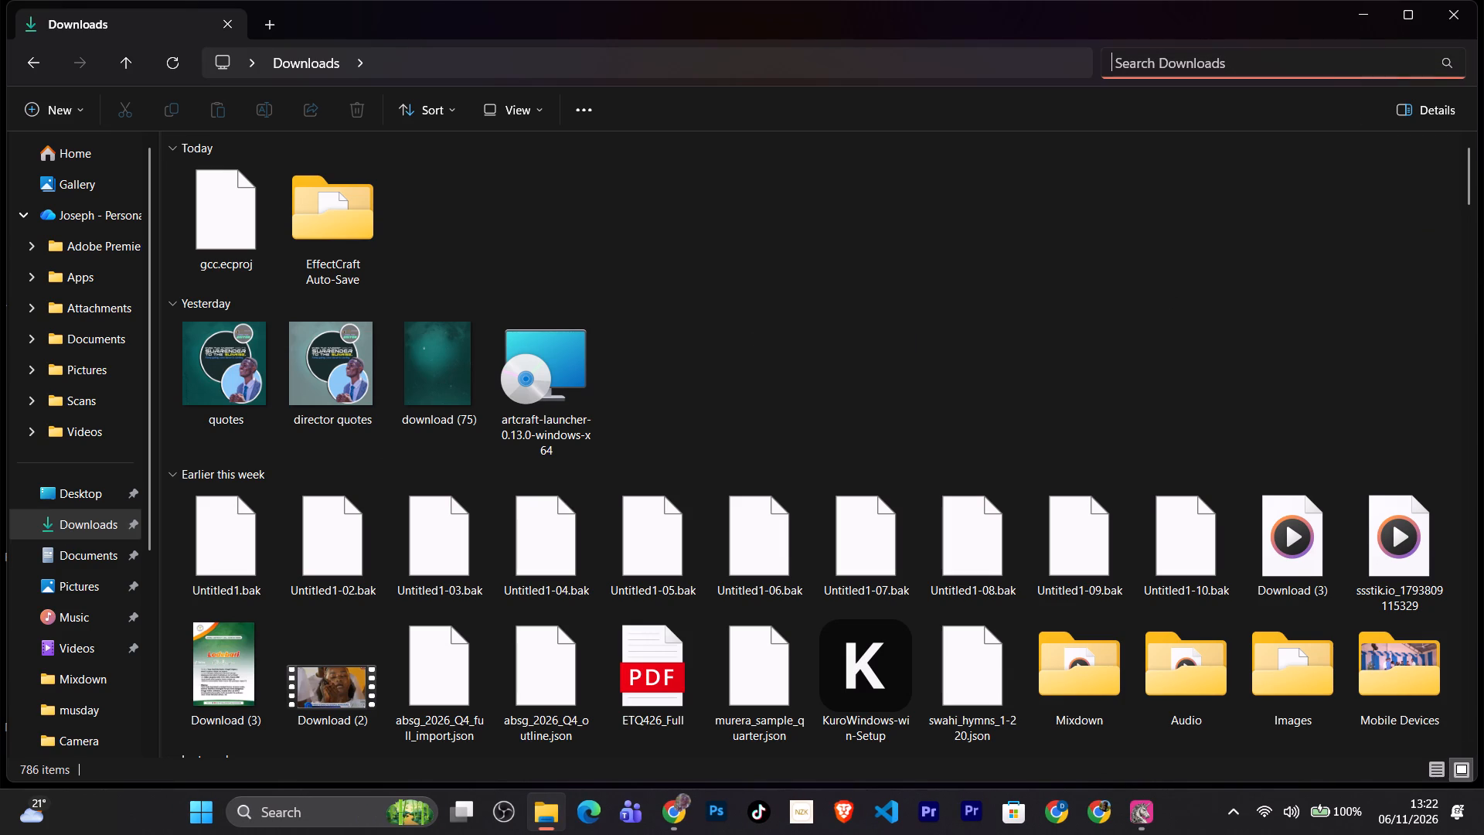
text(pok)
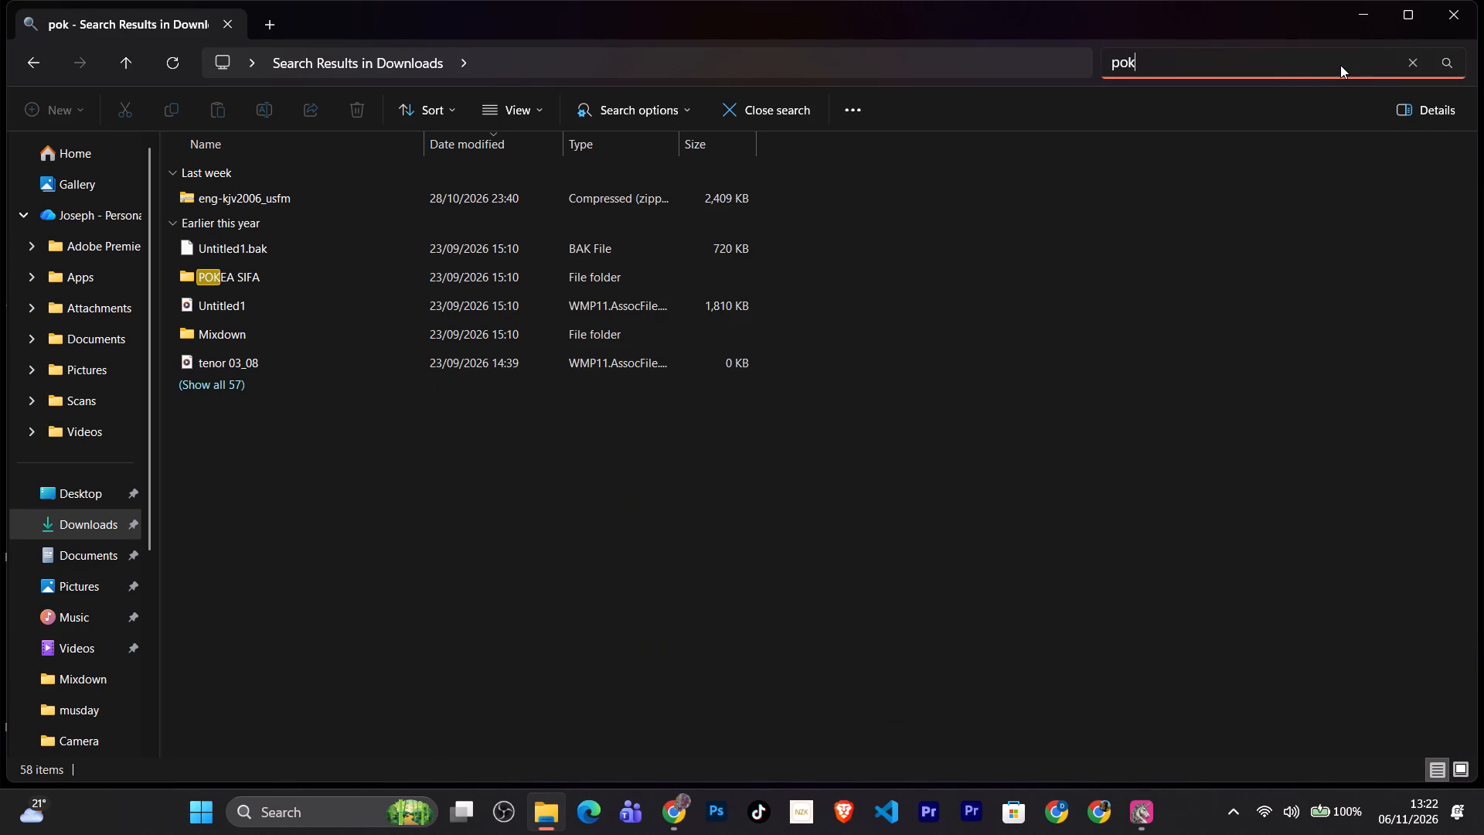
double_click(347, 274)
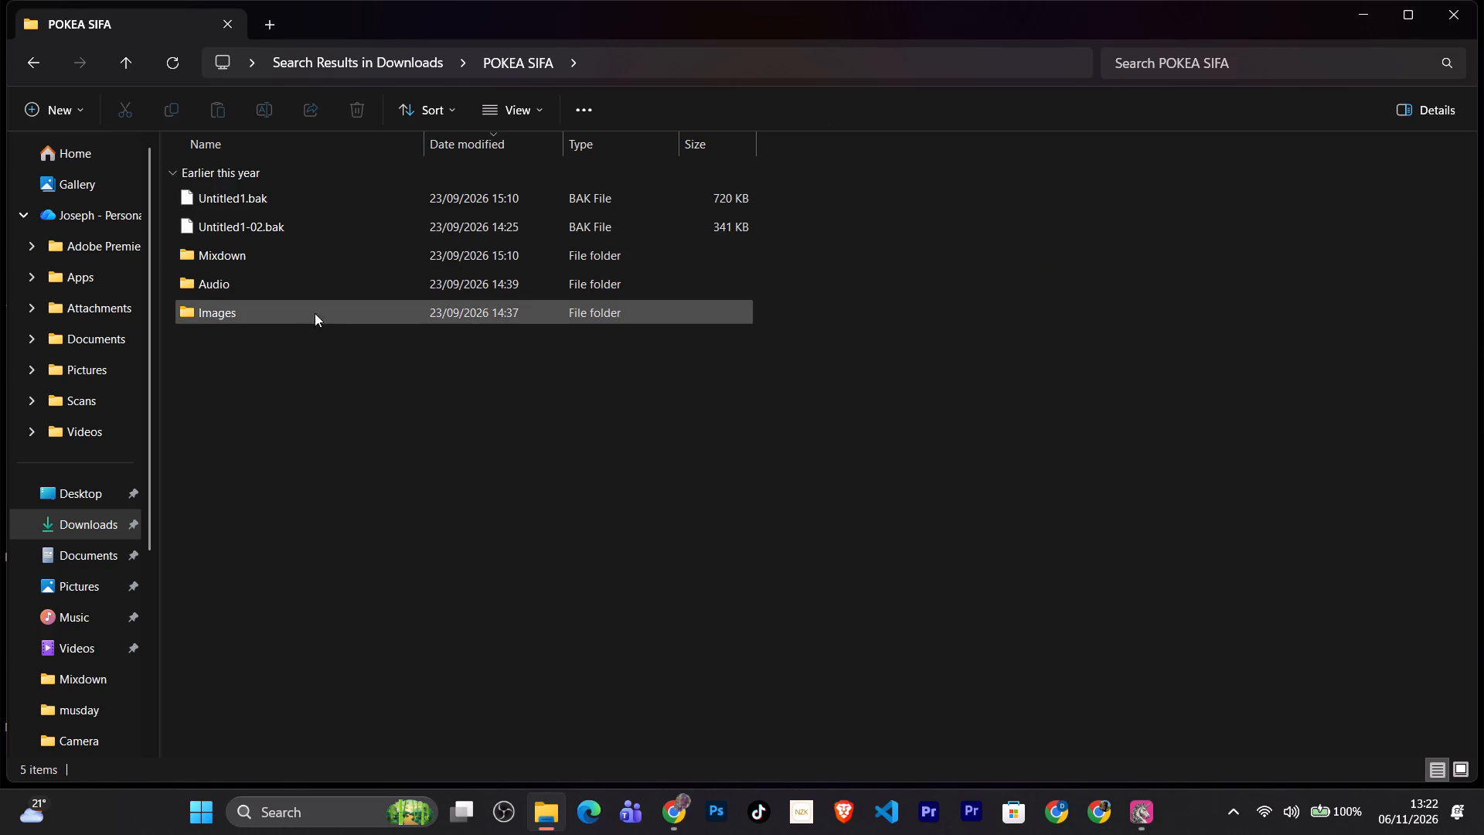
double_click(283, 281)
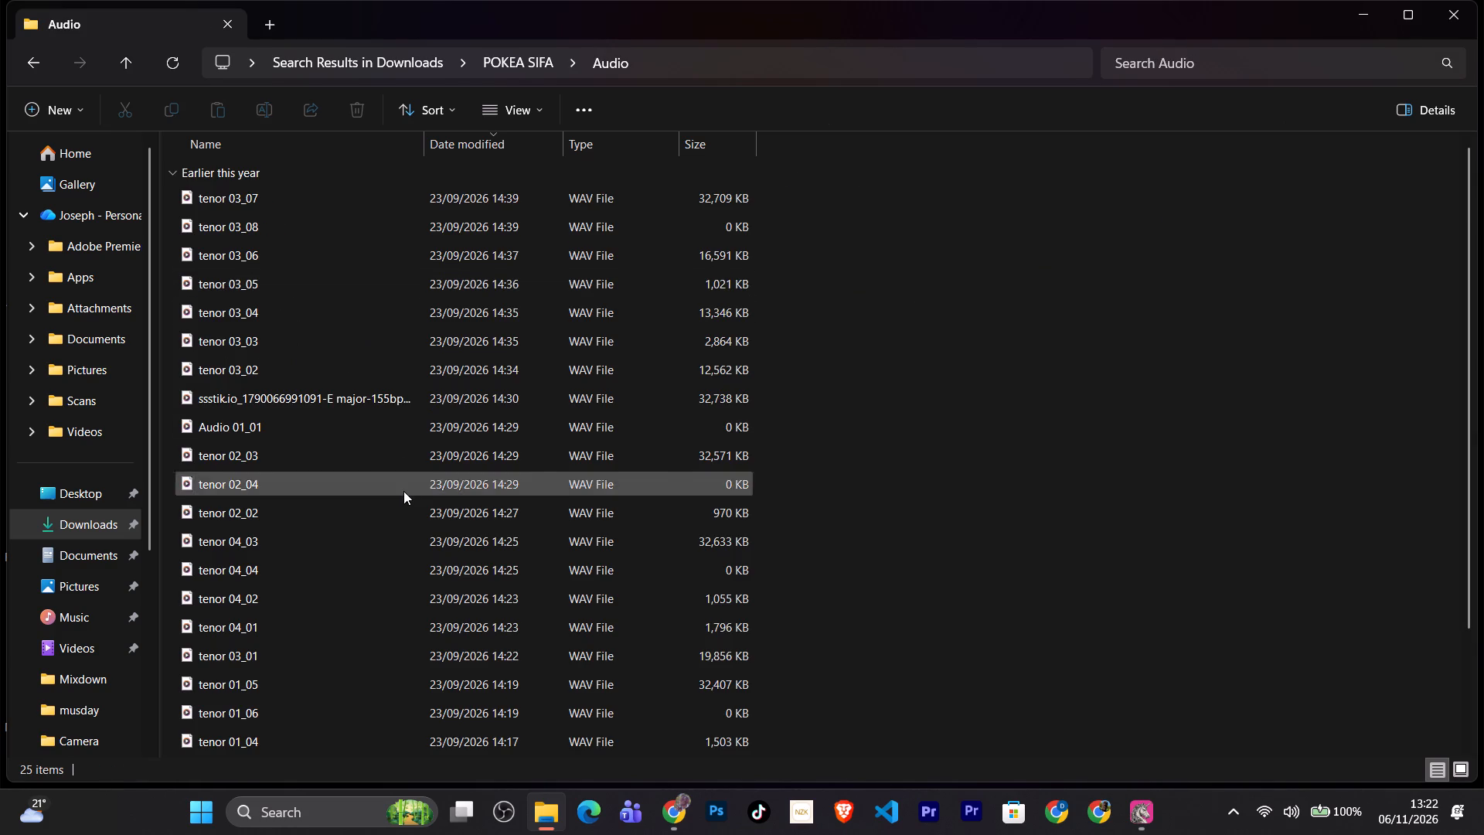
scroll(400, 497, down, 3)
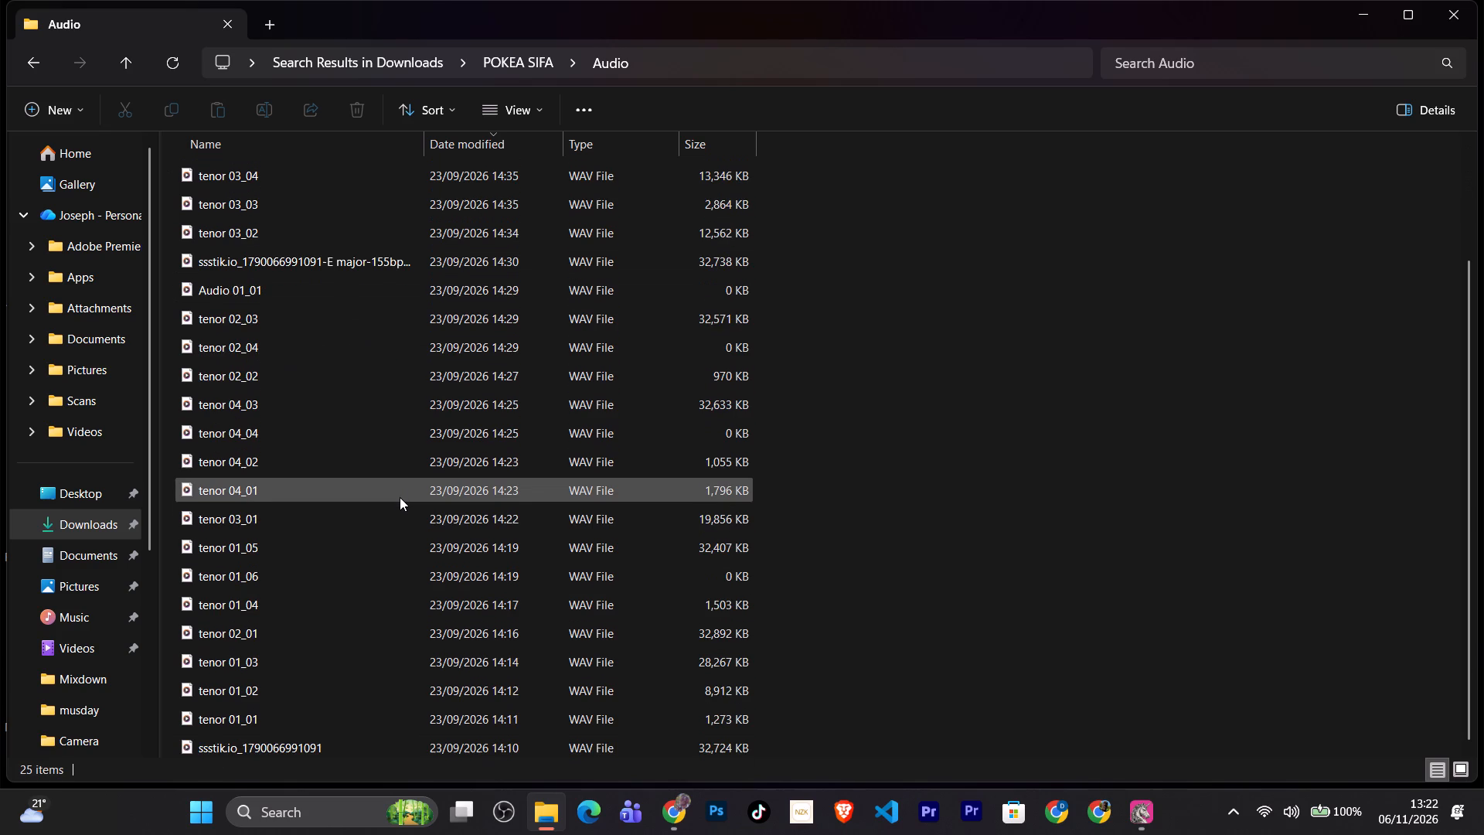
scroll(400, 497, up, 12)
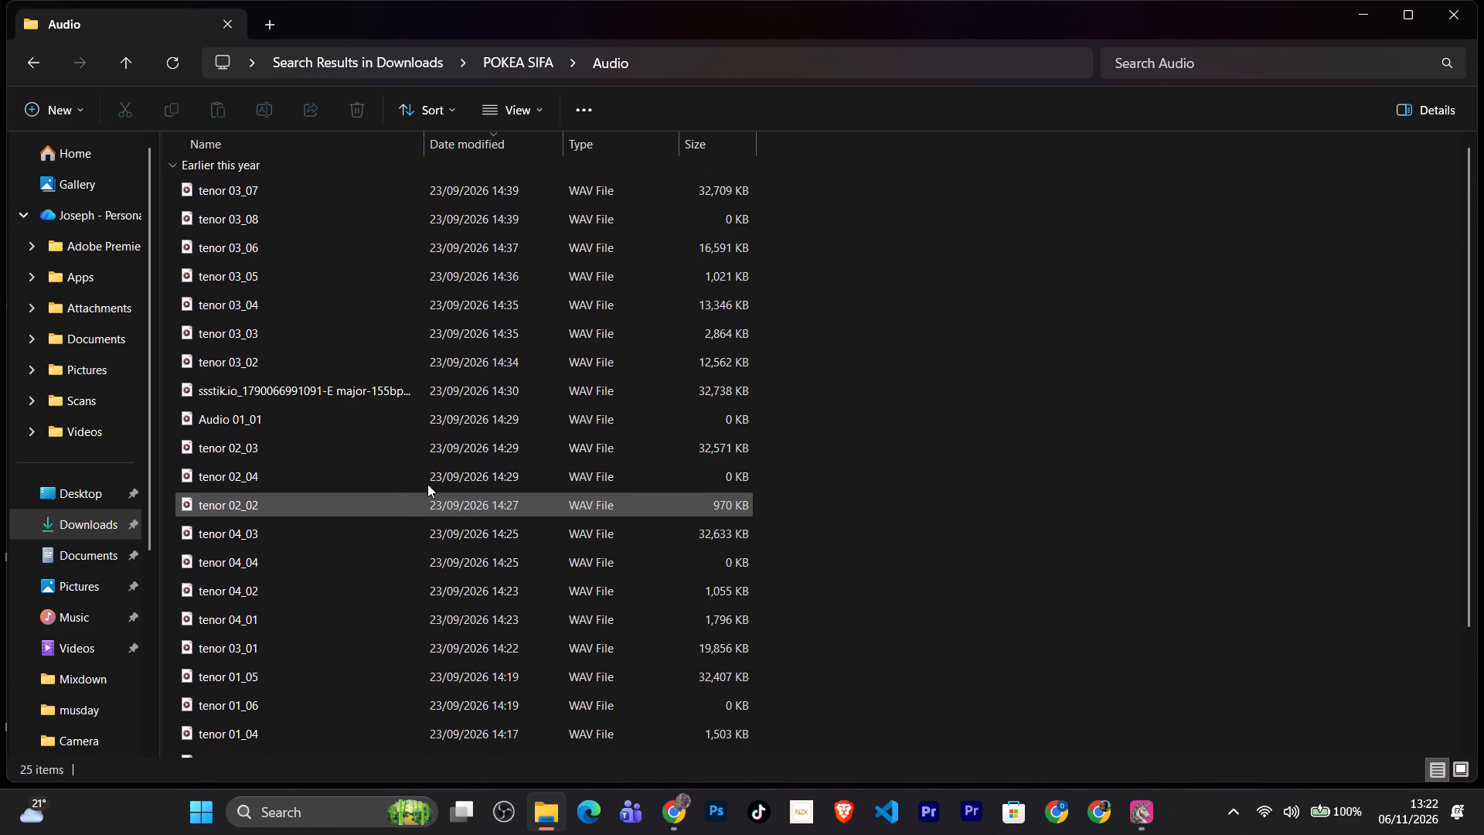
click(33, 60)
click(33, 60)
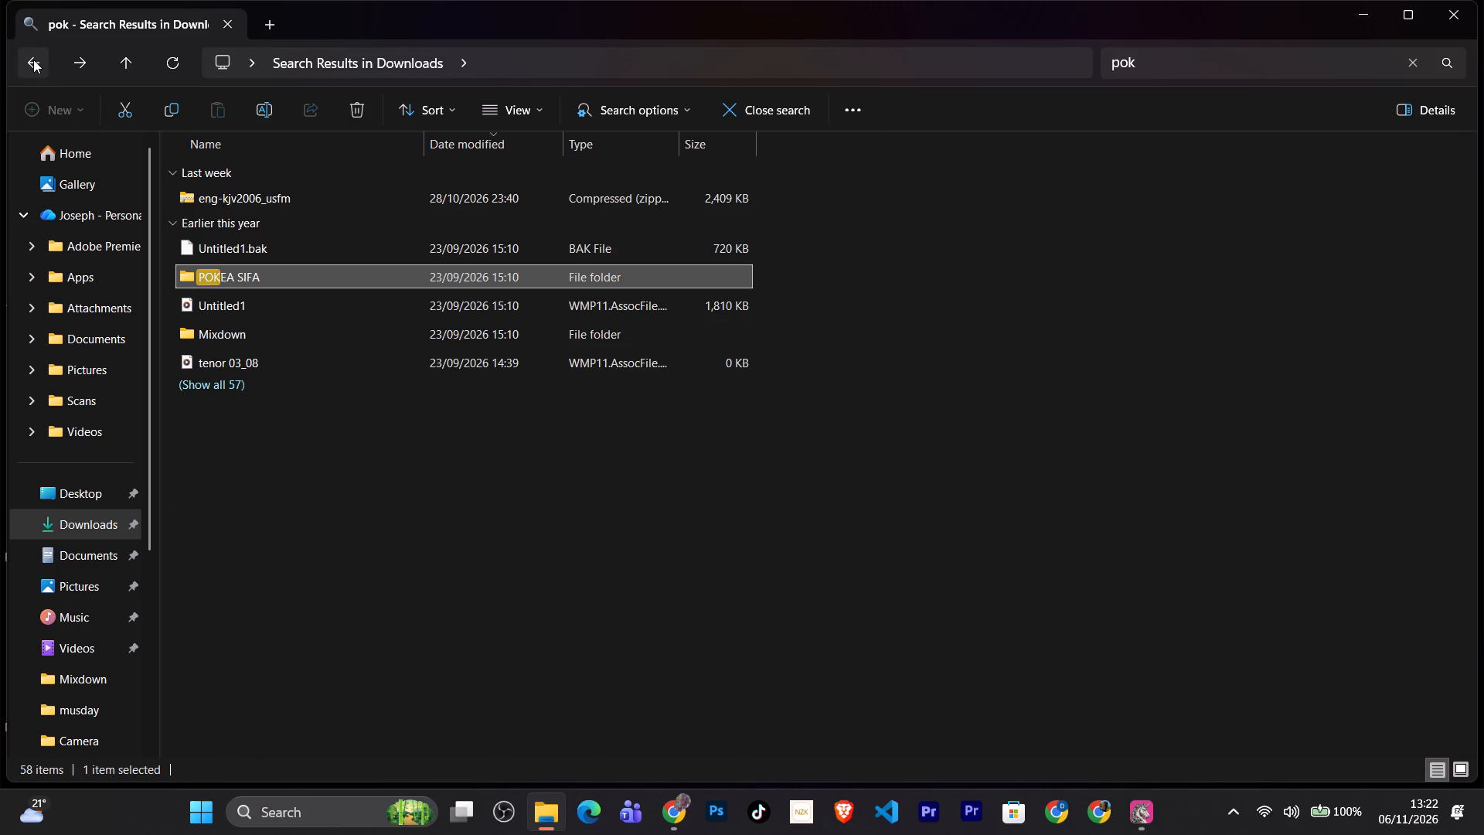
click(33, 60)
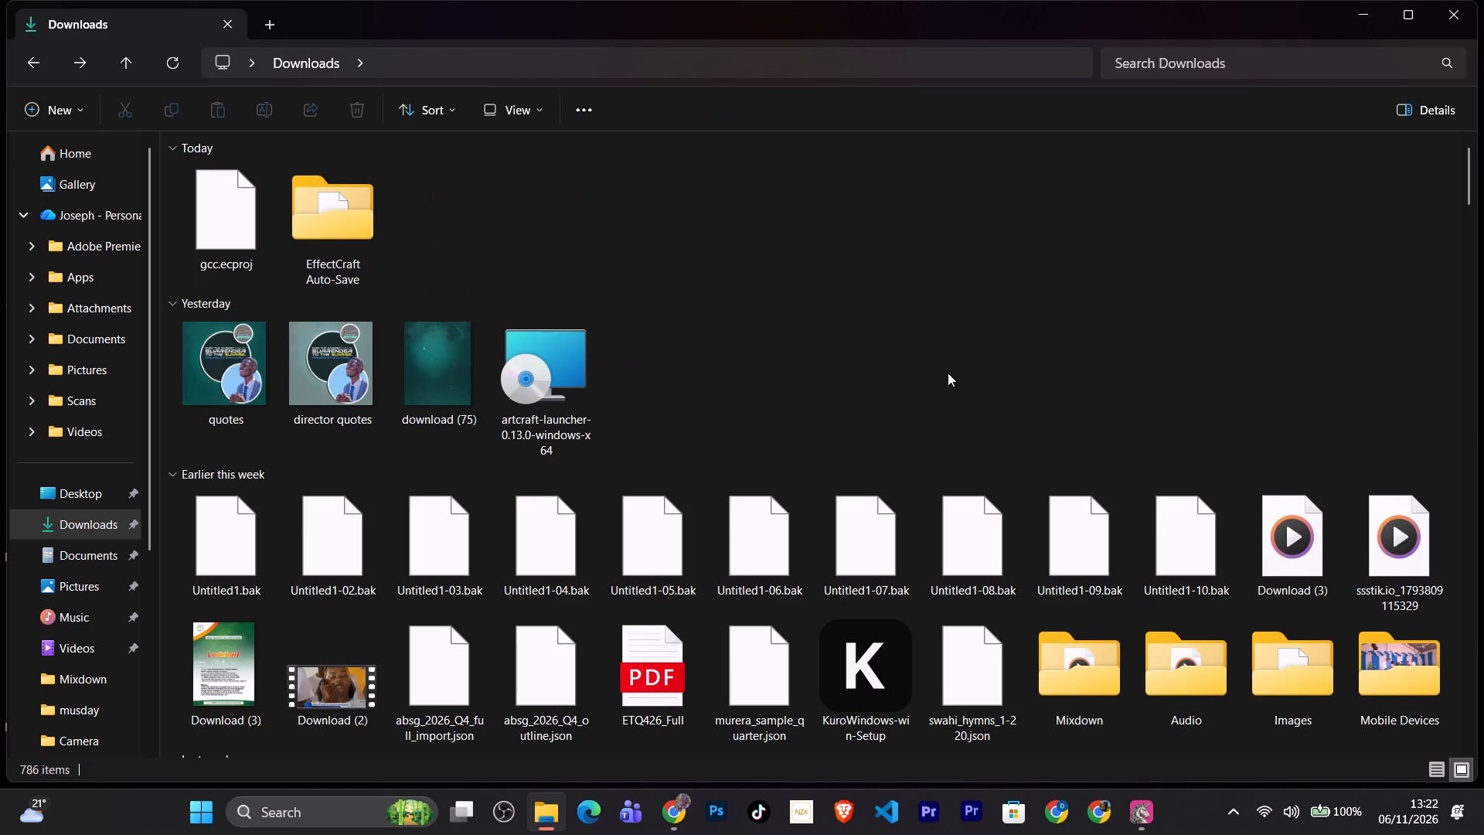
Look through the files in the Downloads folder, from the most recent groups down into those from earlier this year.
scroll(1199, 428, down, 4)
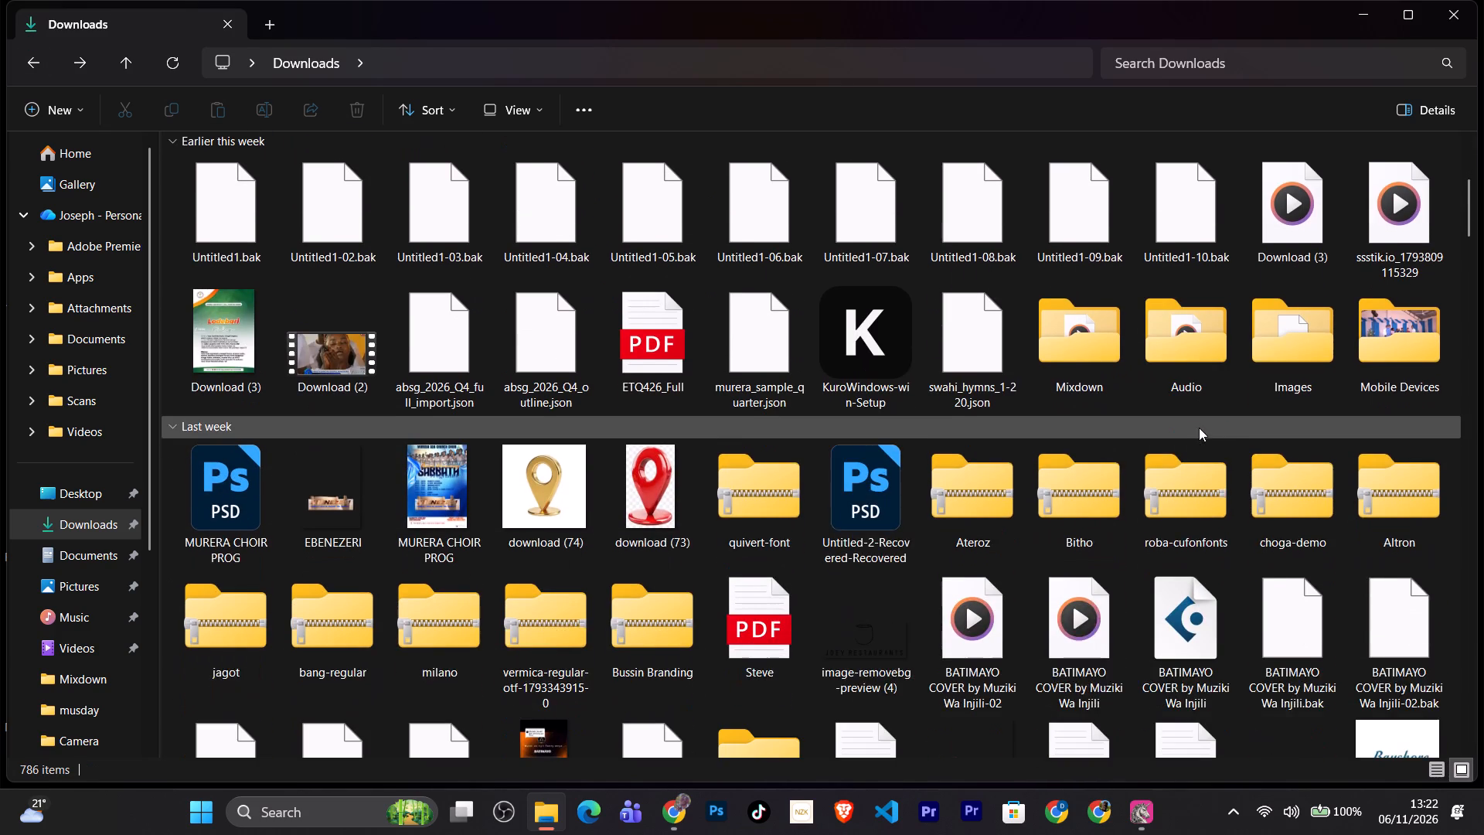
scroll(1199, 428, down, 1)
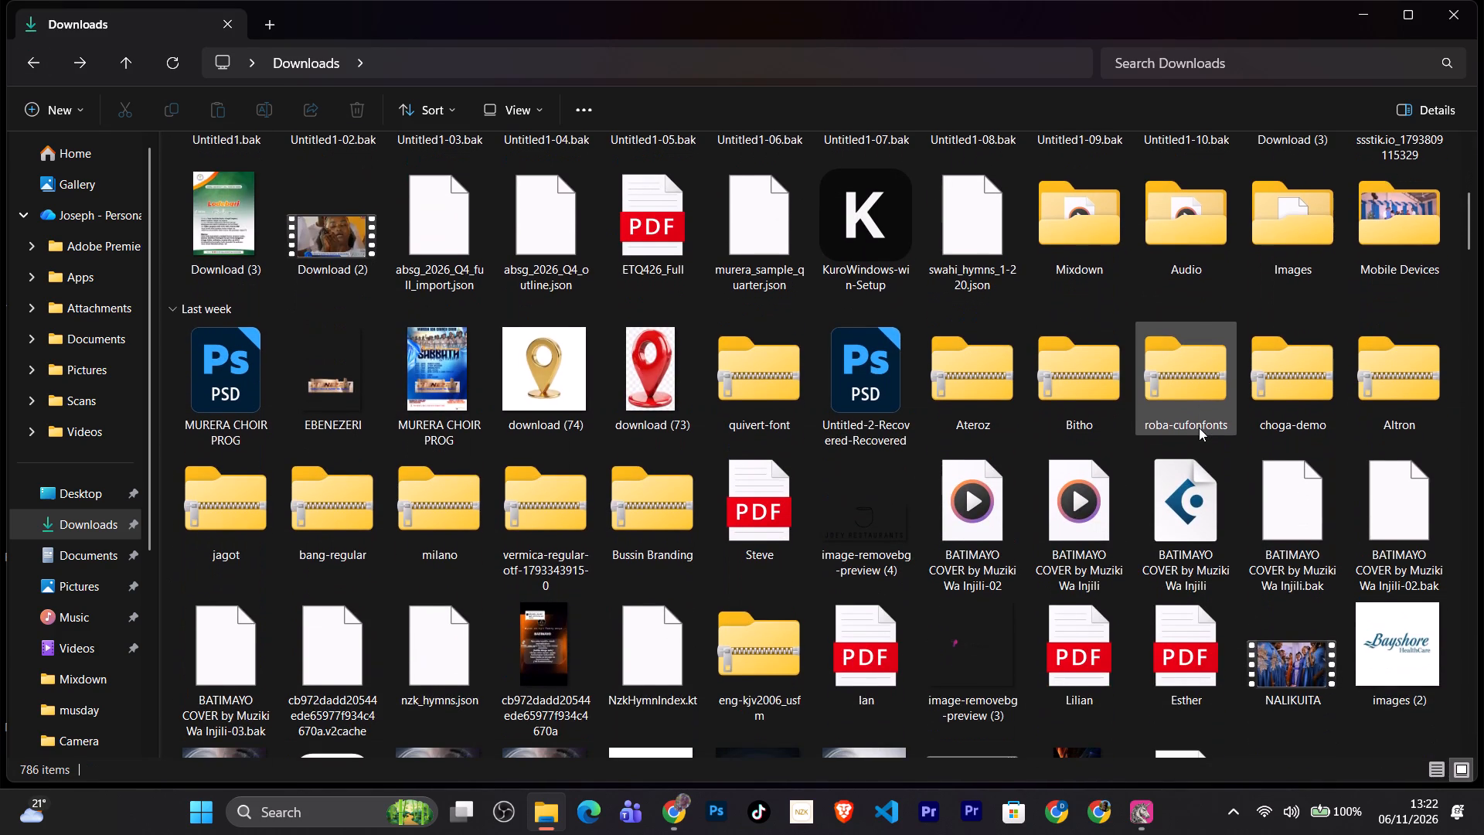
scroll(1199, 428, down, 4)
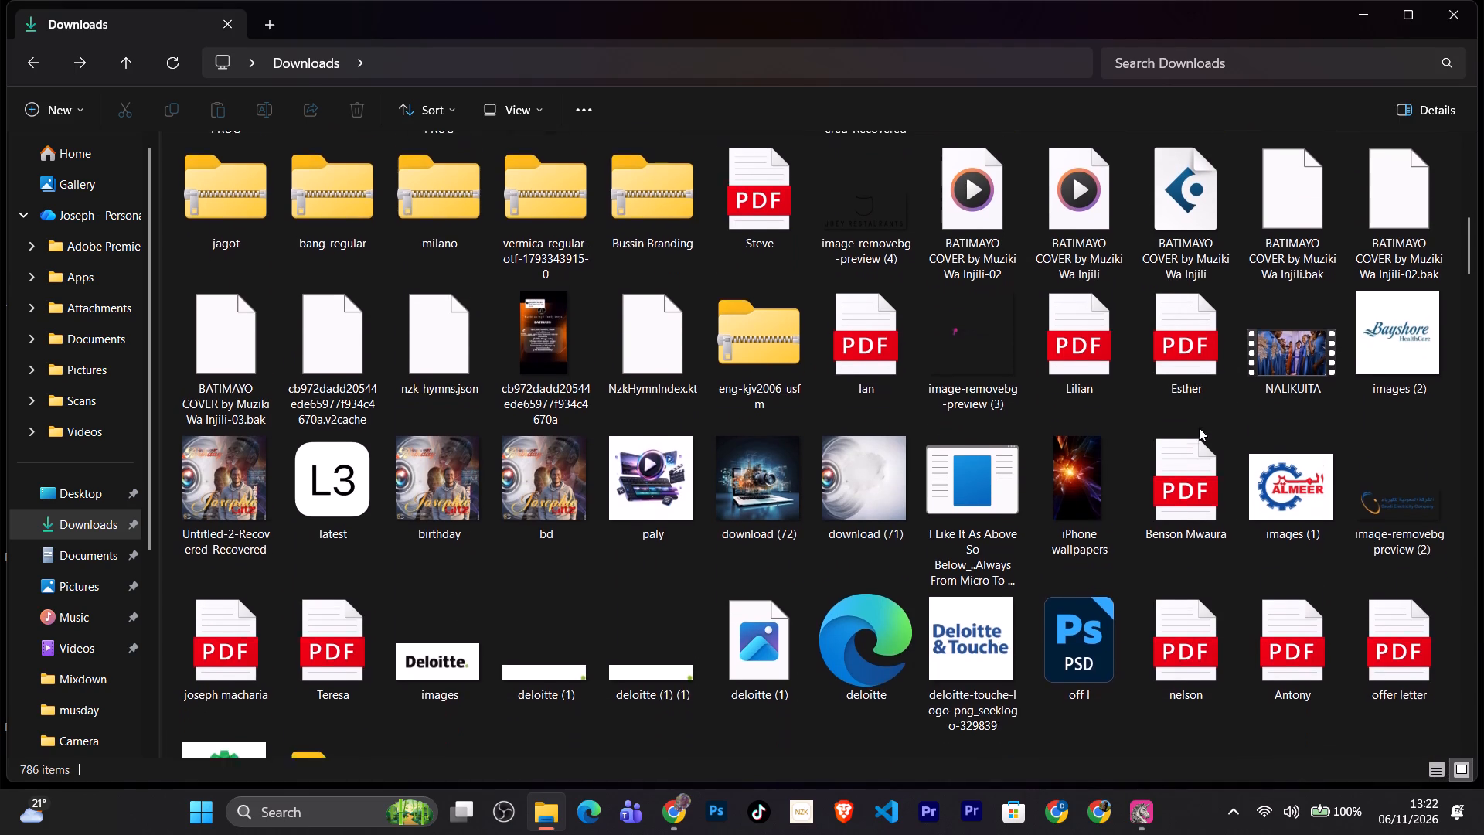
scroll(1199, 428, down, 2)
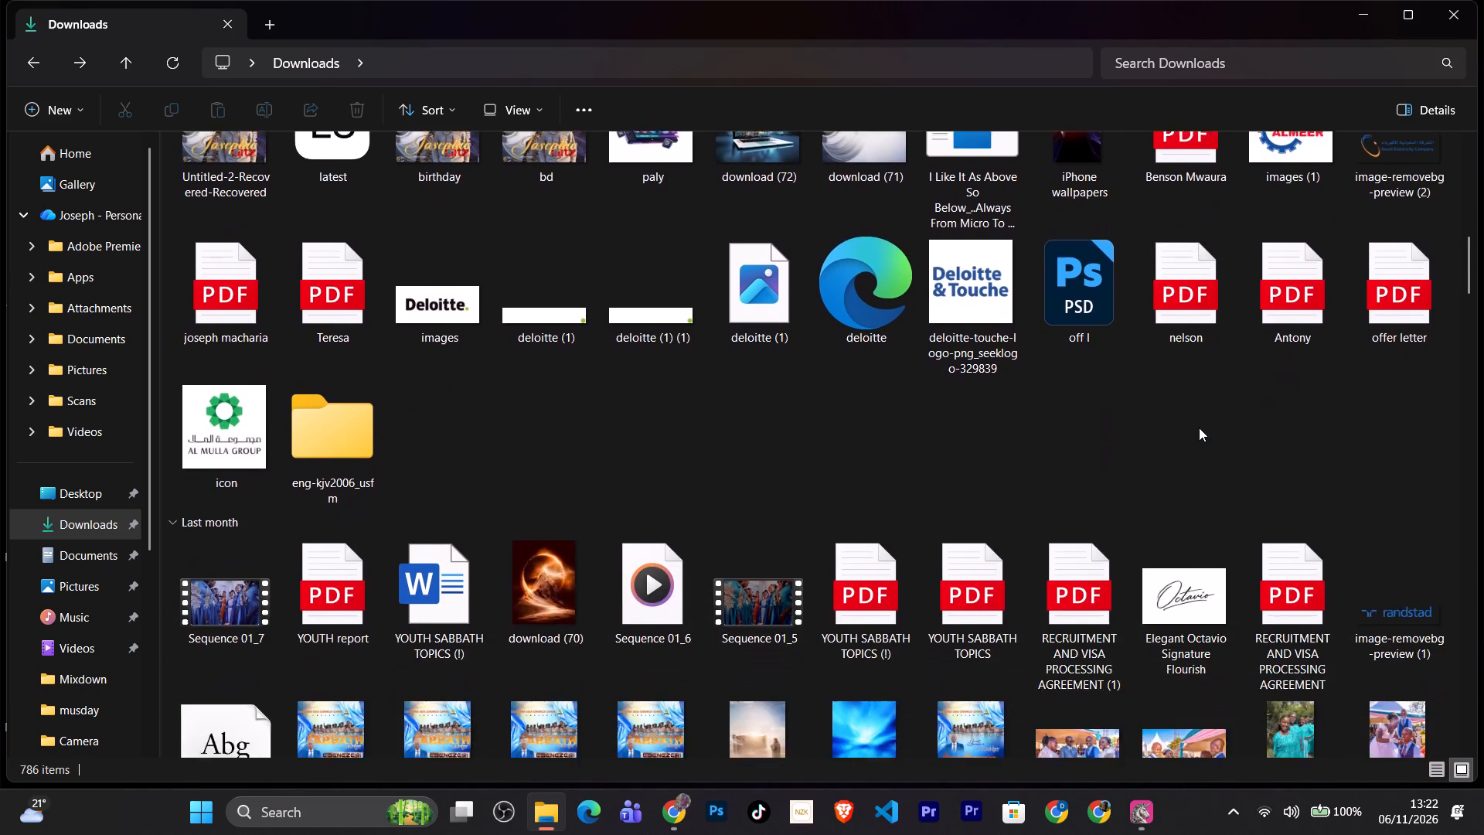
scroll(1199, 428, down, 2)
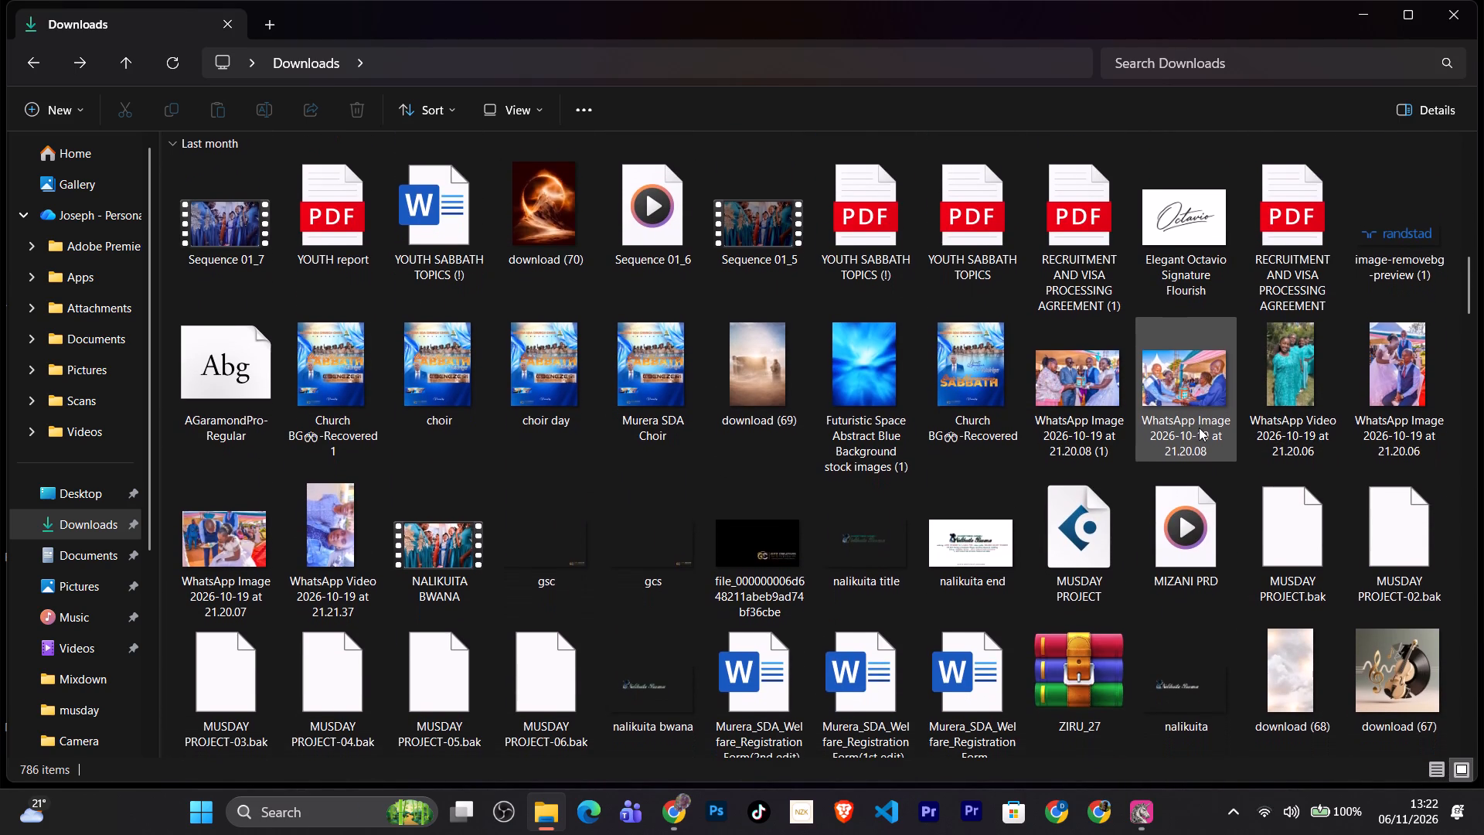
scroll(1199, 428, down, 1)
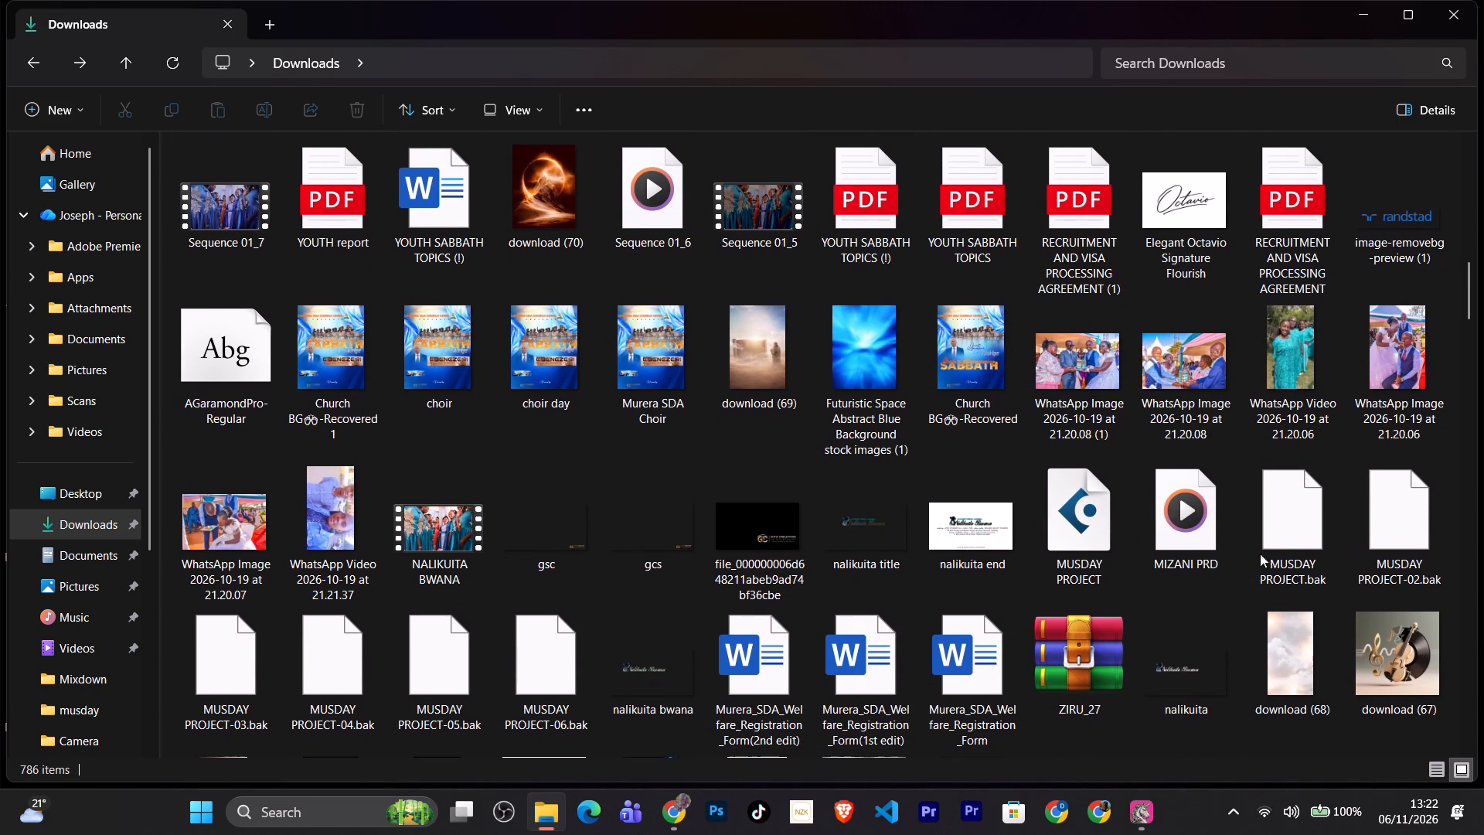
scroll(1220, 555, down, 2)
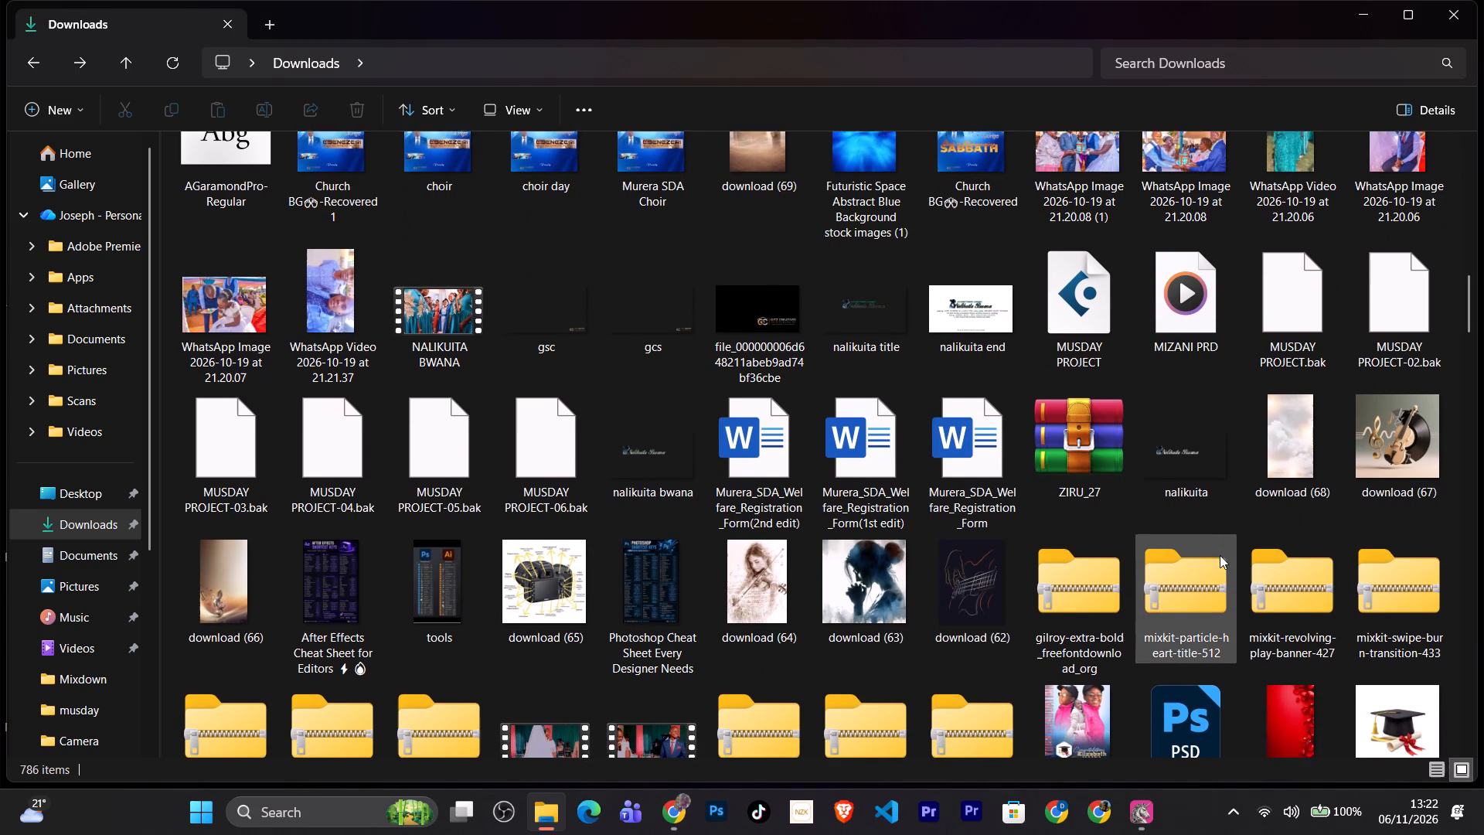
scroll(1220, 555, down, 2)
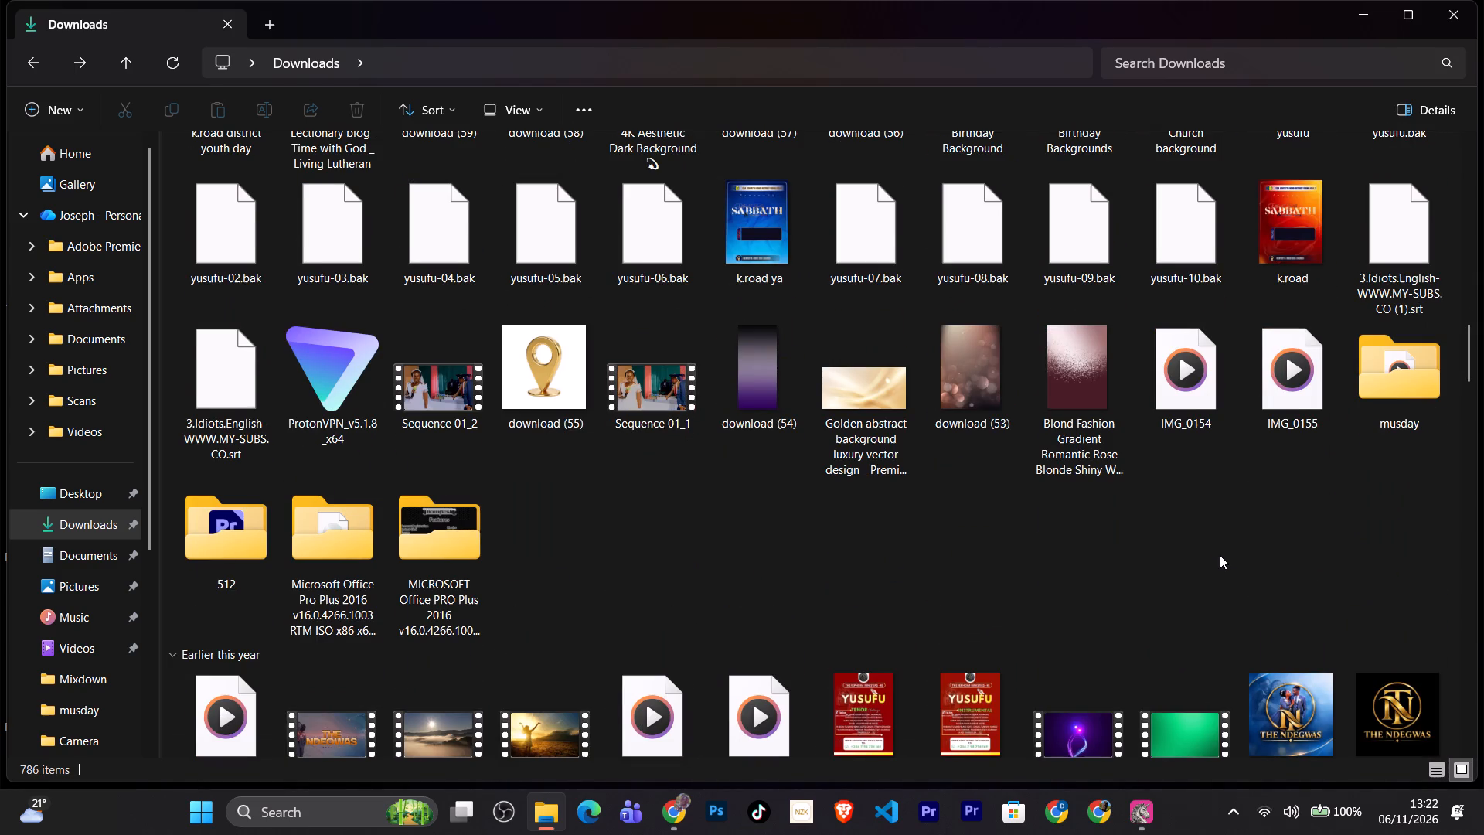
scroll(1220, 555, up, 1)
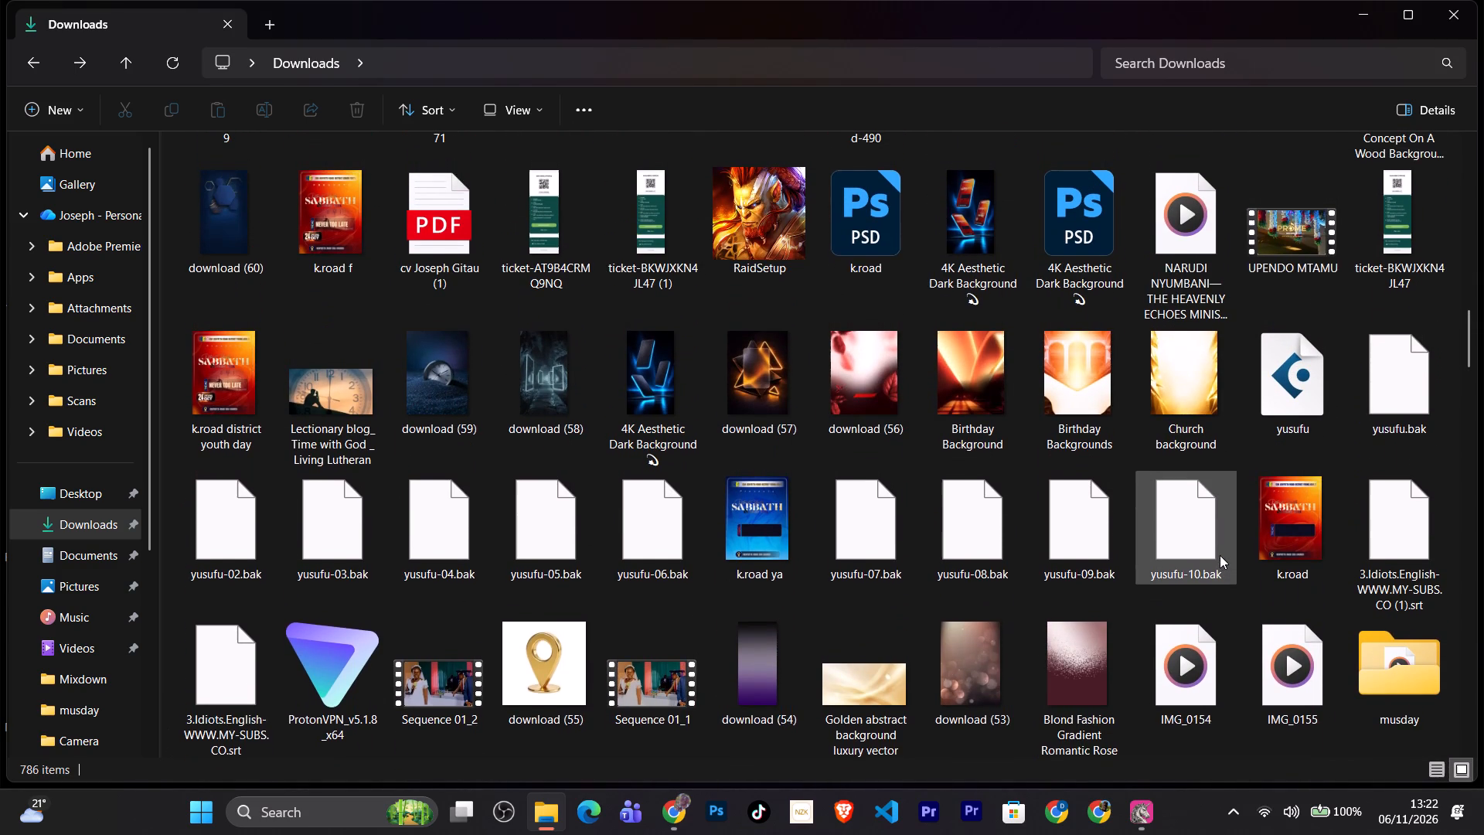
scroll(1220, 555, up, 1)
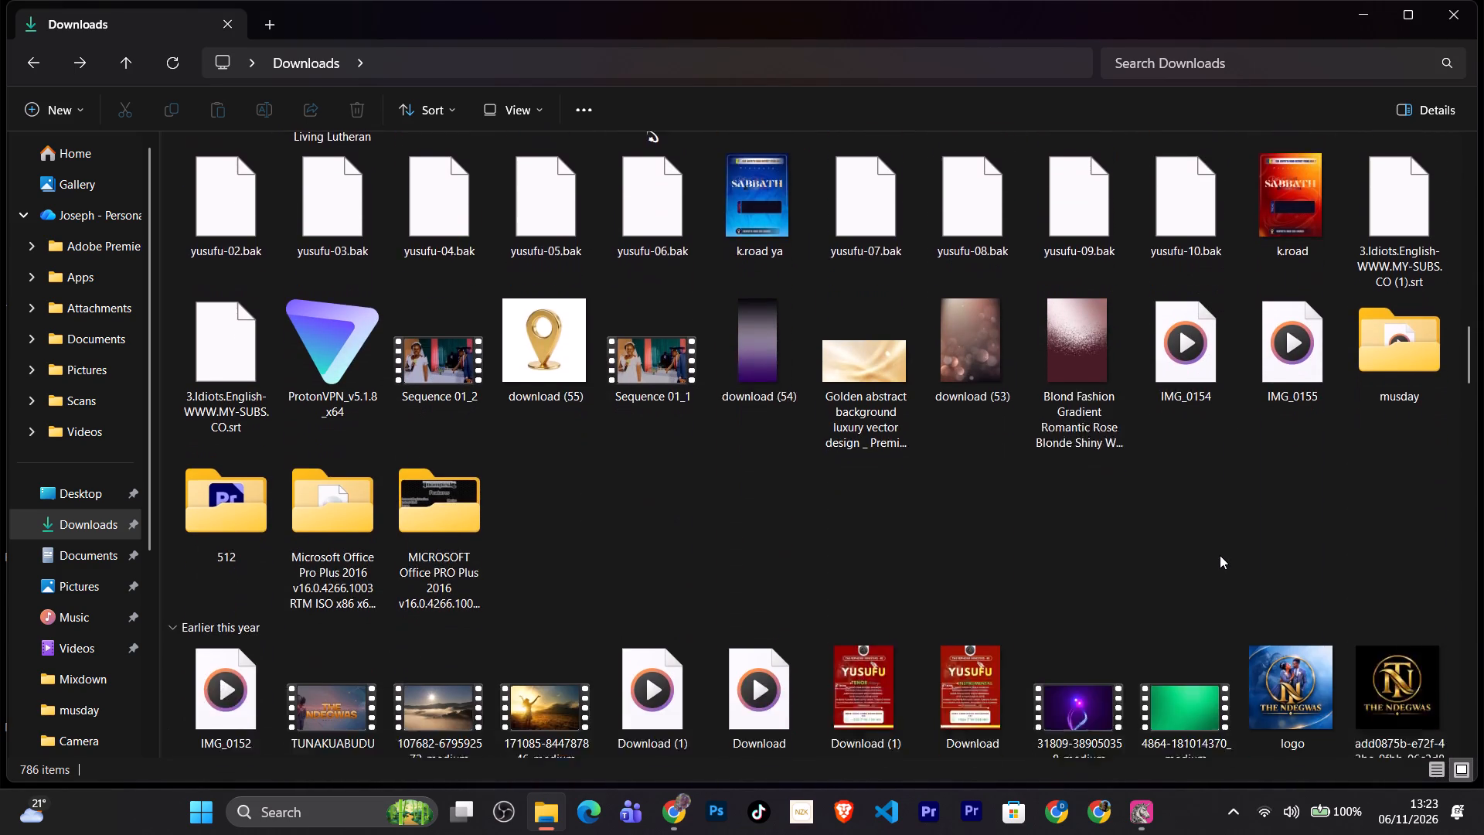
scroll(1220, 555, up, 1)
scroll(1220, 555, down, 2)
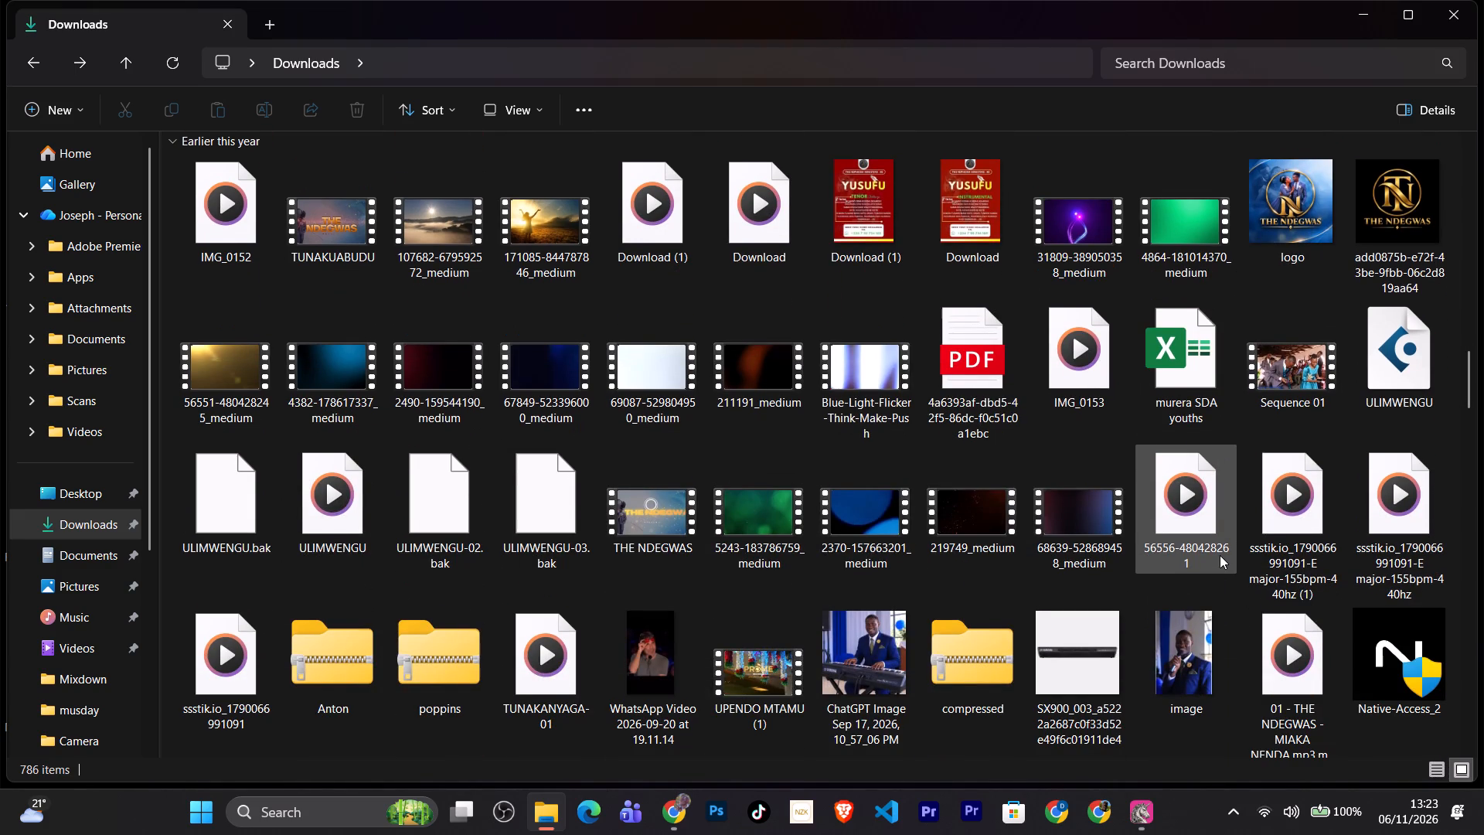
scroll(1220, 555, down, 1)
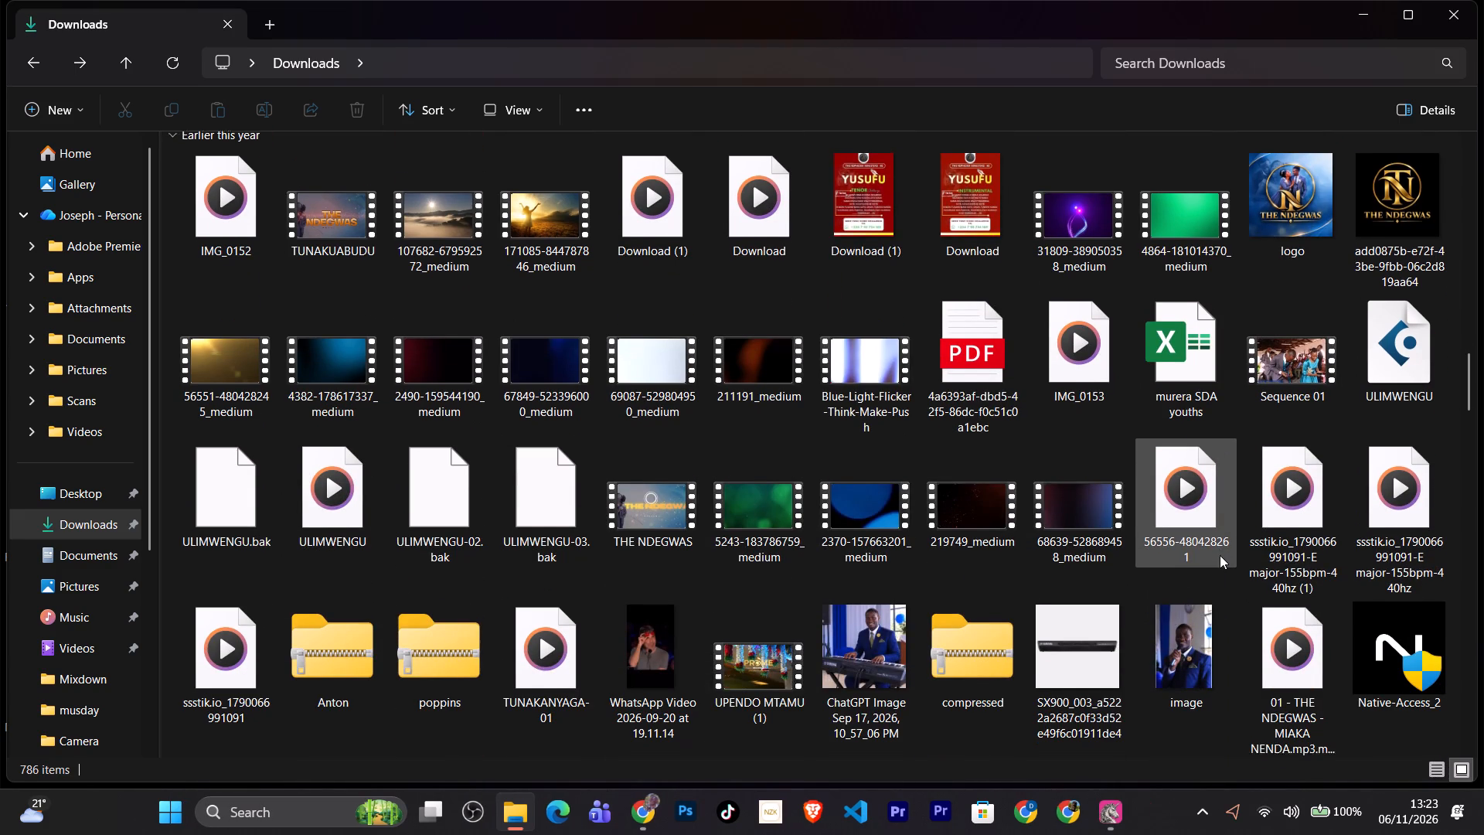
scroll(1220, 555, down, 3)
scroll(1220, 555, up, 1)
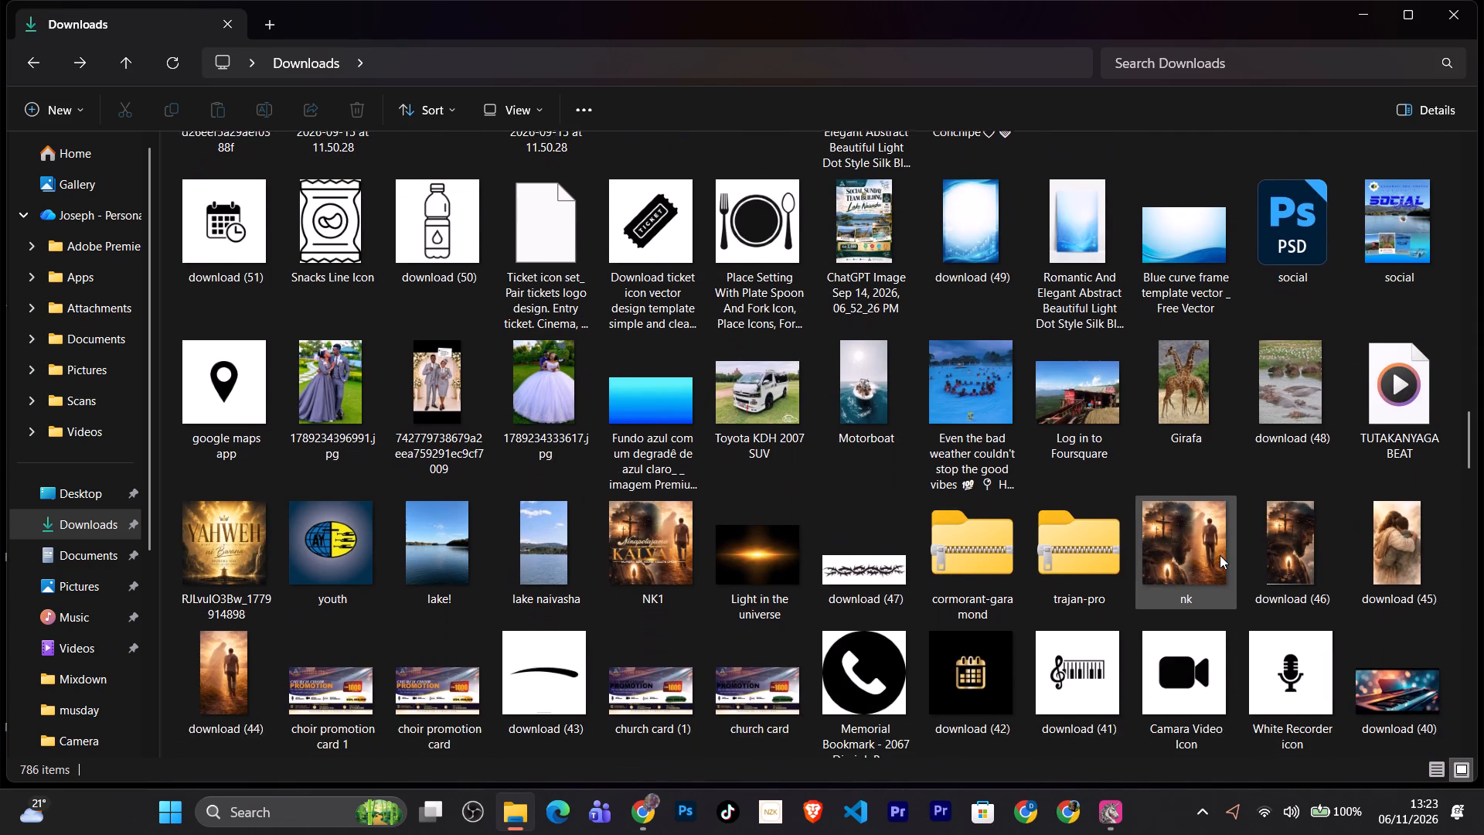
scroll(1220, 555, up, 1)
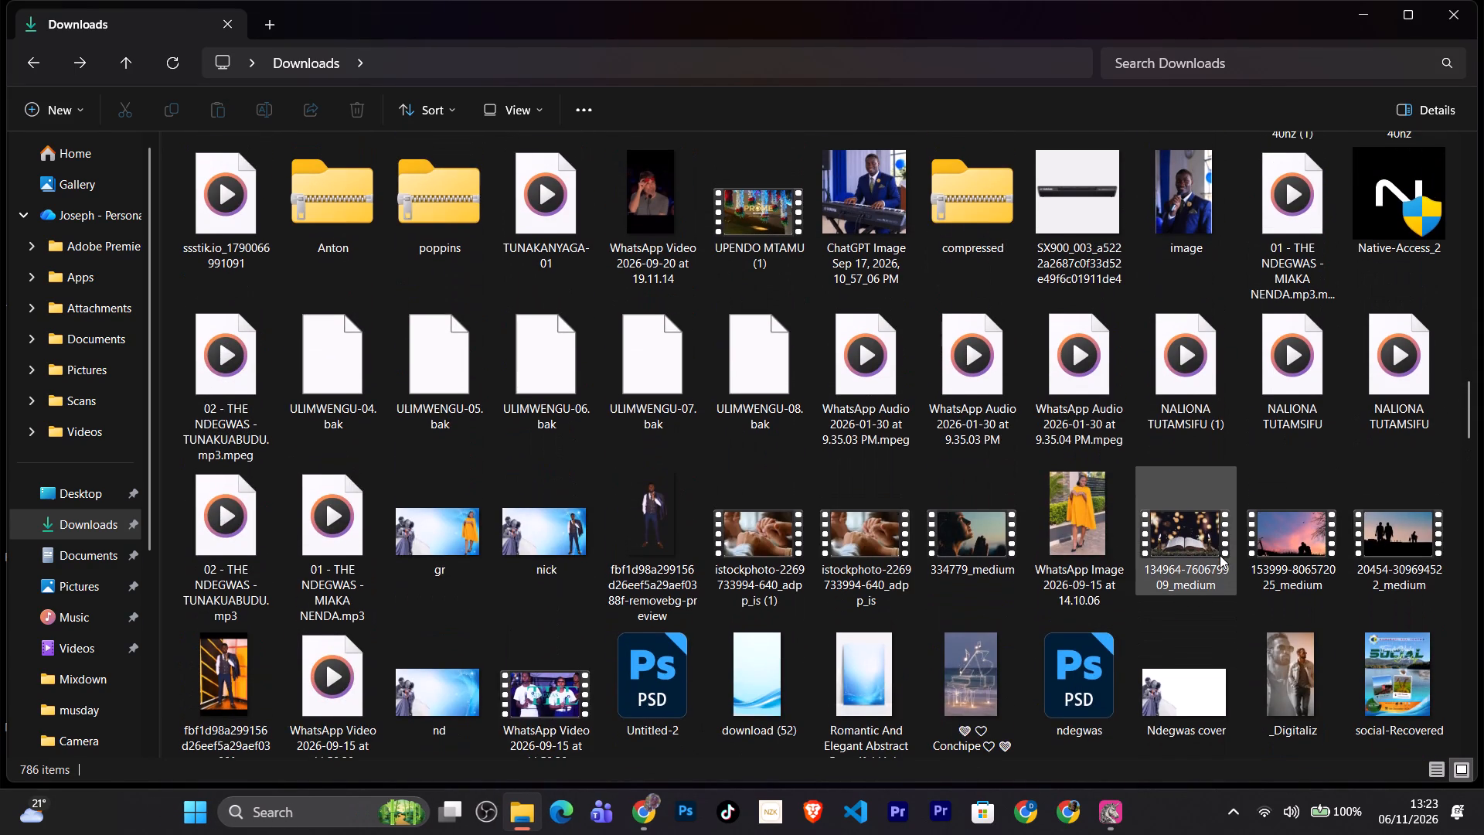
scroll(1220, 555, up, 4)
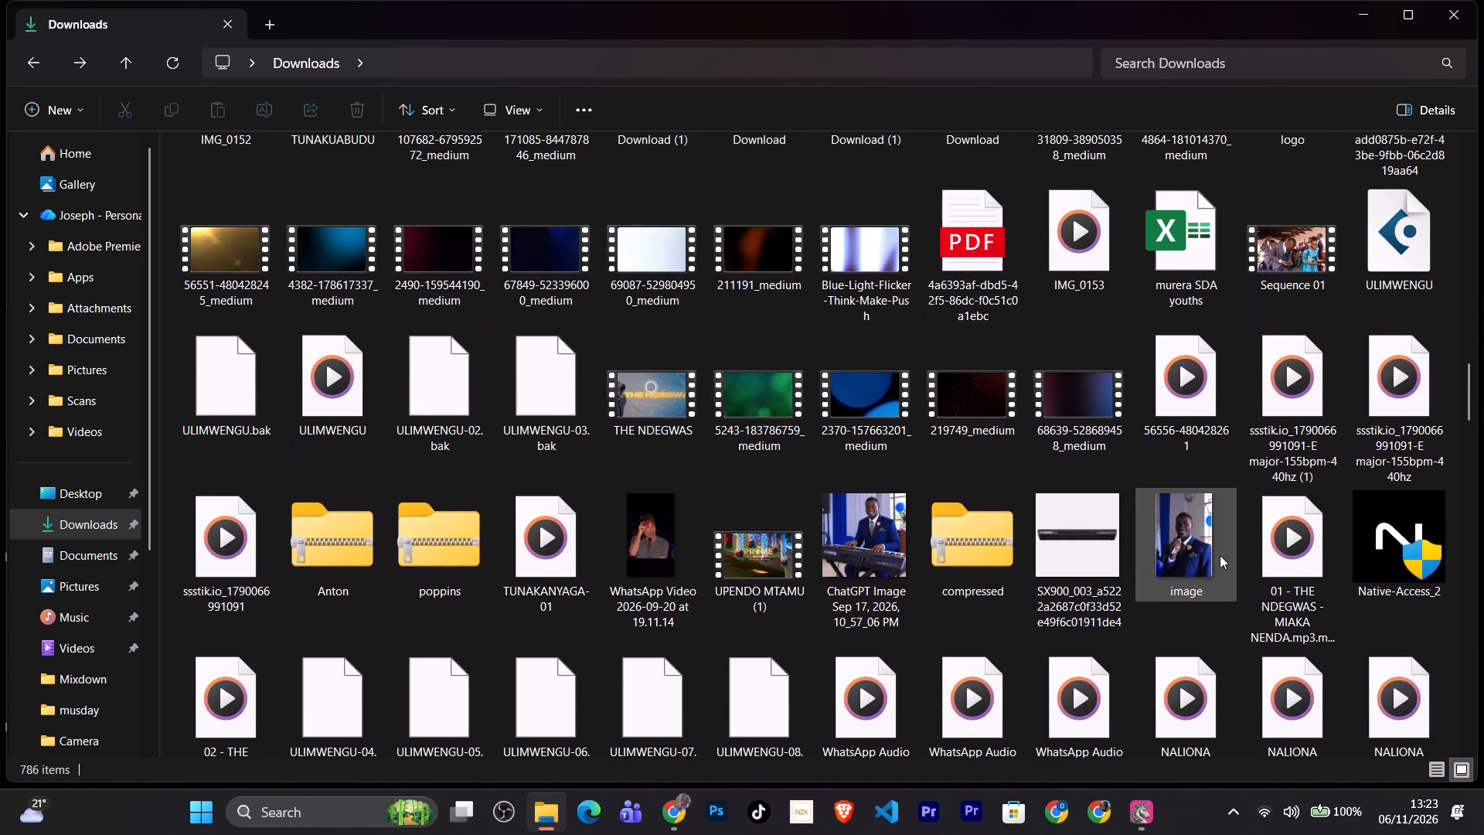
scroll(1220, 555, down, 2)
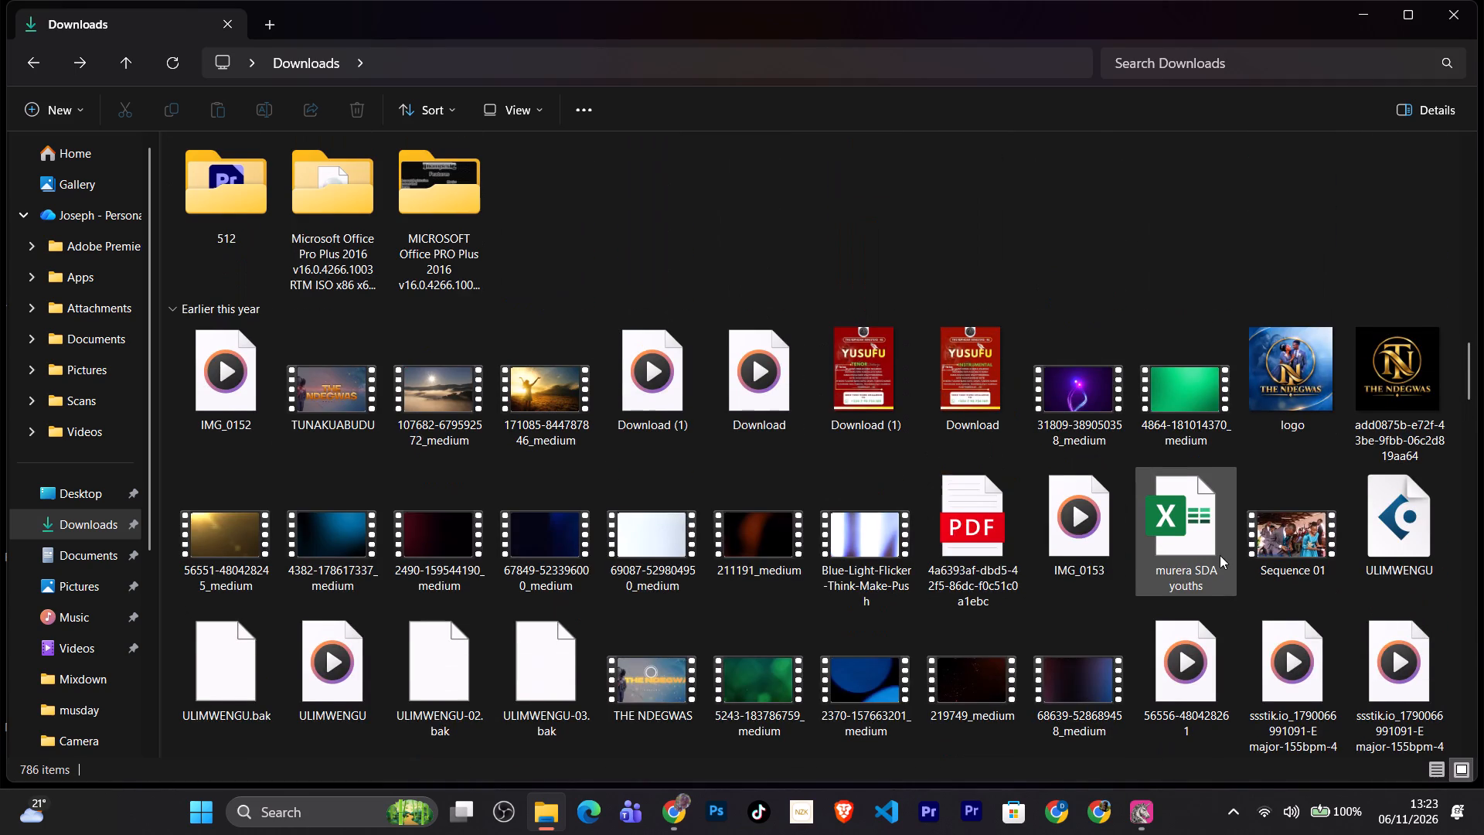
scroll(1220, 555, down, 2)
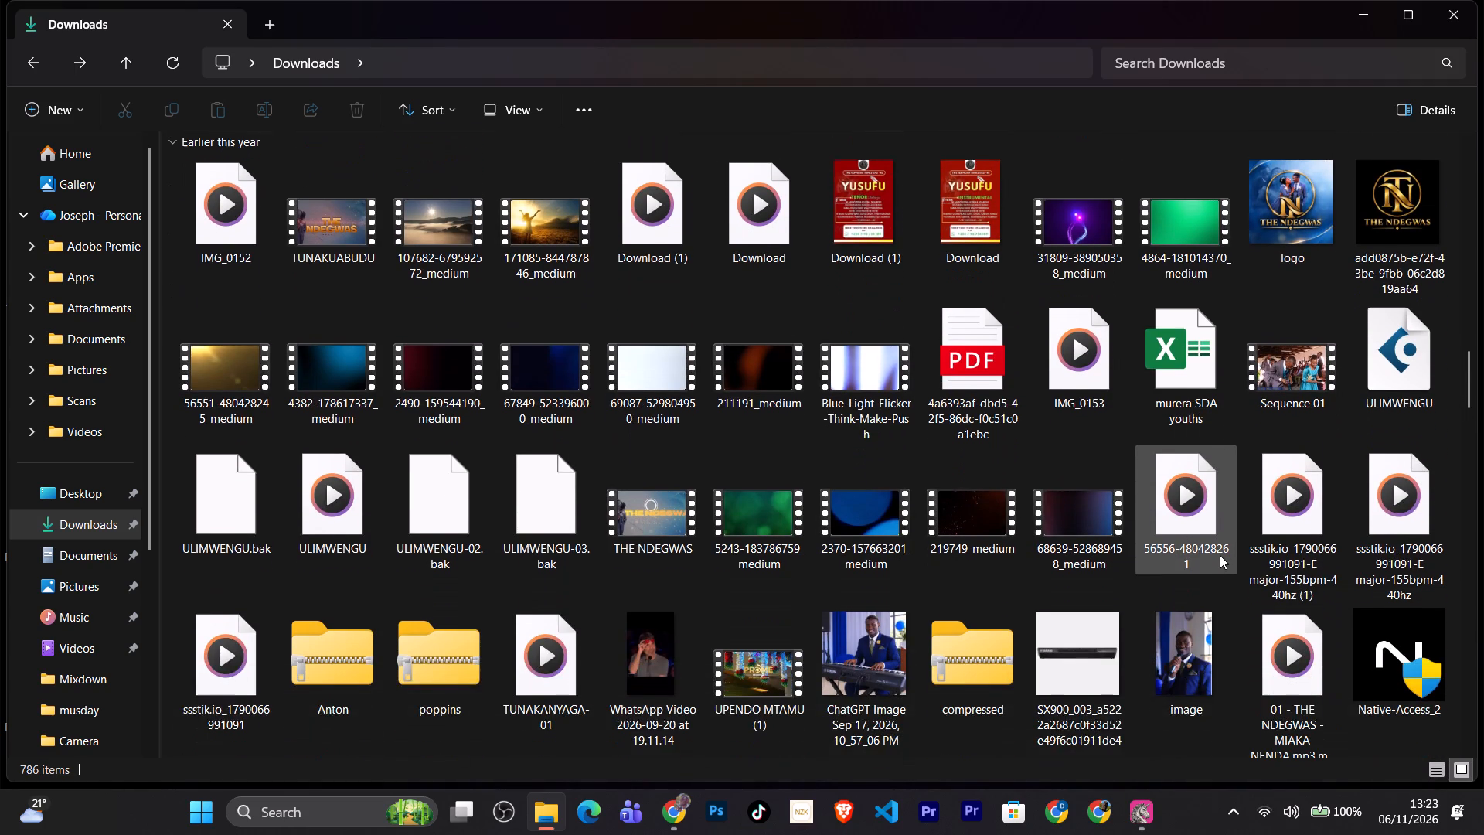
scroll(1220, 555, down, 1)
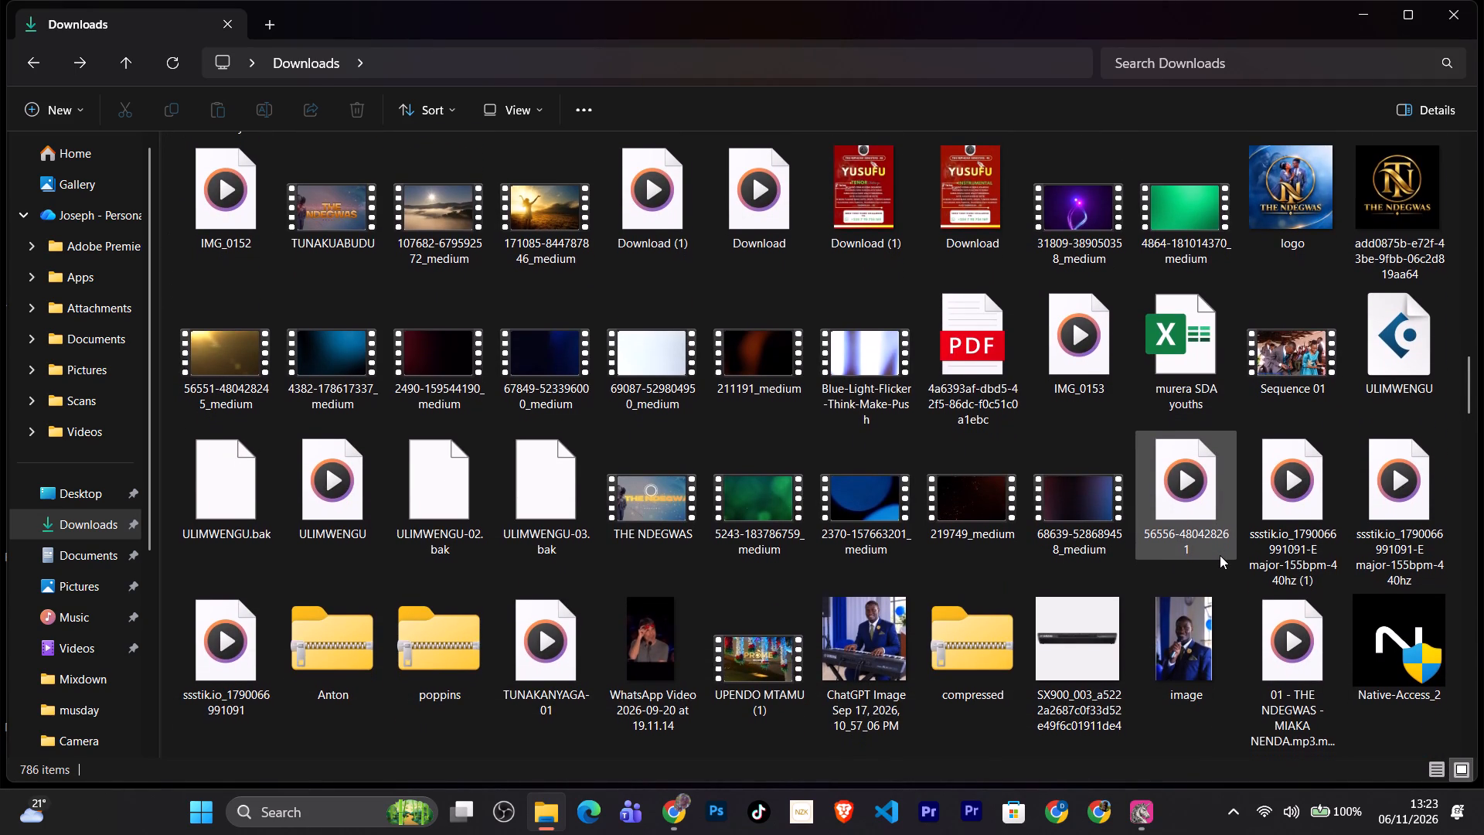
scroll(1220, 555, down, 2)
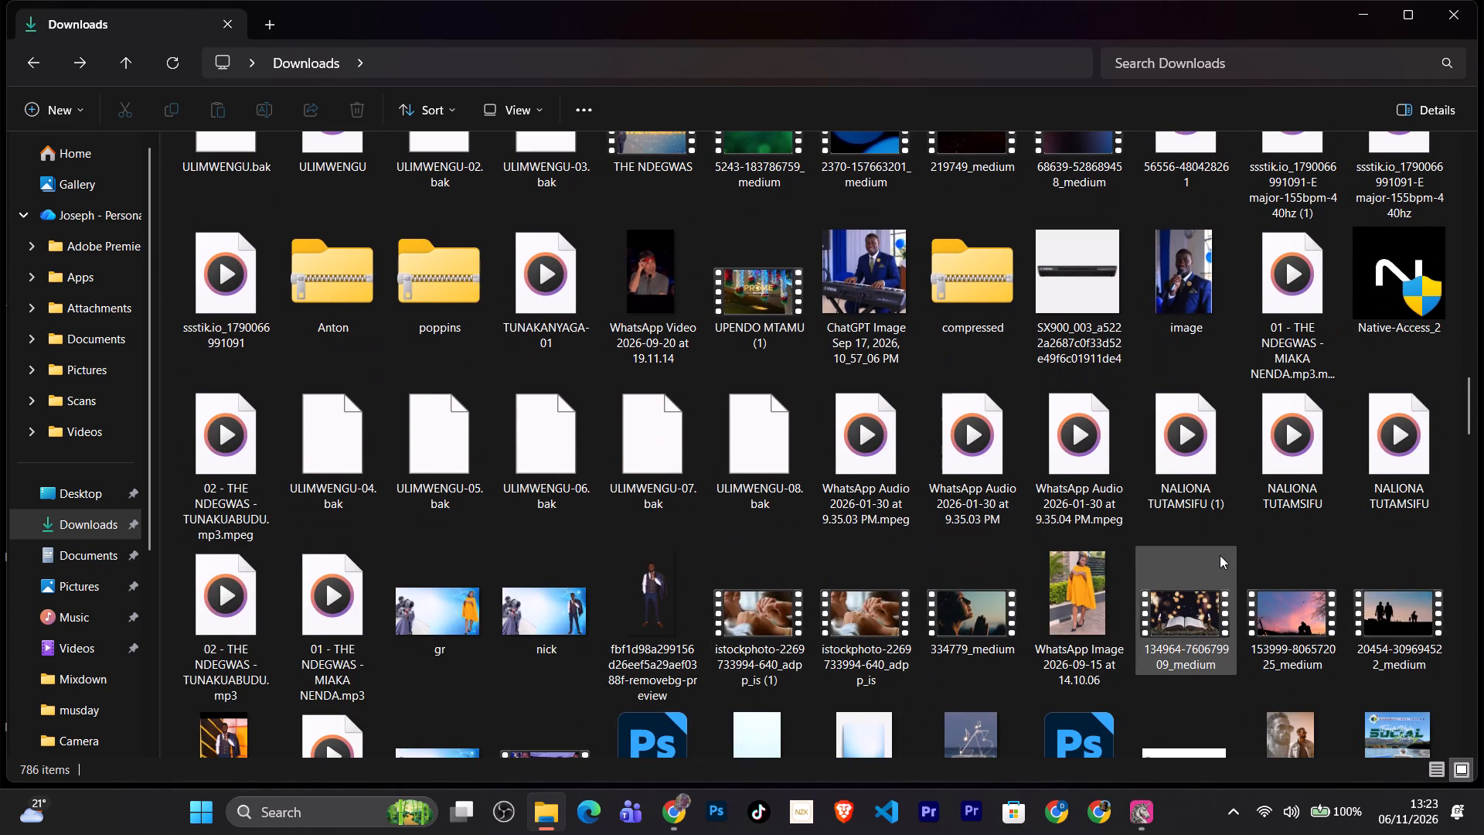
scroll(1220, 555, down, 1)
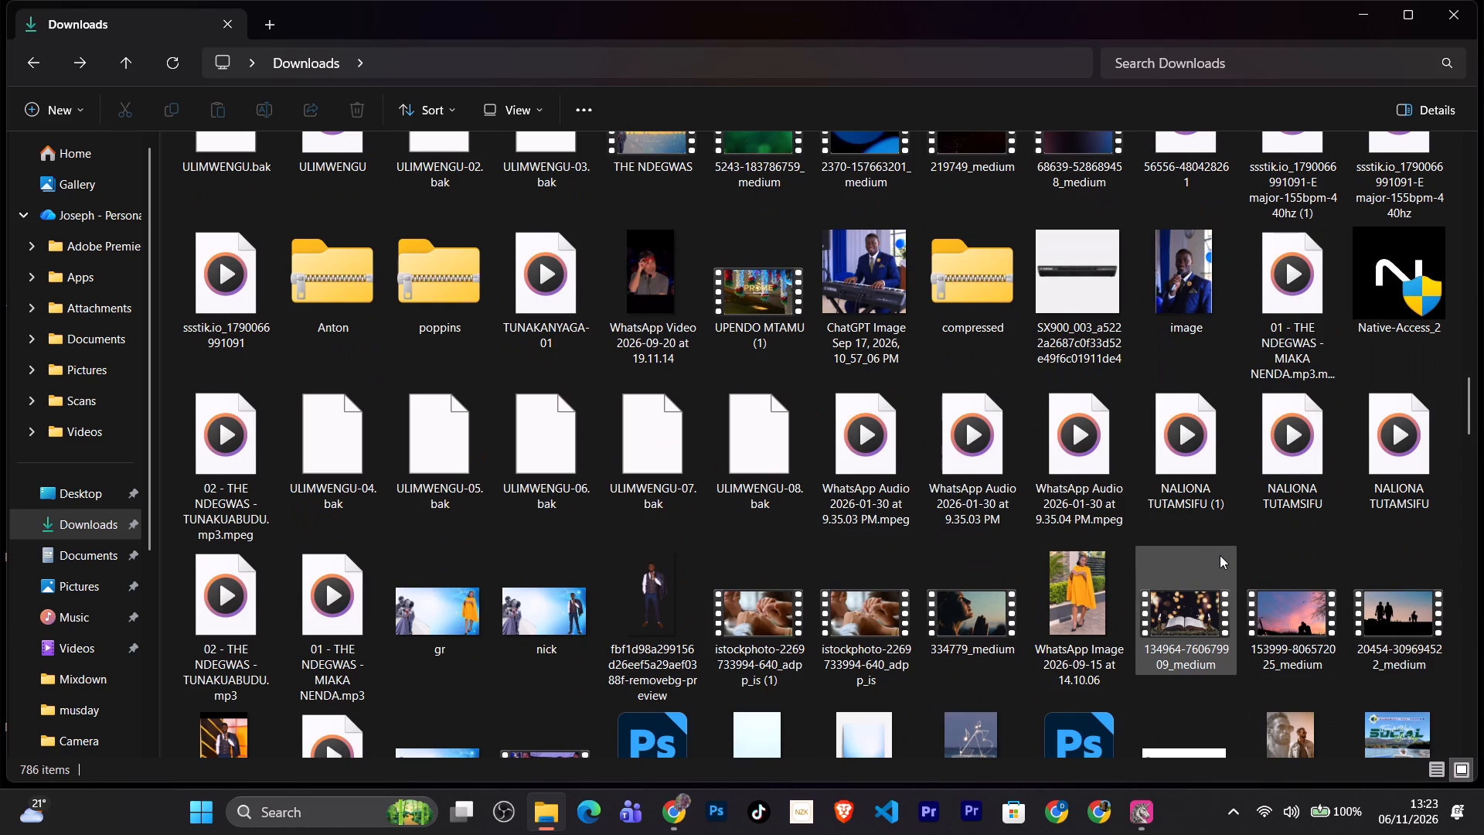
scroll(1220, 555, down, 1)
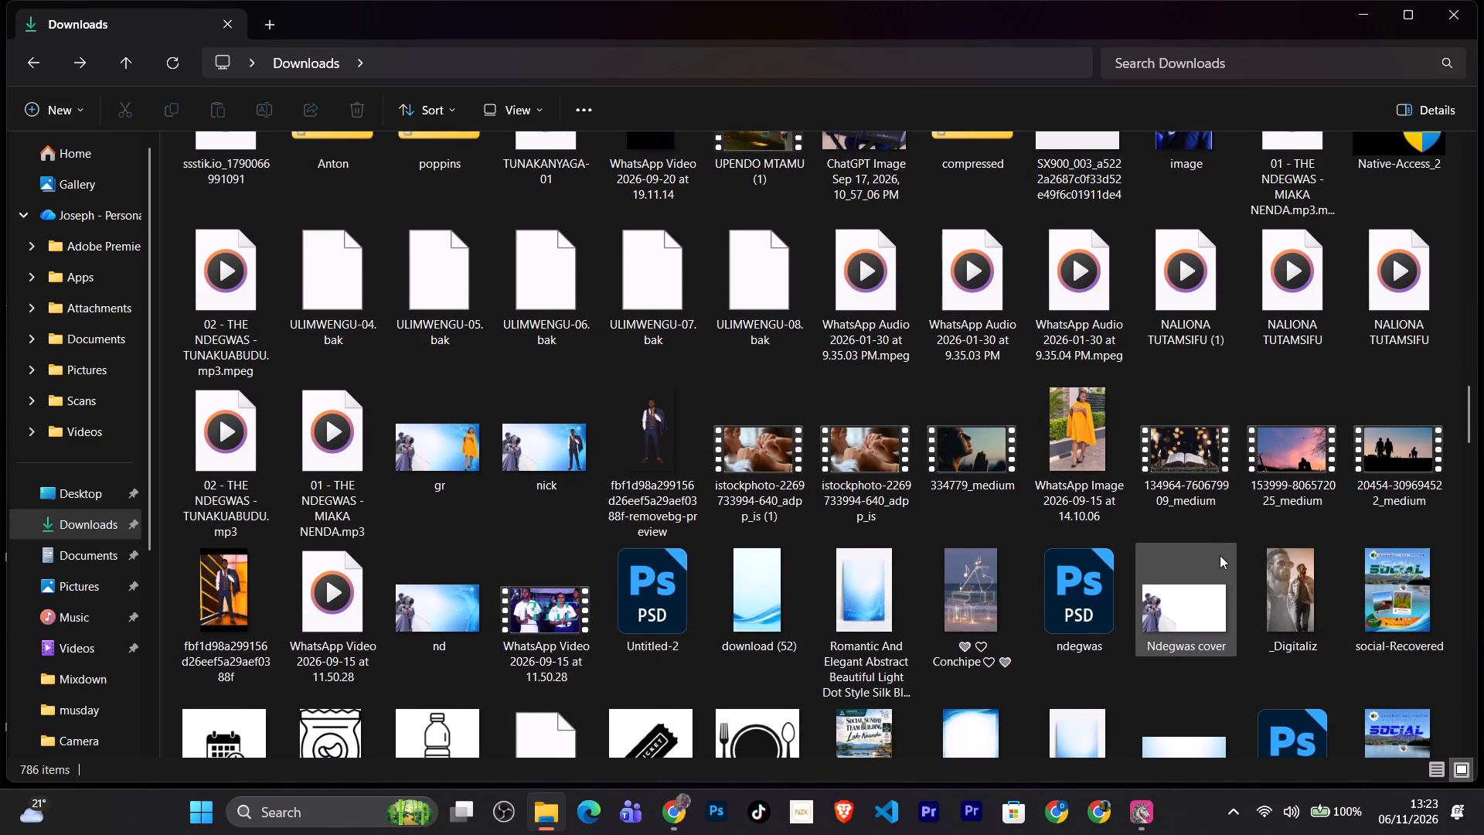
scroll(1220, 555, down, 1)
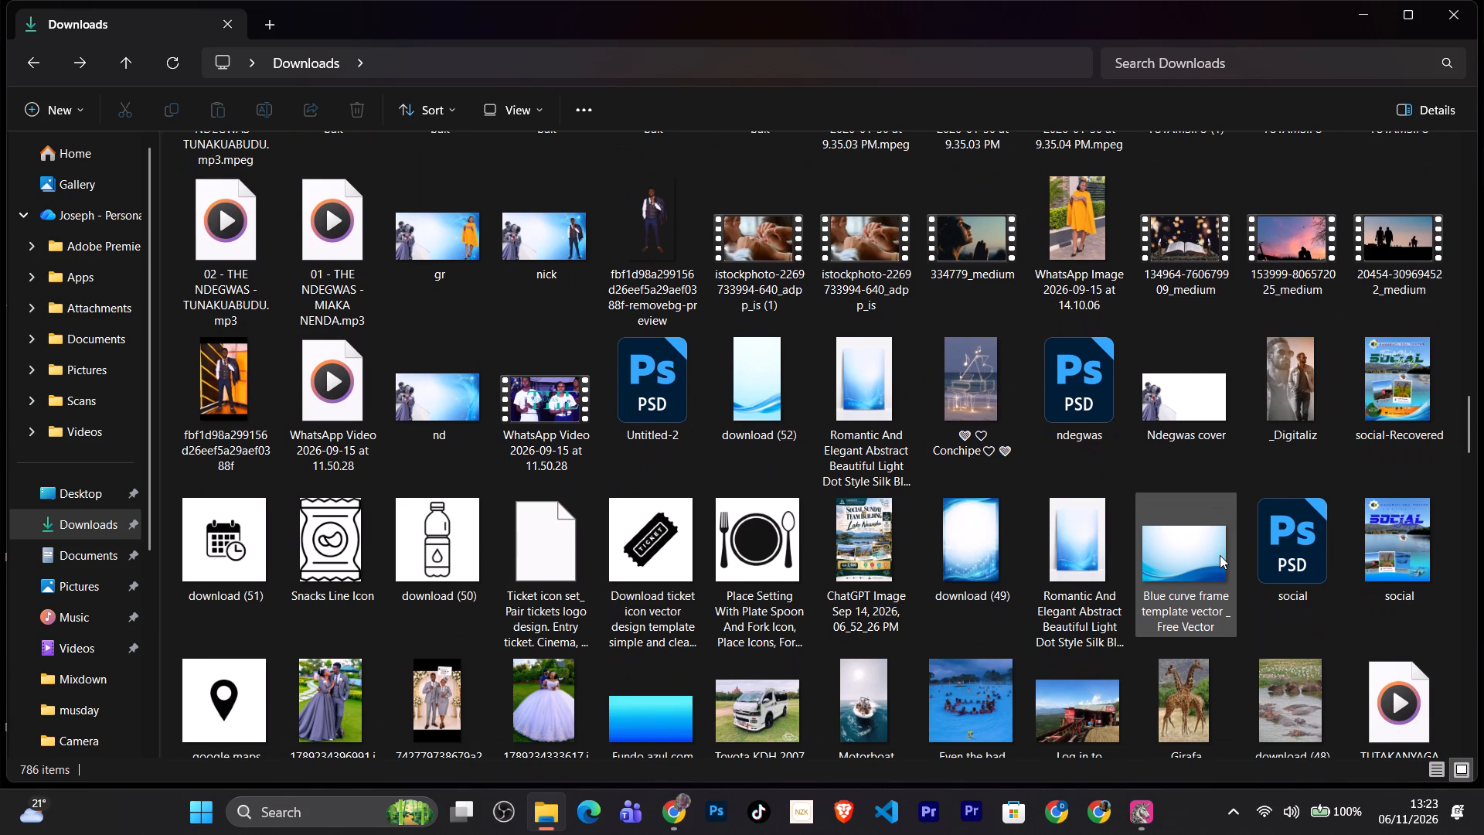
scroll(1220, 555, down, 1)
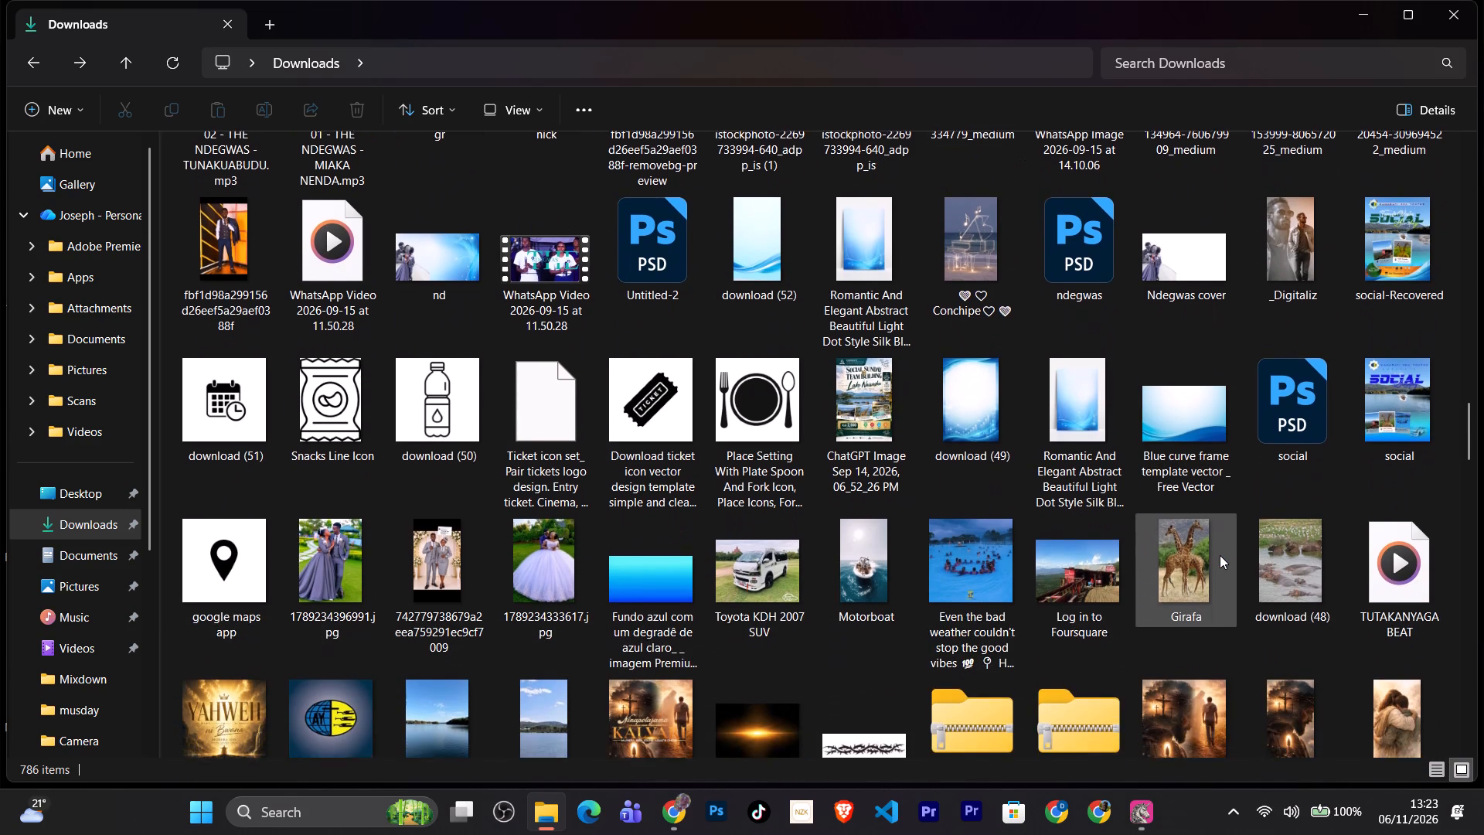
scroll(1220, 555, down, 2)
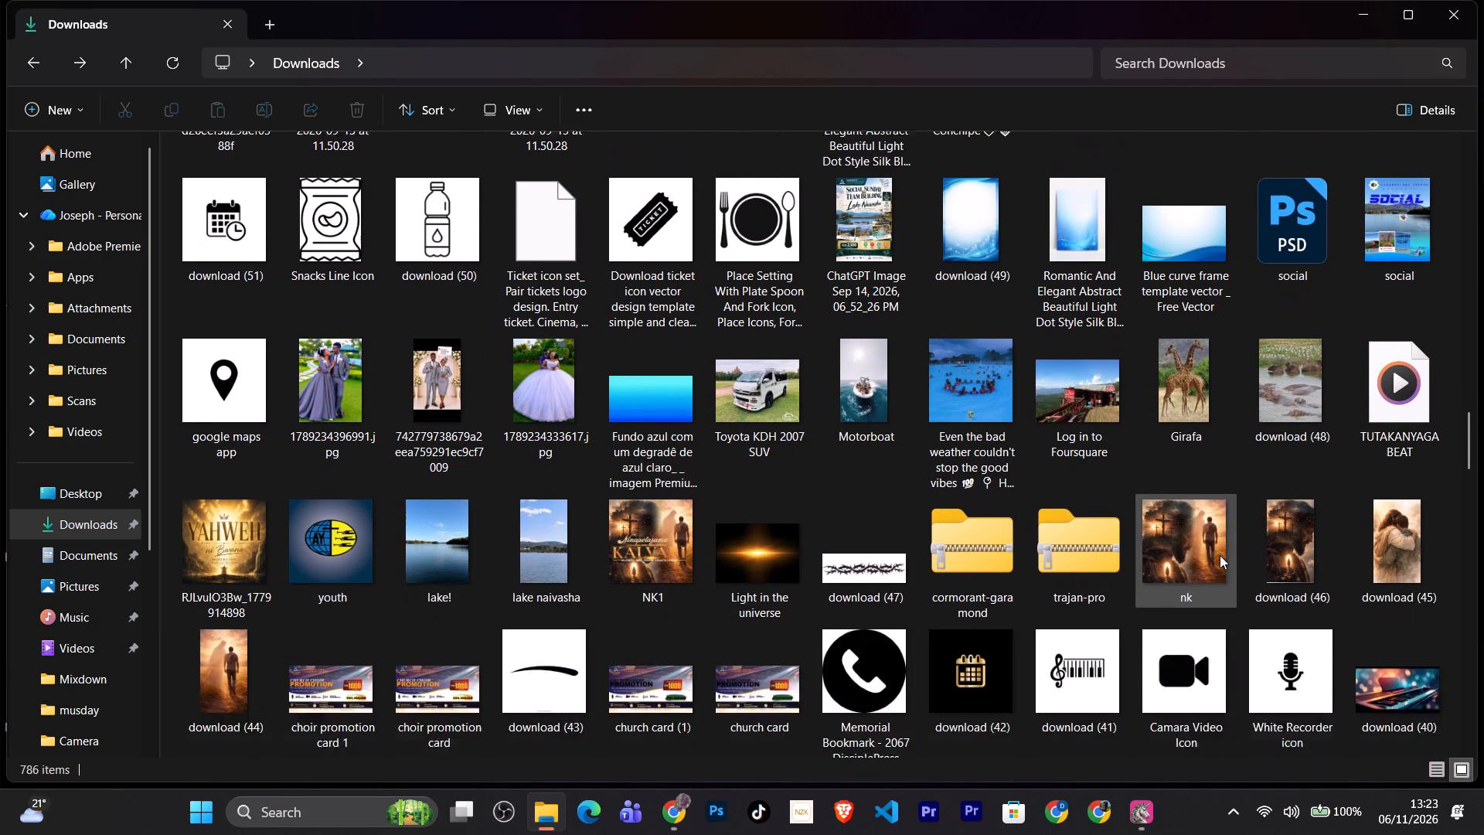
scroll(1220, 555, down, 1)
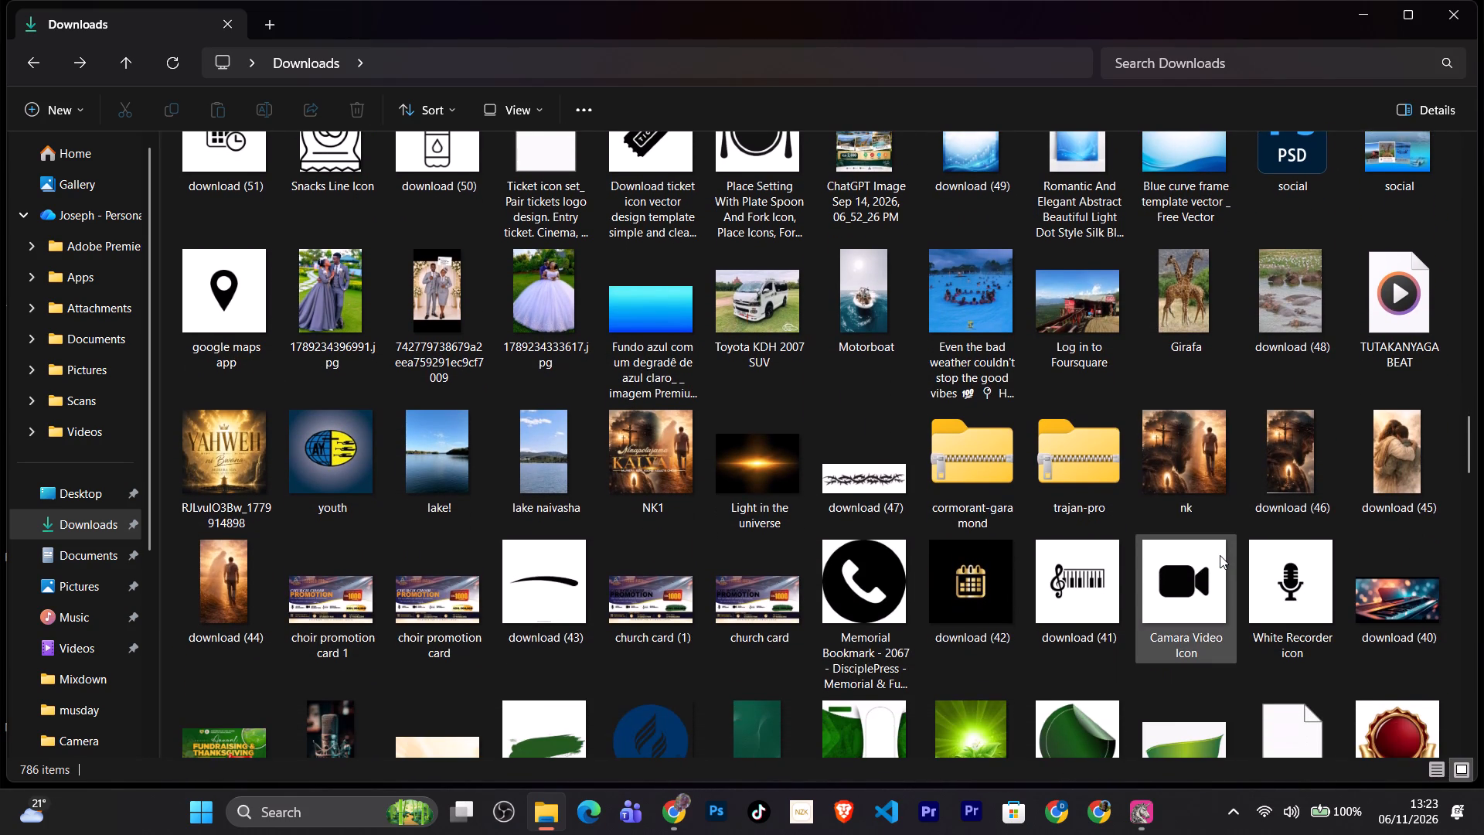
scroll(1220, 555, down, 2)
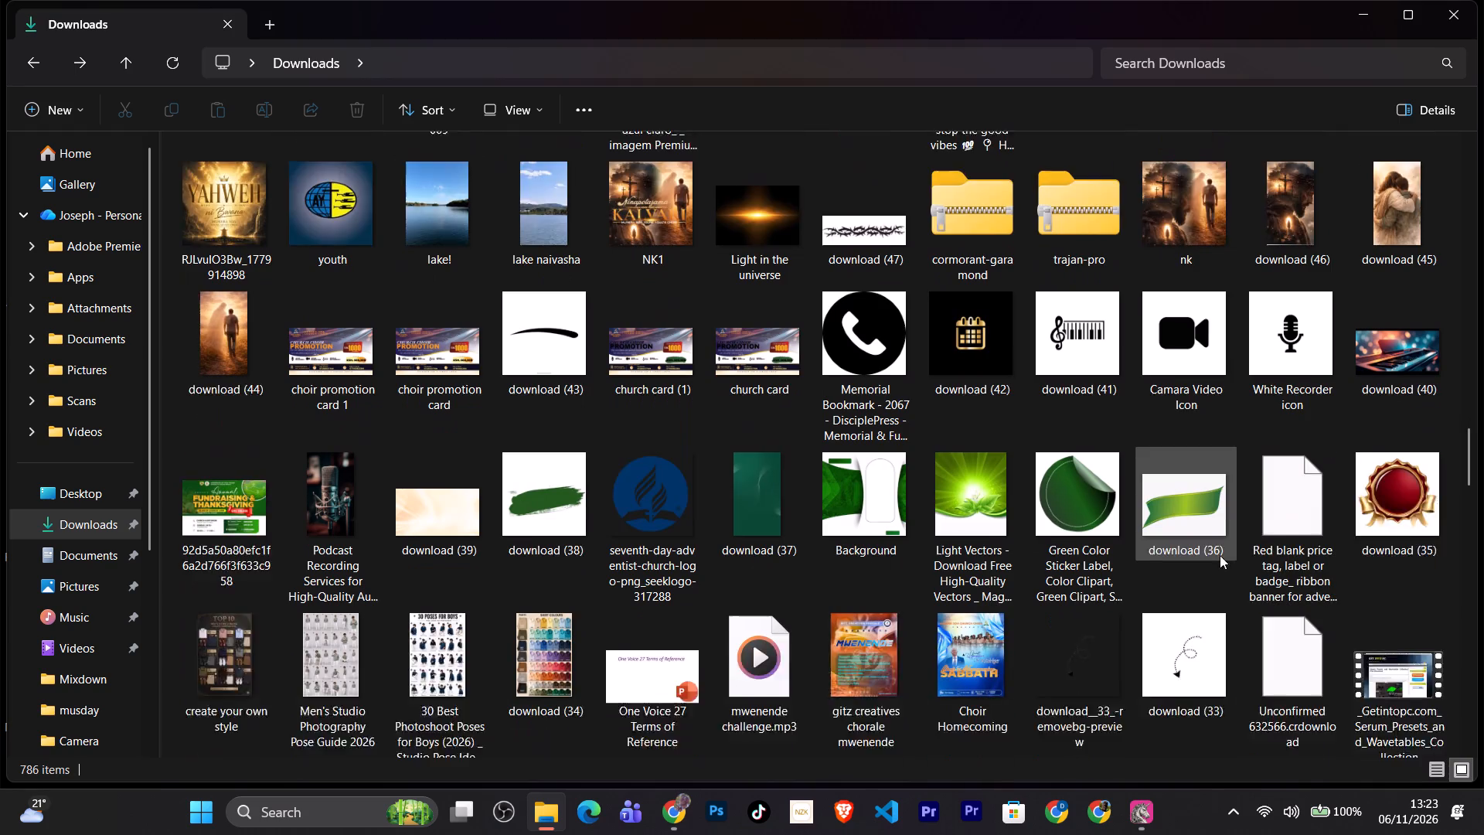
scroll(1220, 555, down, 2)
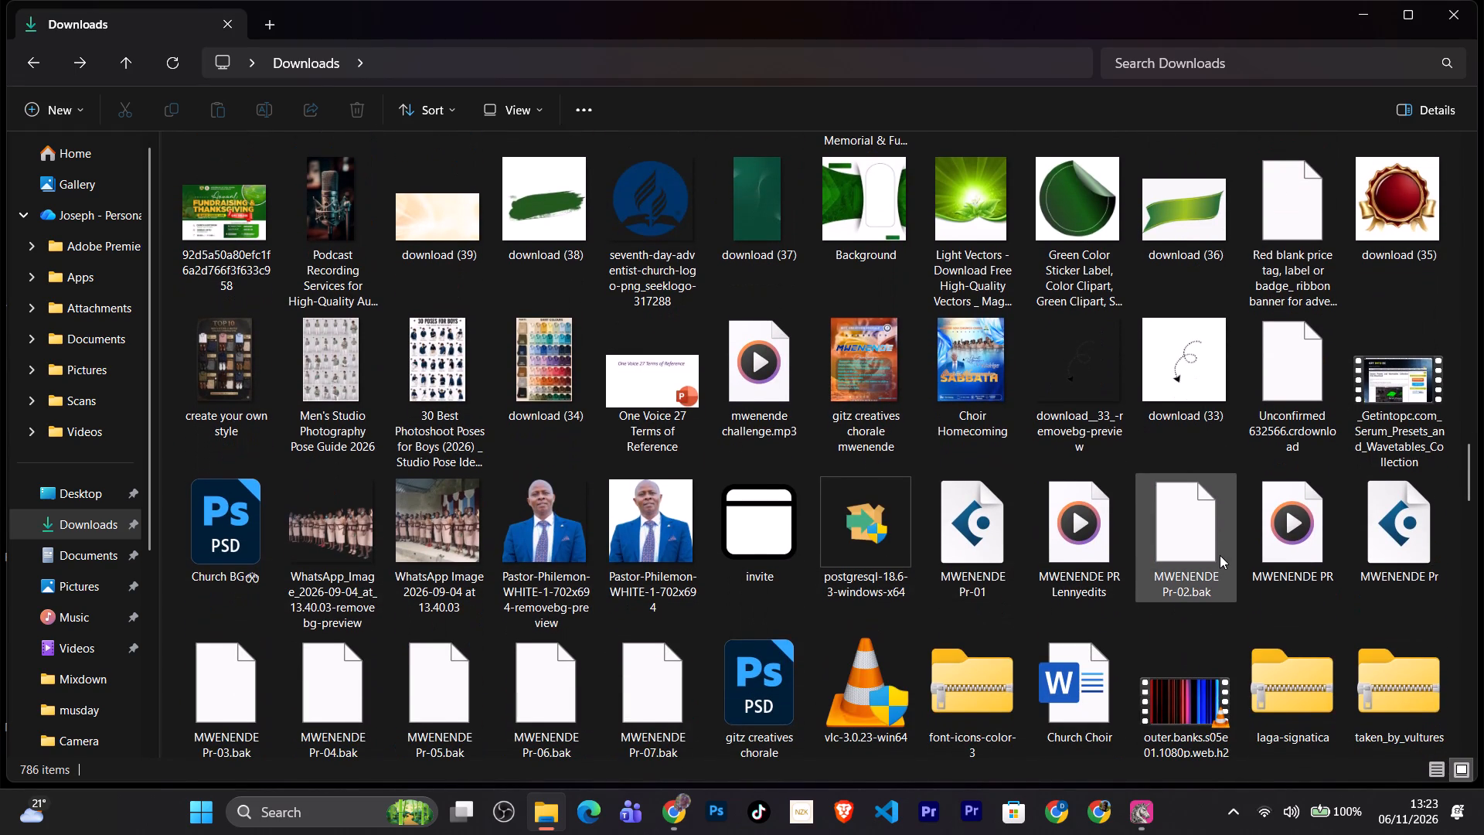
scroll(1220, 555, down, 2)
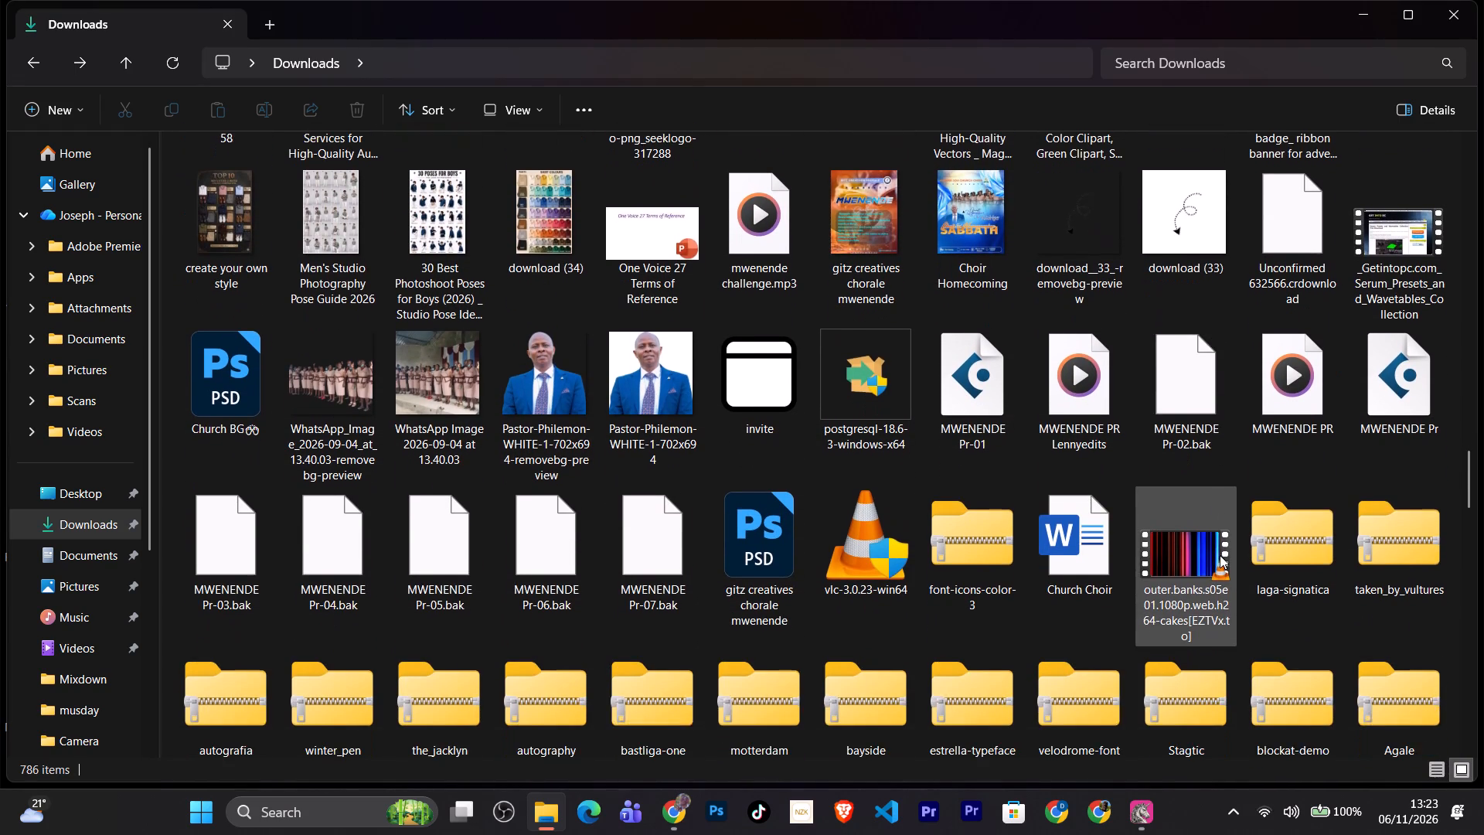
scroll(1220, 555, down, 2)
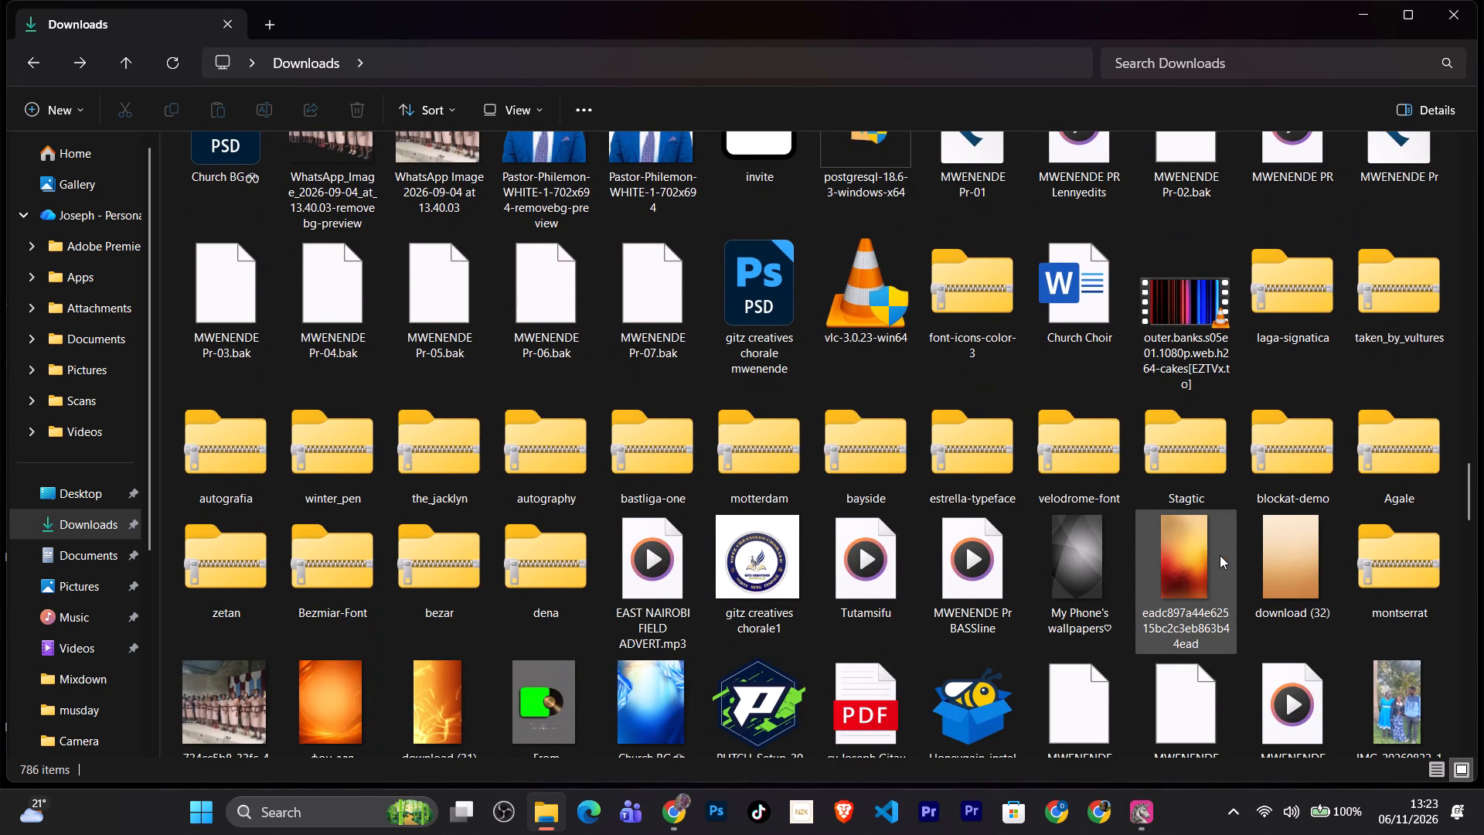
scroll(1220, 555, down, 1)
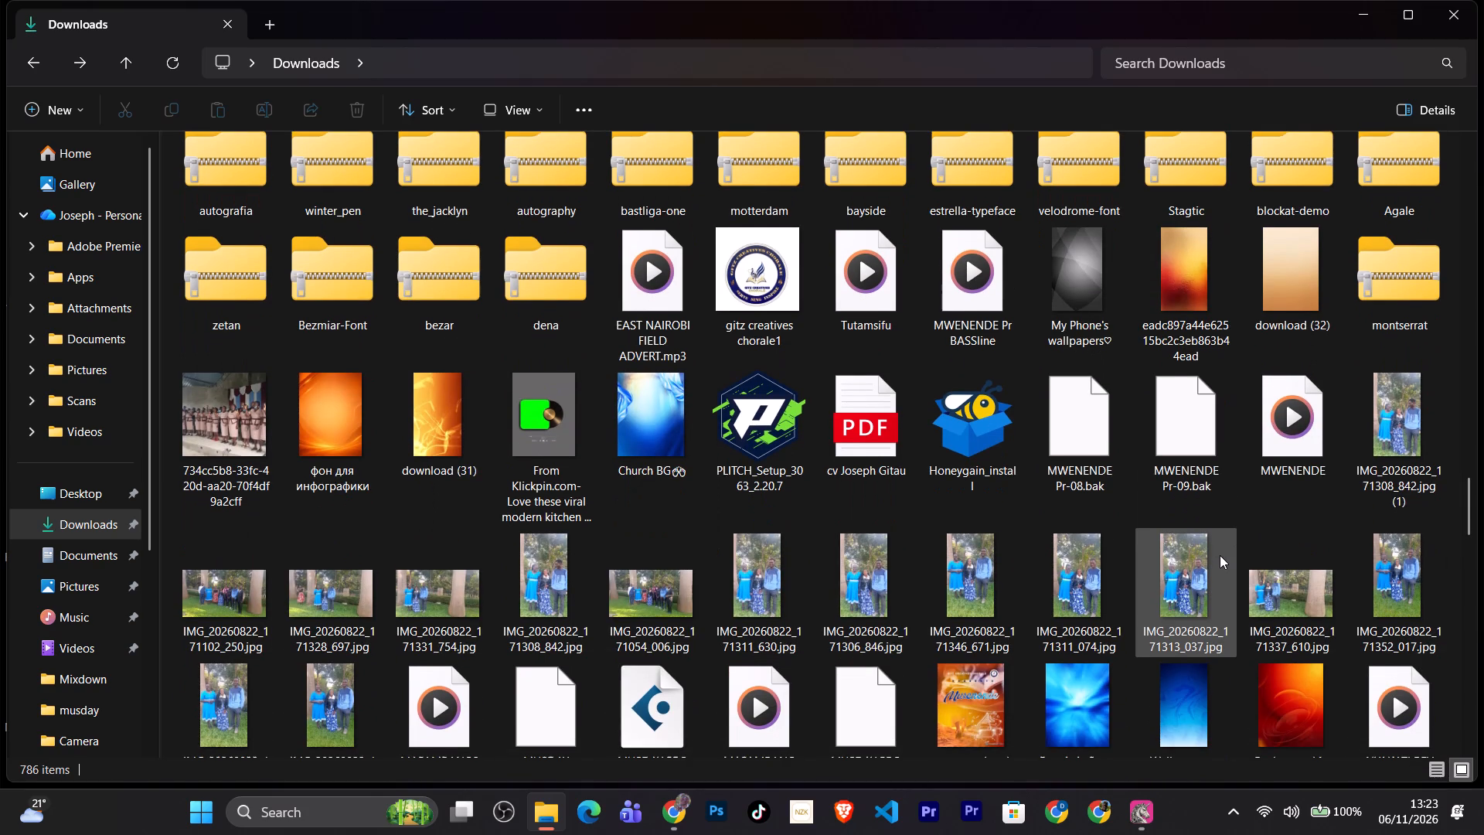
scroll(1220, 555, down, 1)
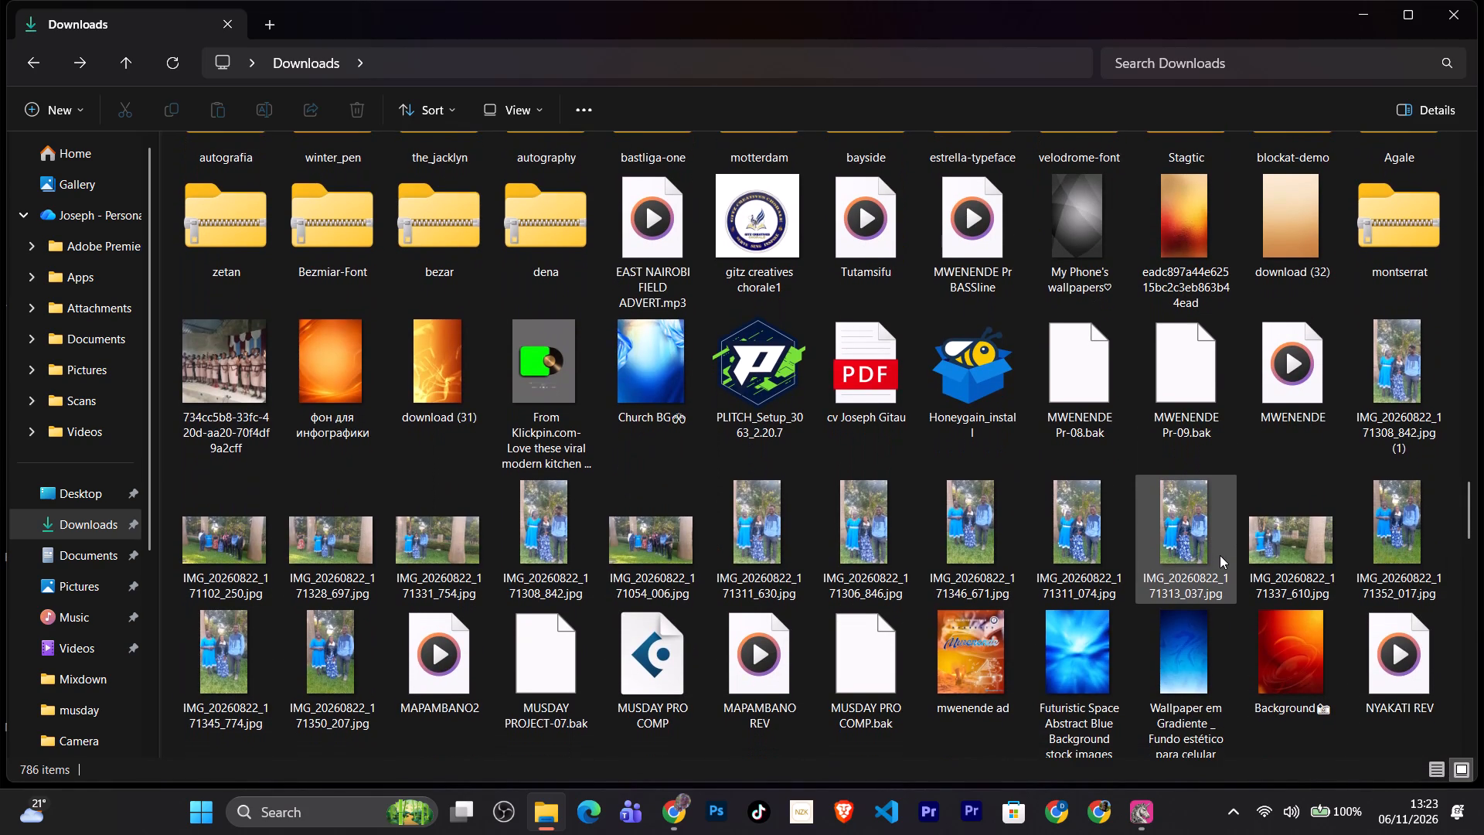
scroll(1220, 555, down, 2)
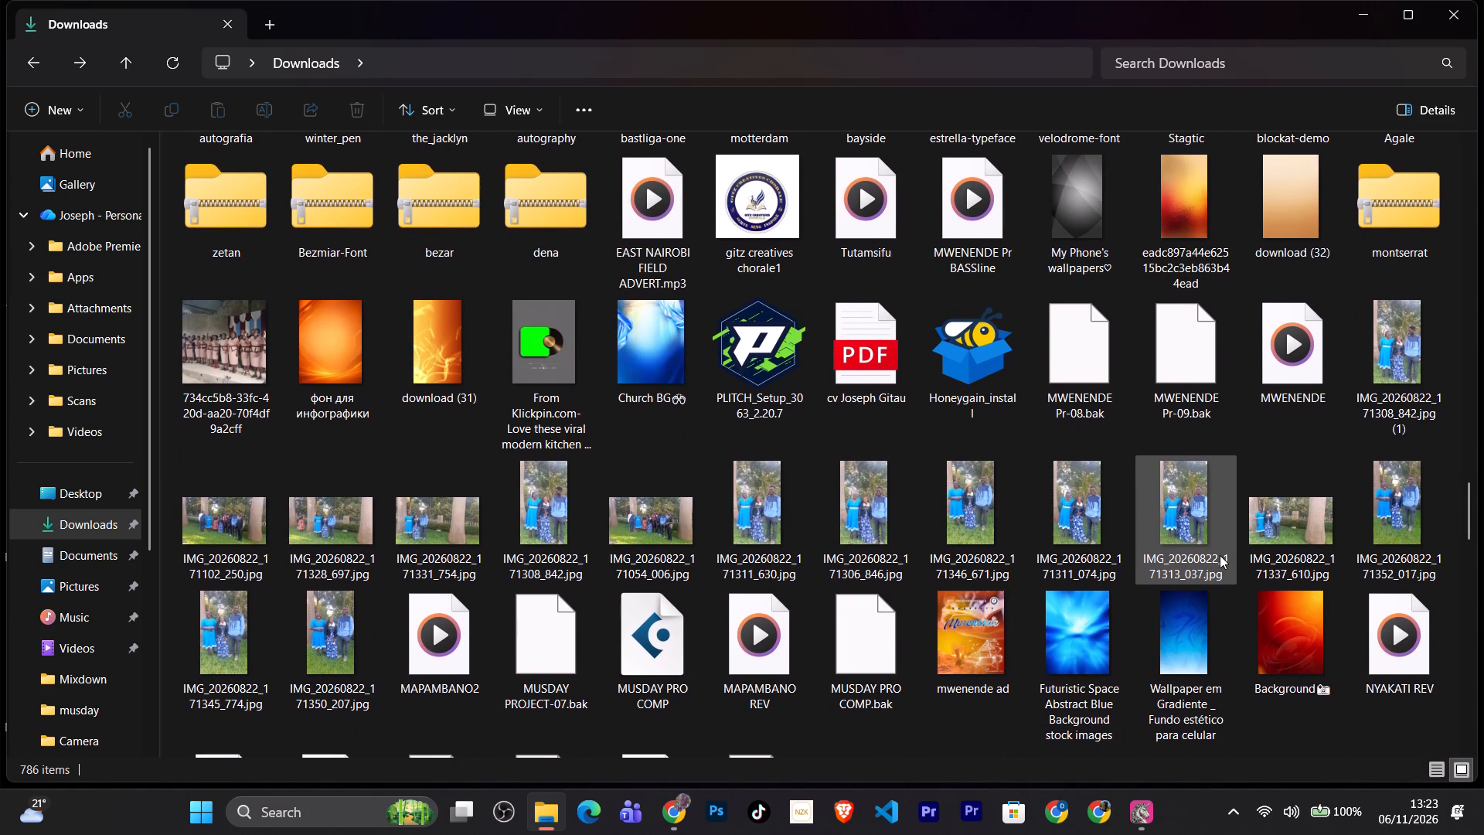
scroll(1220, 555, down, 3)
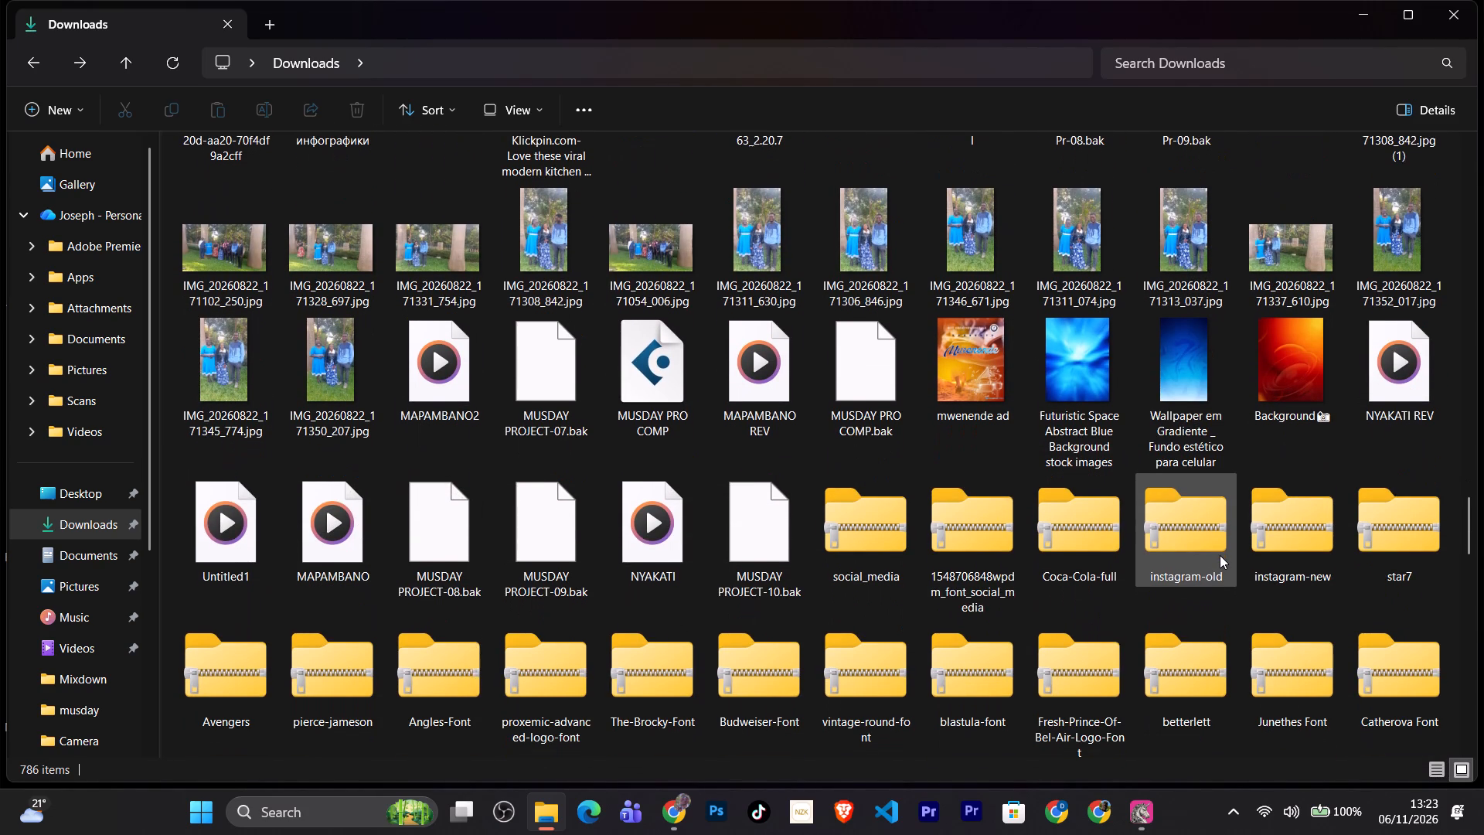
scroll(1220, 555, down, 4)
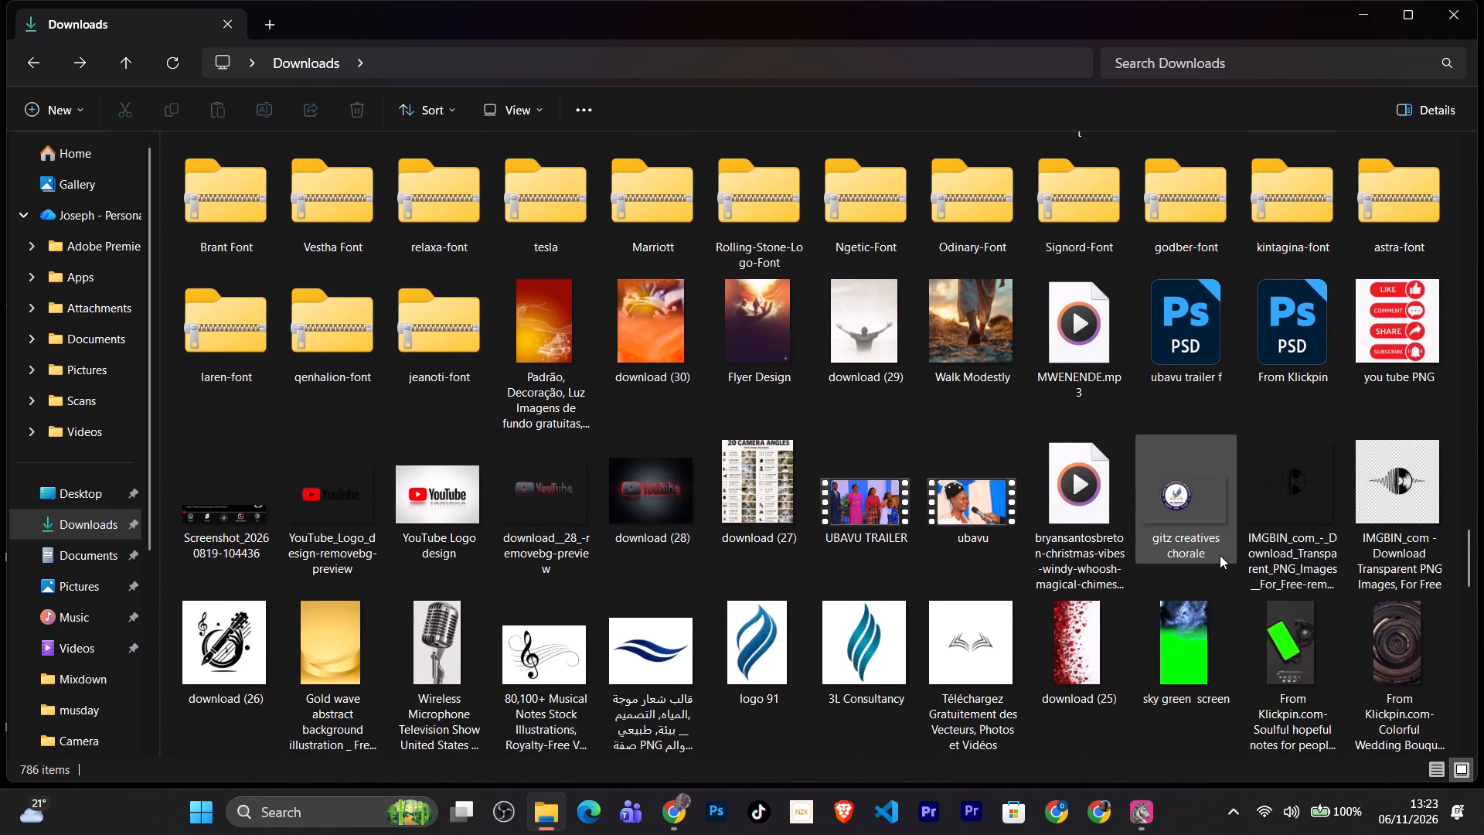
scroll(1220, 555, down, 3)
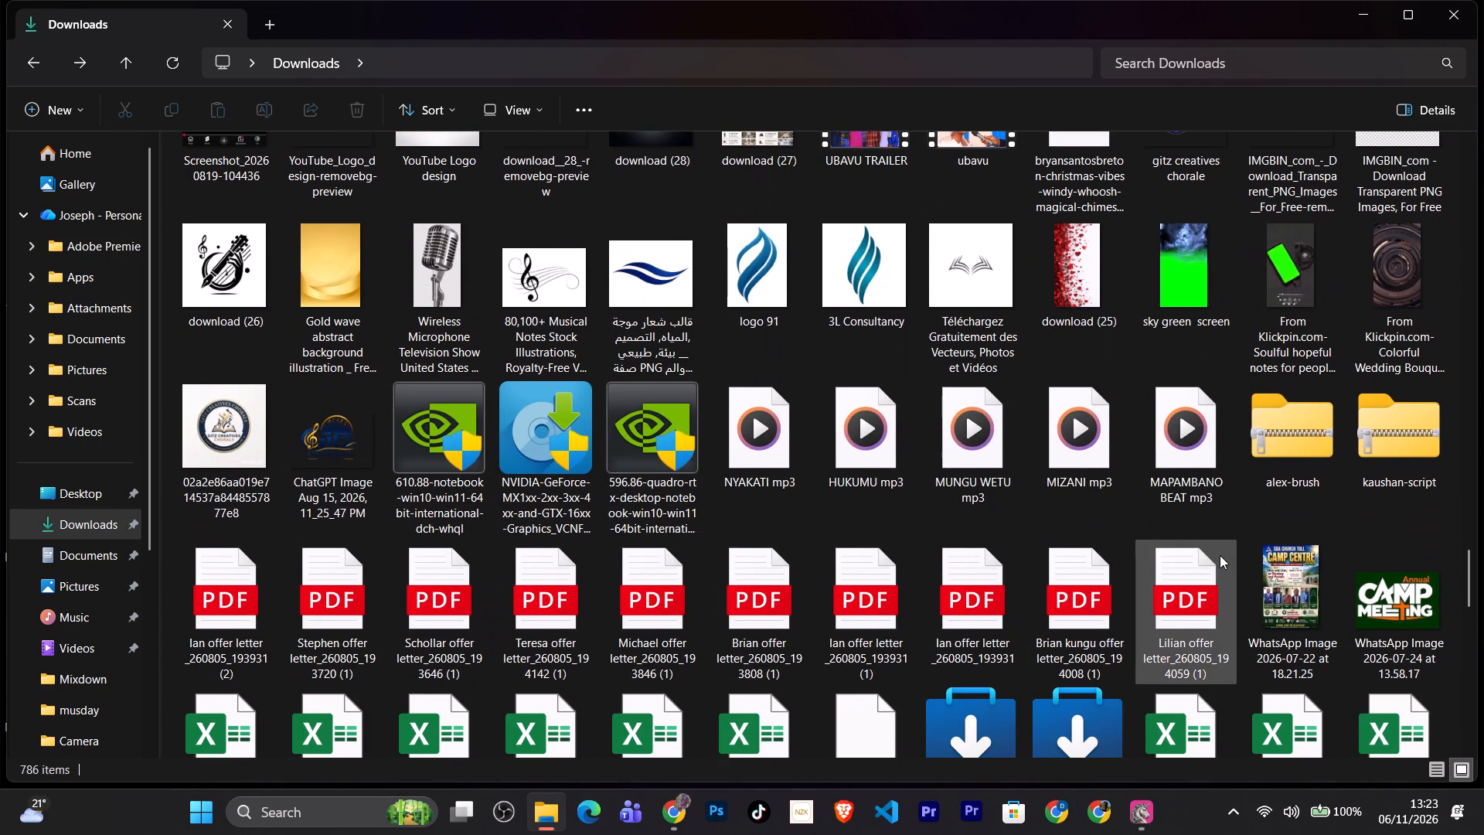
Look further through the files in Downloads, then search the folder for "tun".
scroll(1220, 555, down, 4)
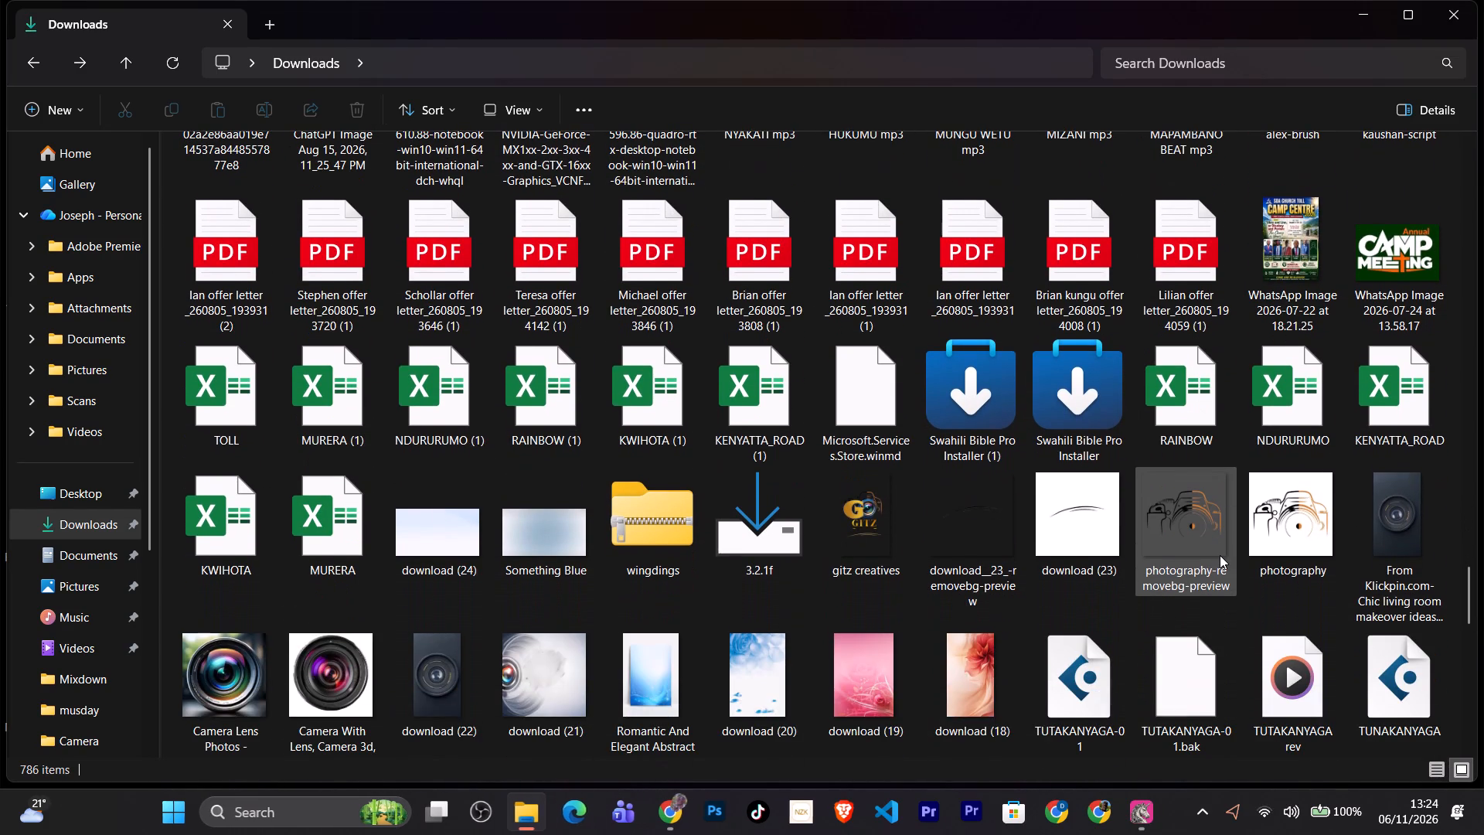
scroll(1220, 555, up, 17)
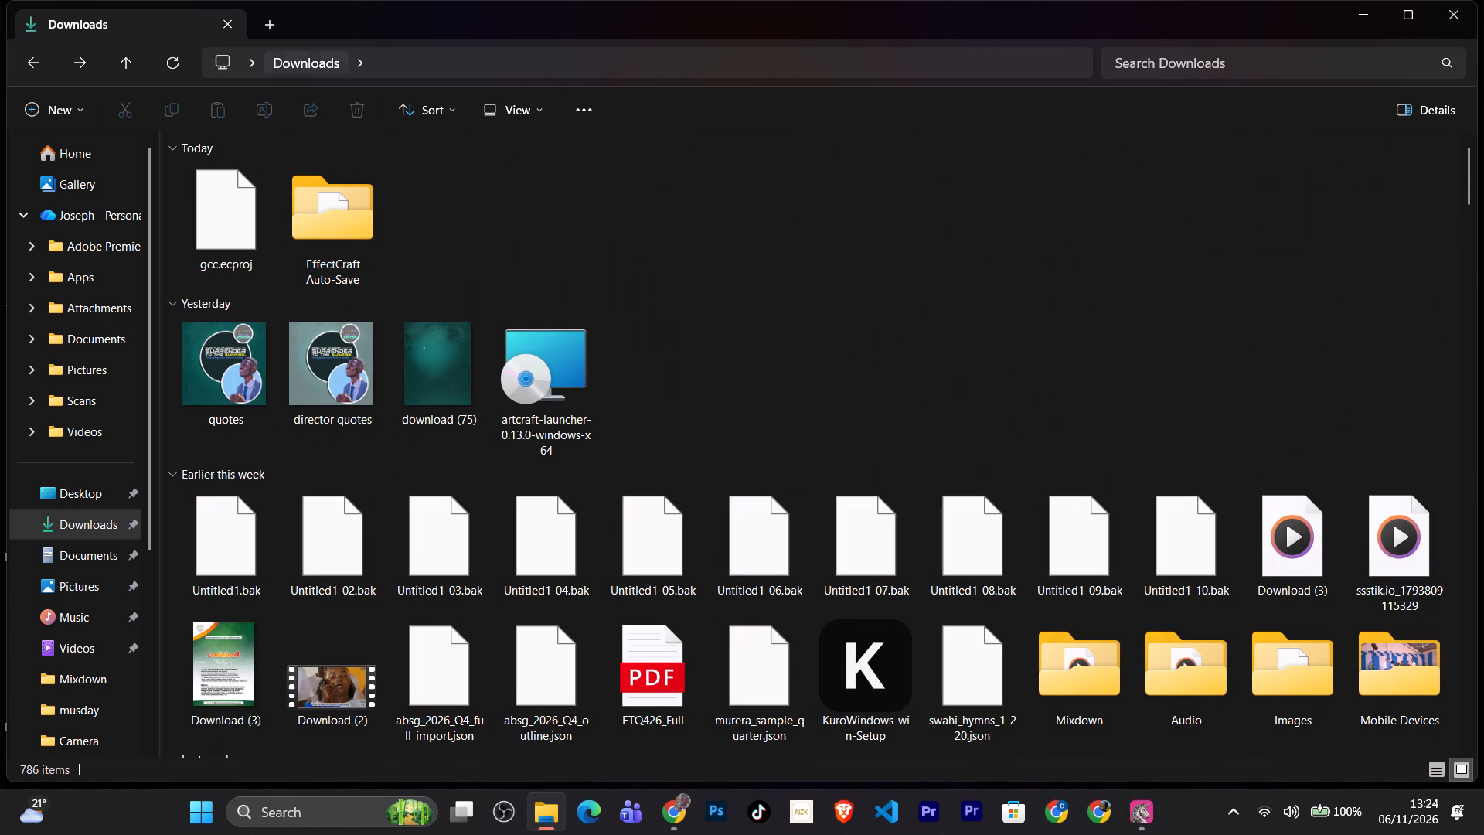
click(1160, 55)
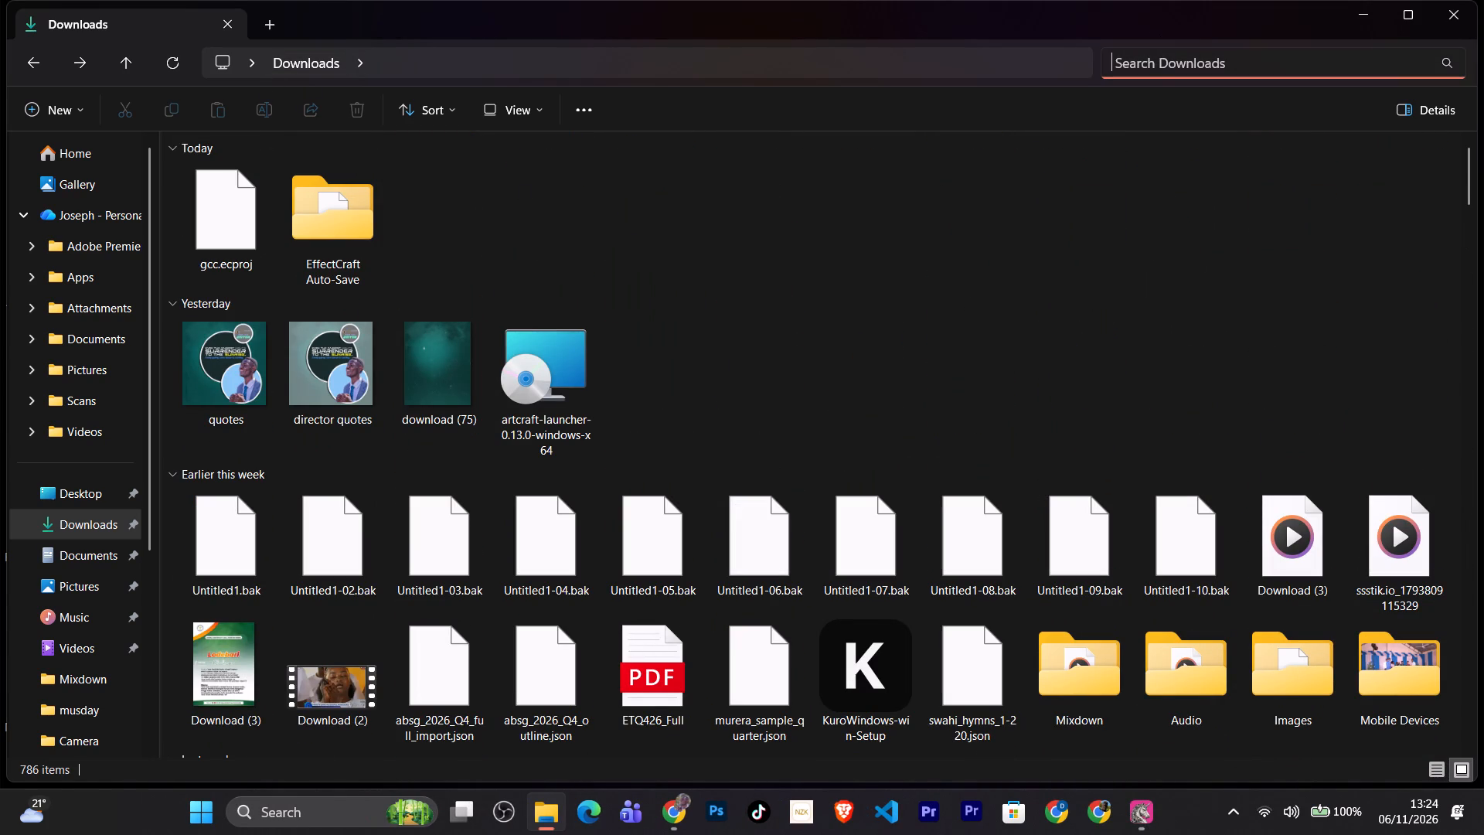
text(tu)
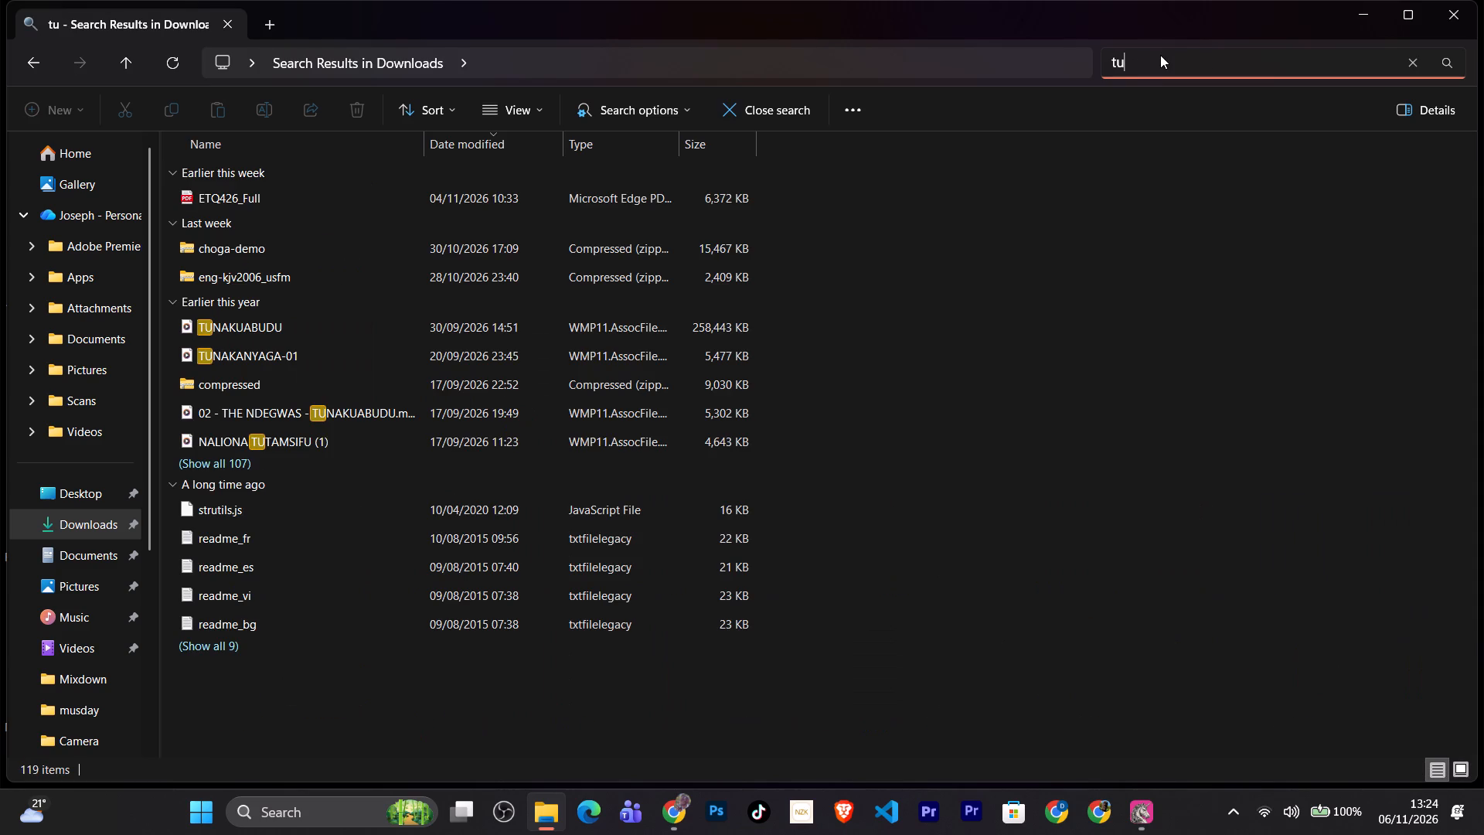
key(n)
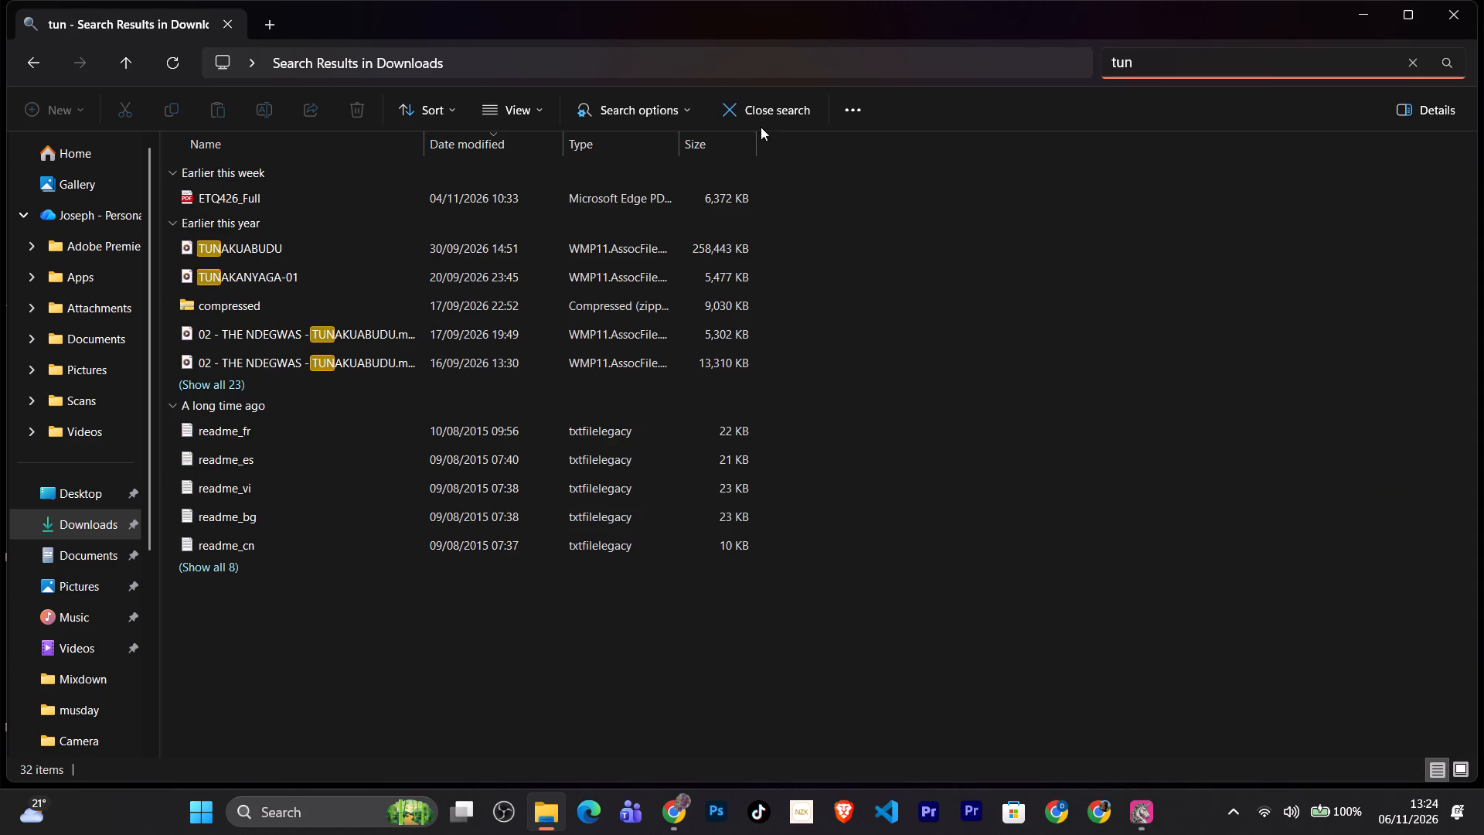
Play the TUNAKANYAGA-01 audio file in Media Player, skip ahead to about 37 seconds, and close the player.
double_click(289, 271)
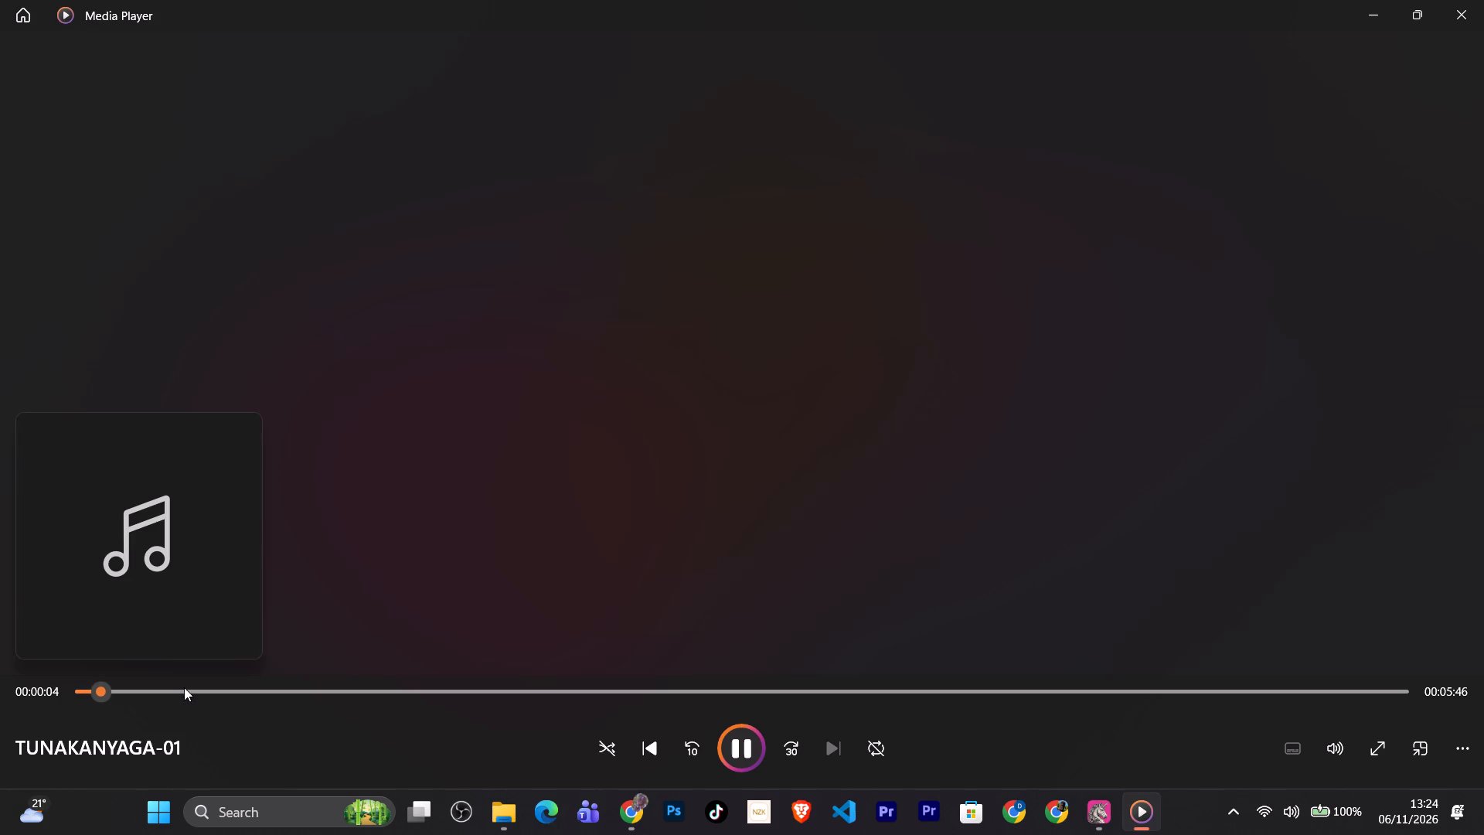
click(222, 685)
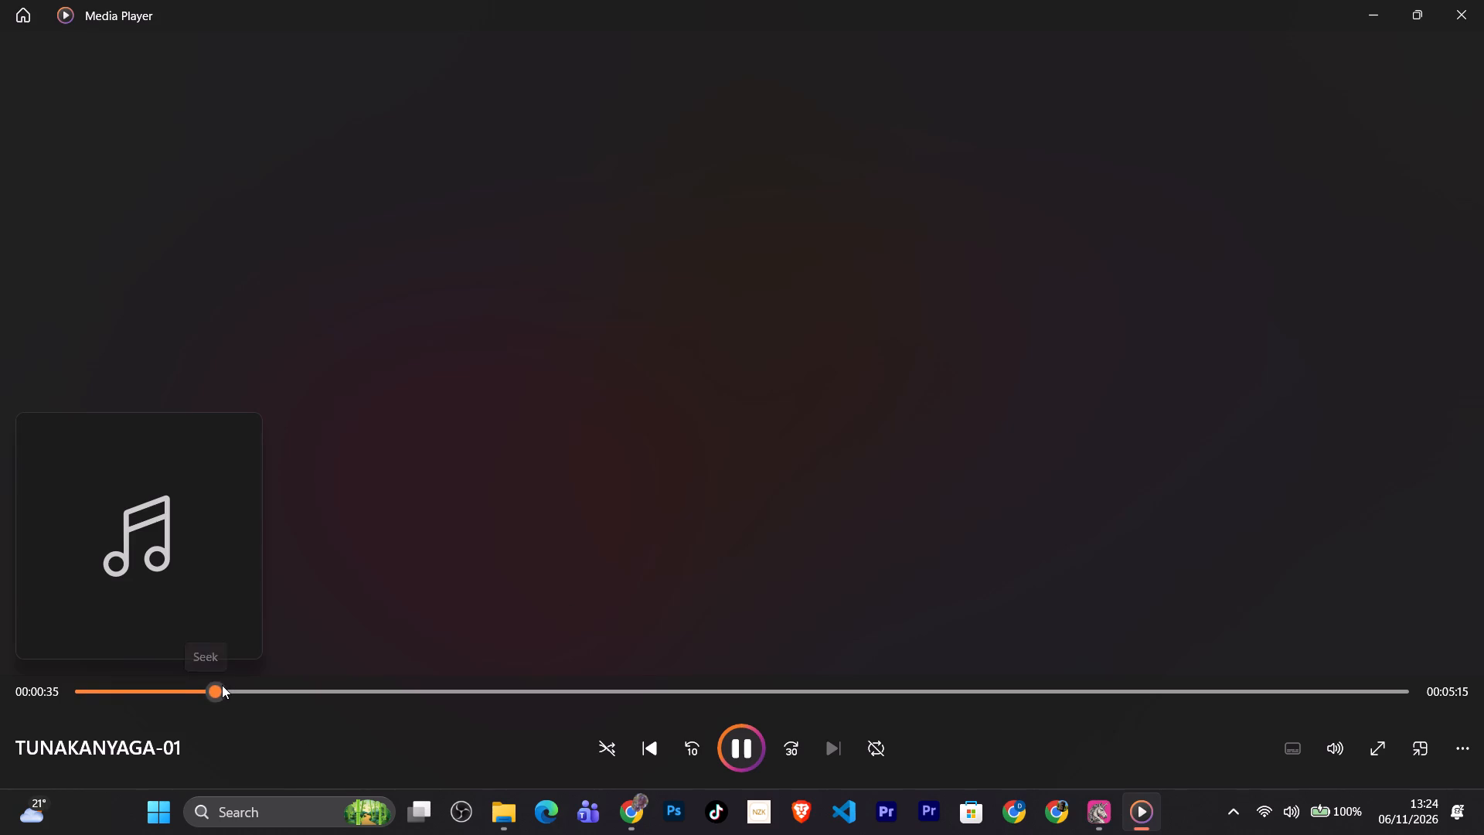
click(1445, 30)
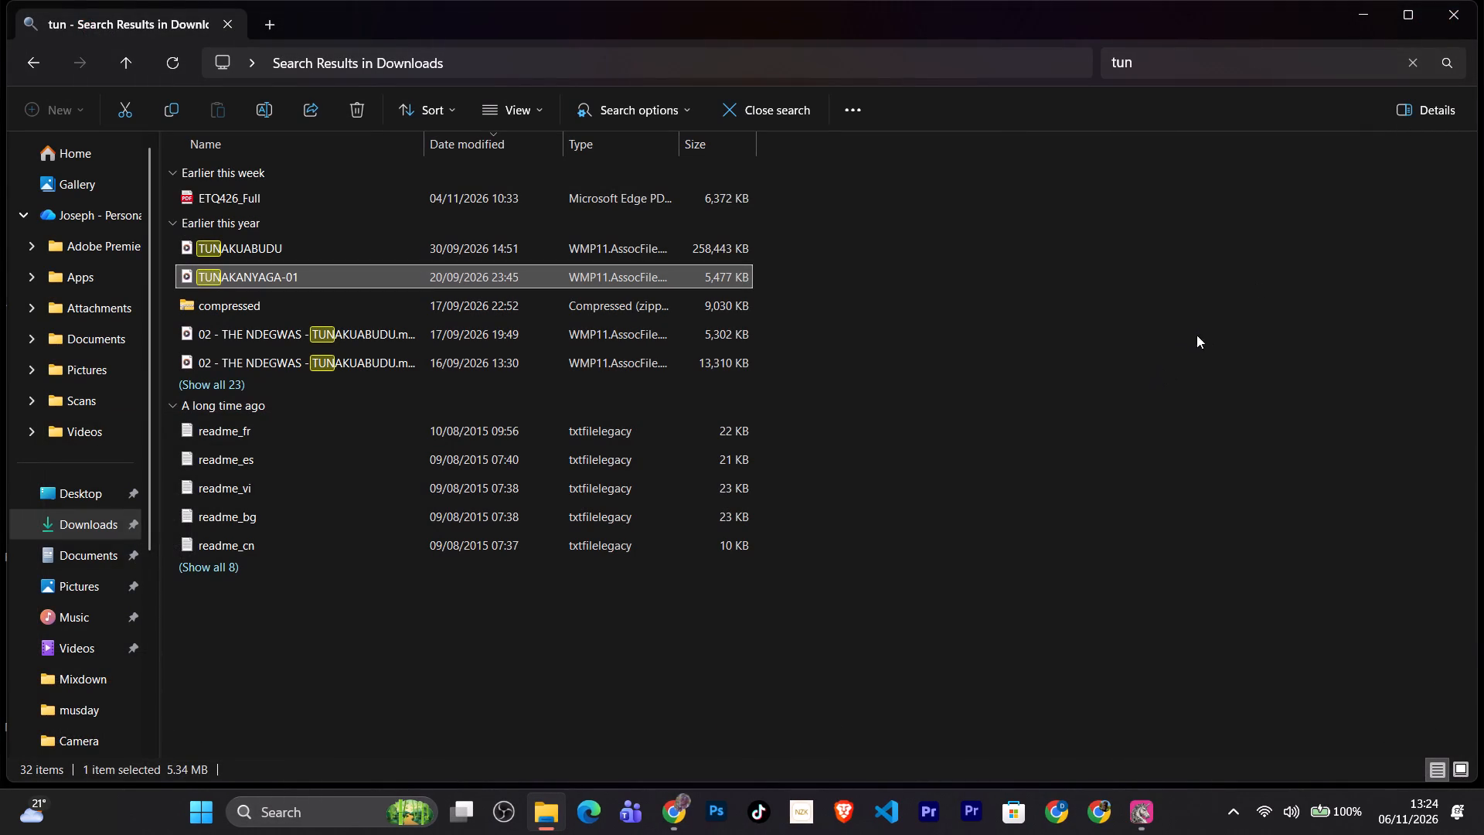
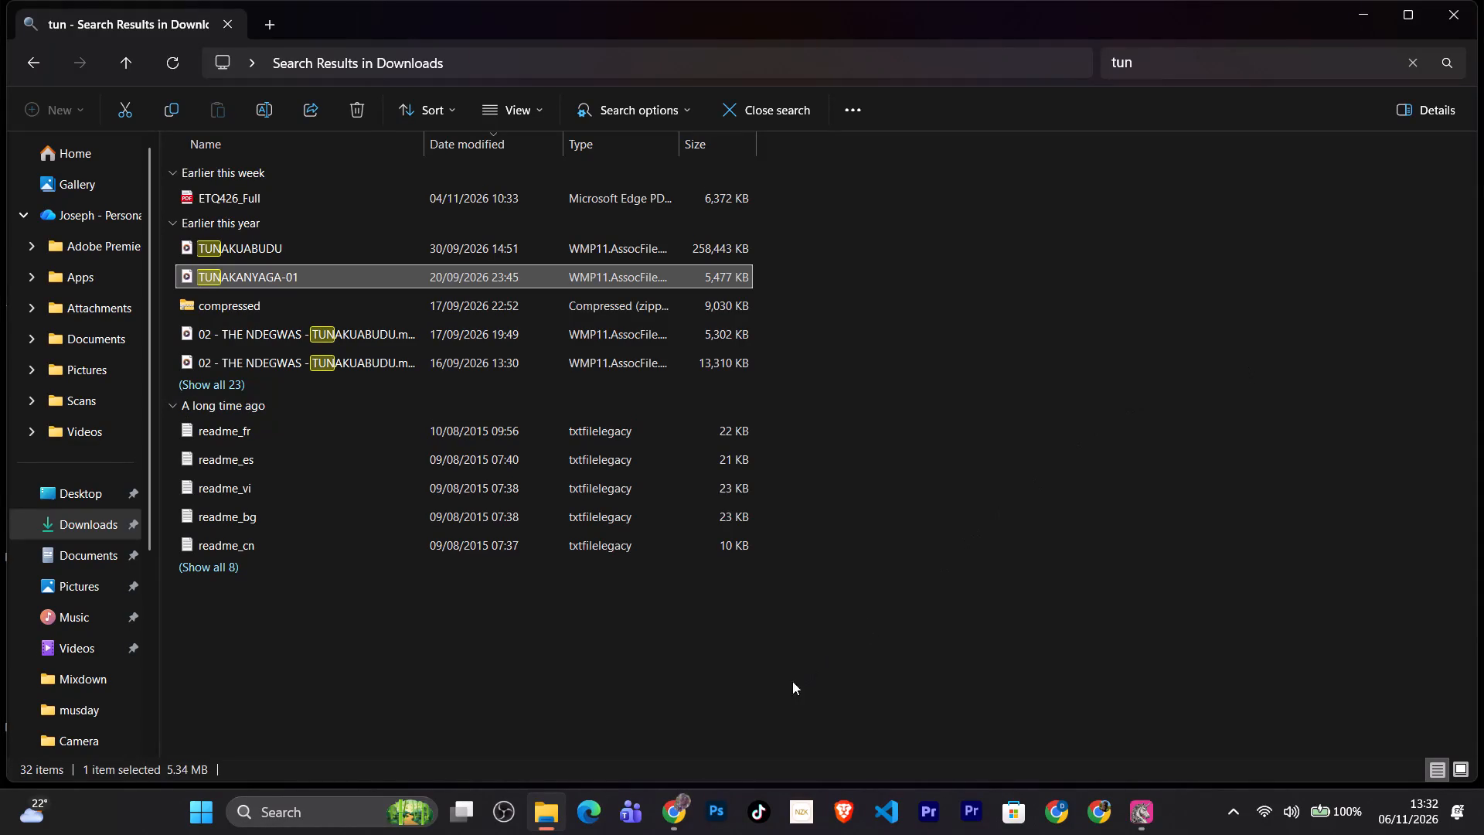
Switch to the YouTube tutorial in Chrome, play a few seconds of the Vegas effect part, and rewind the video to 0:20.
click(679, 809)
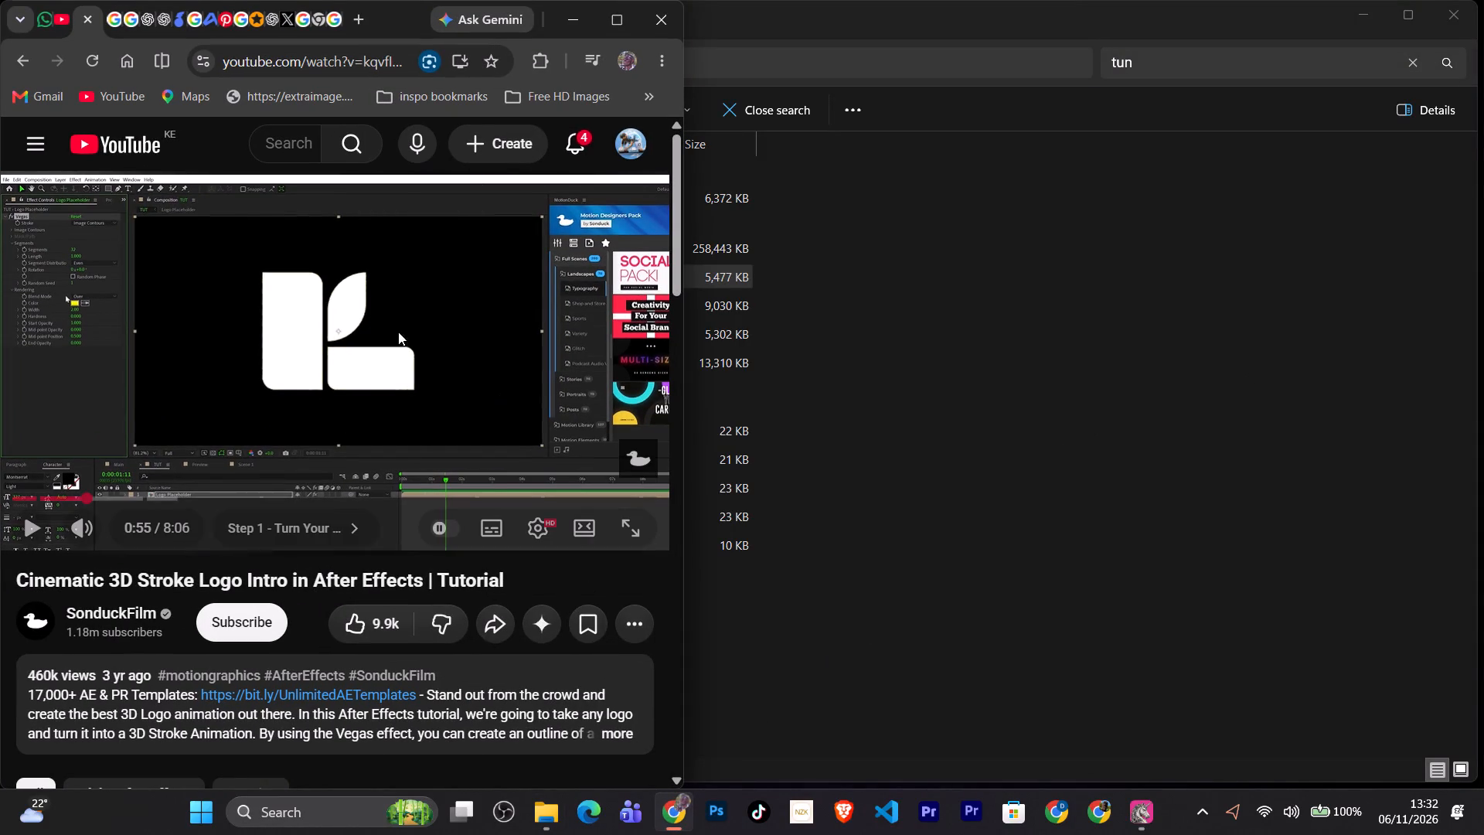
click(400, 349)
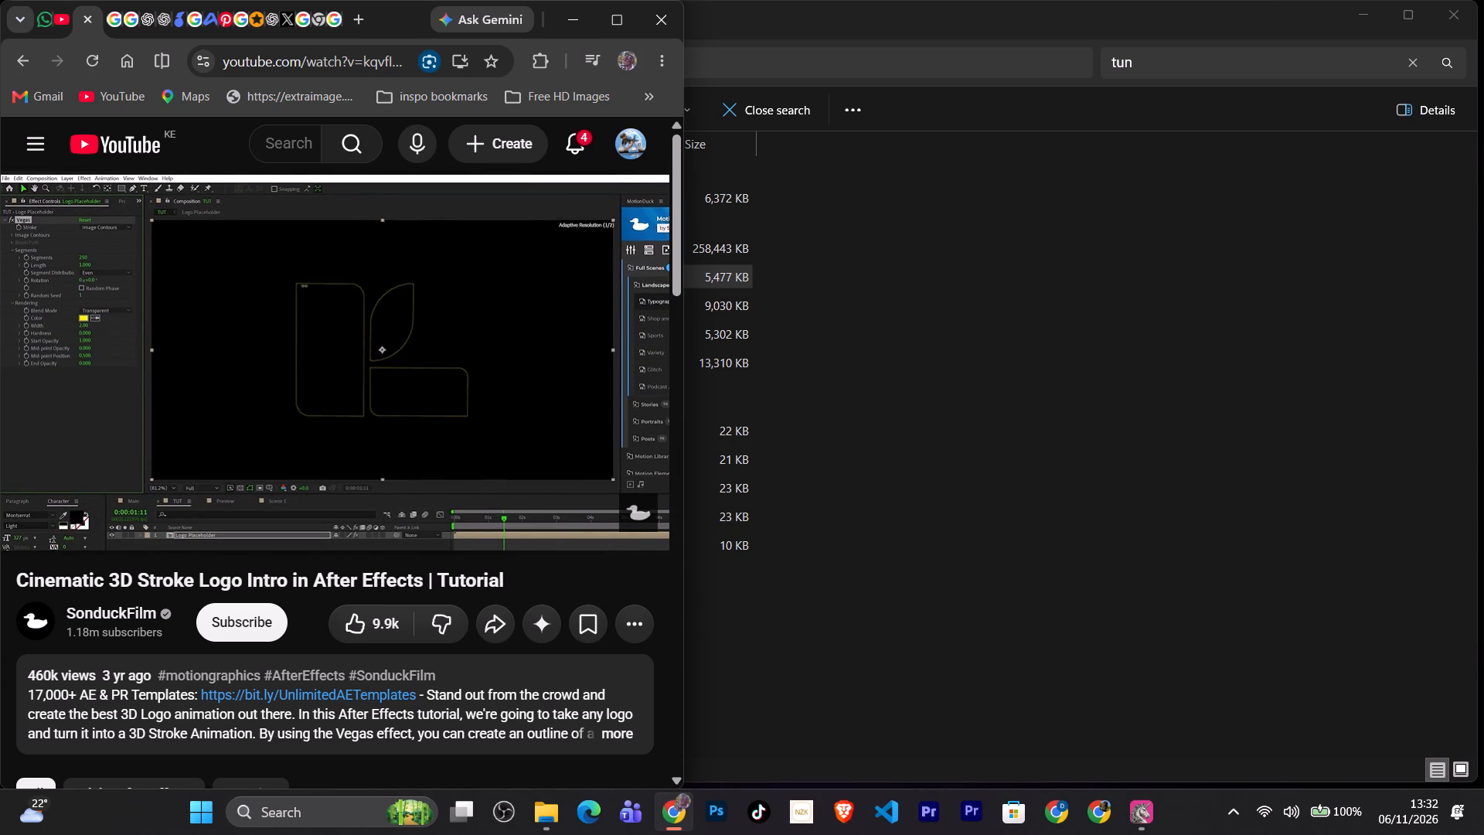
click(400, 349)
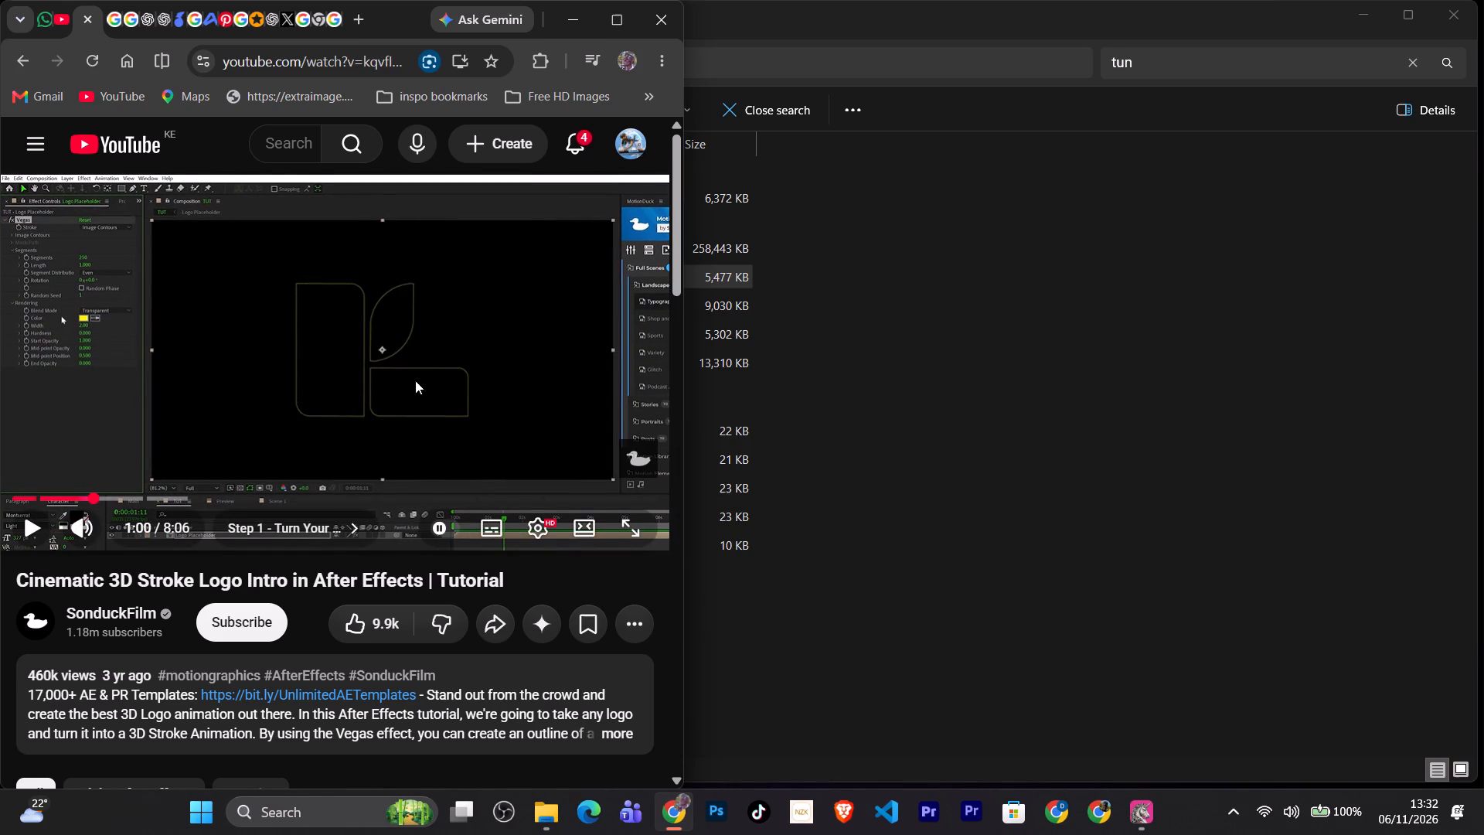
key(Left)
key(Left)
key(Left)
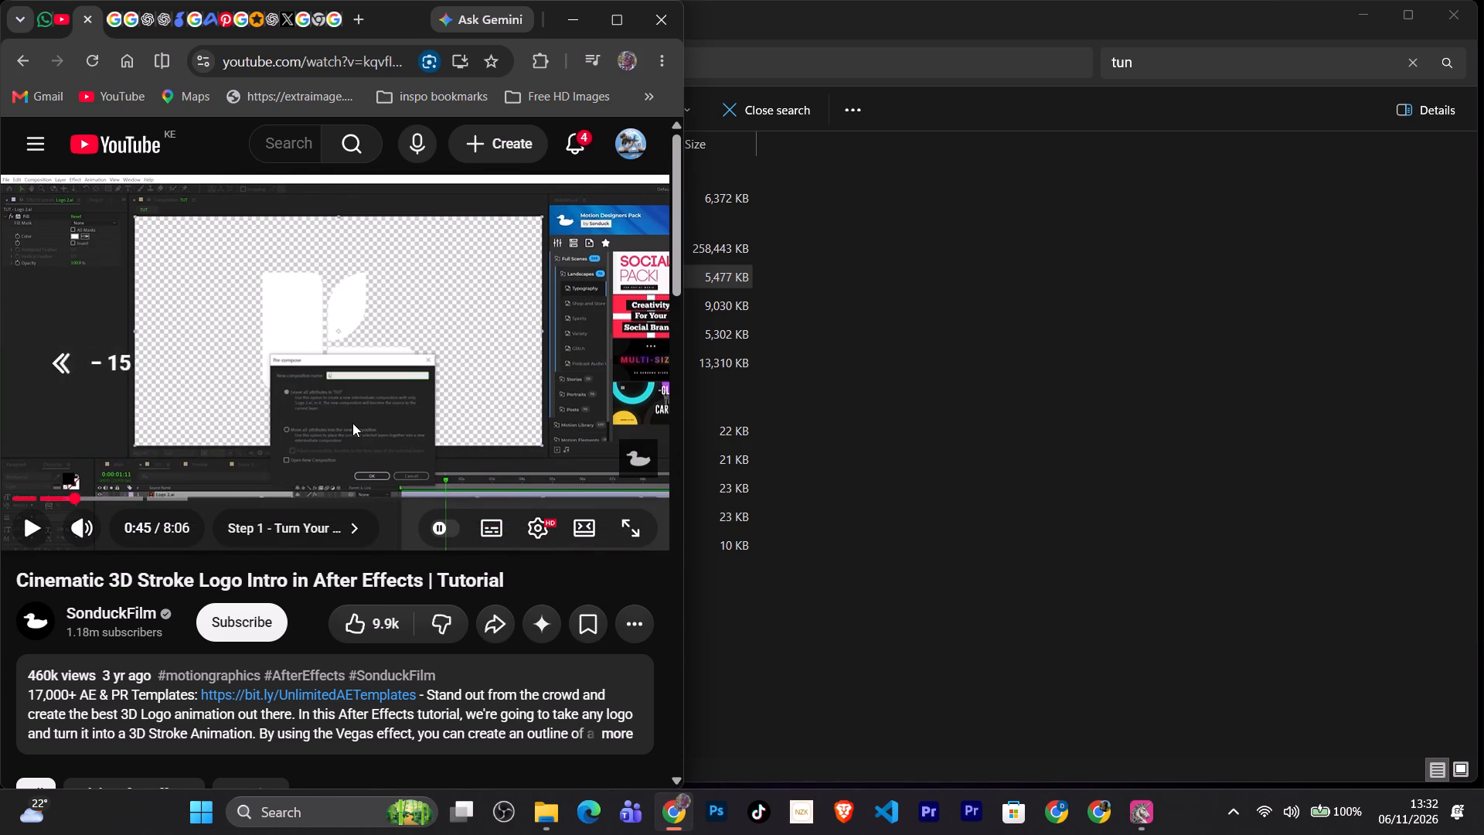
key(Left)
key(Left)
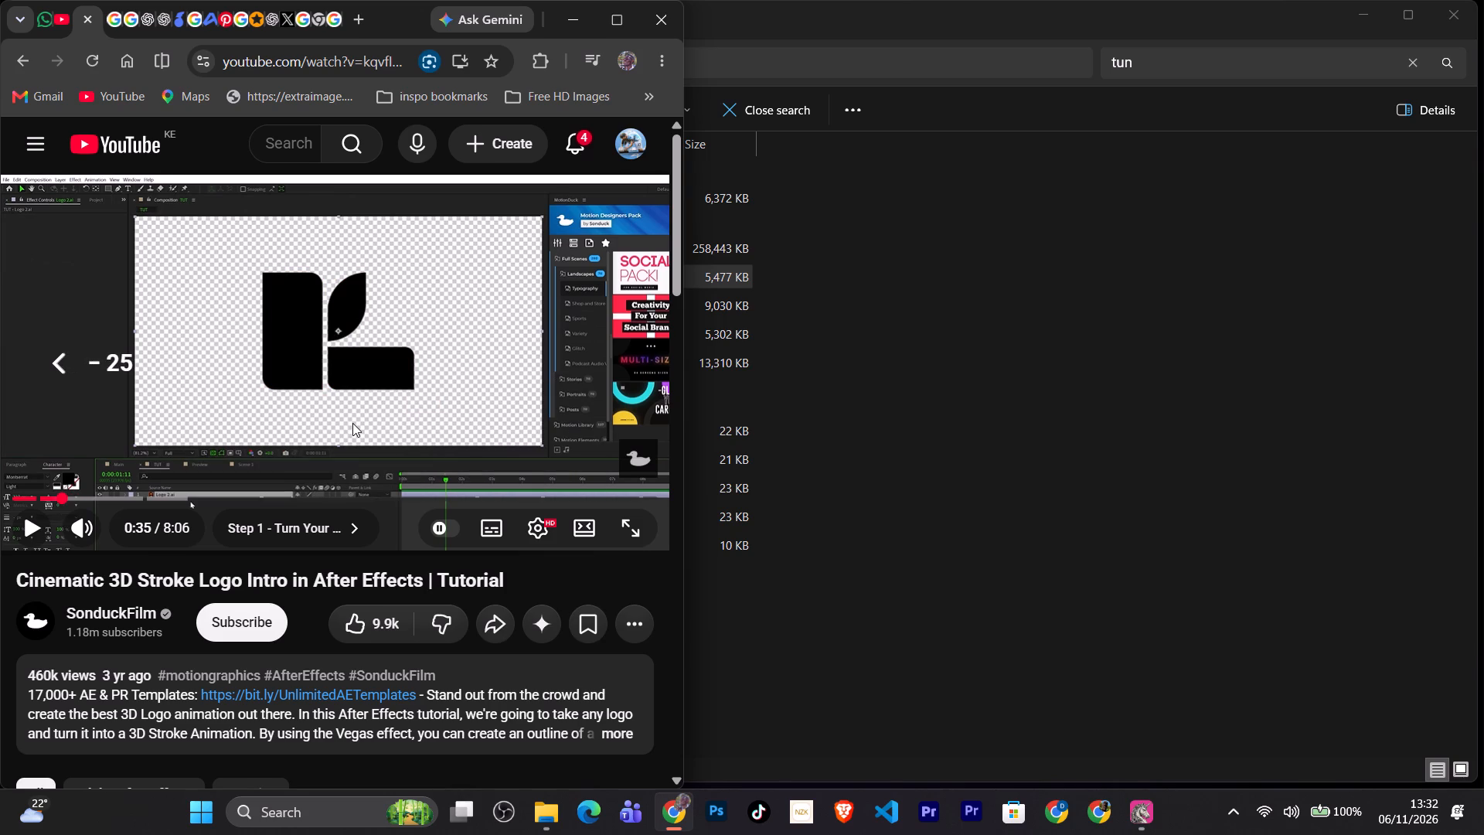
key(Left)
key(Left)
key(Left)
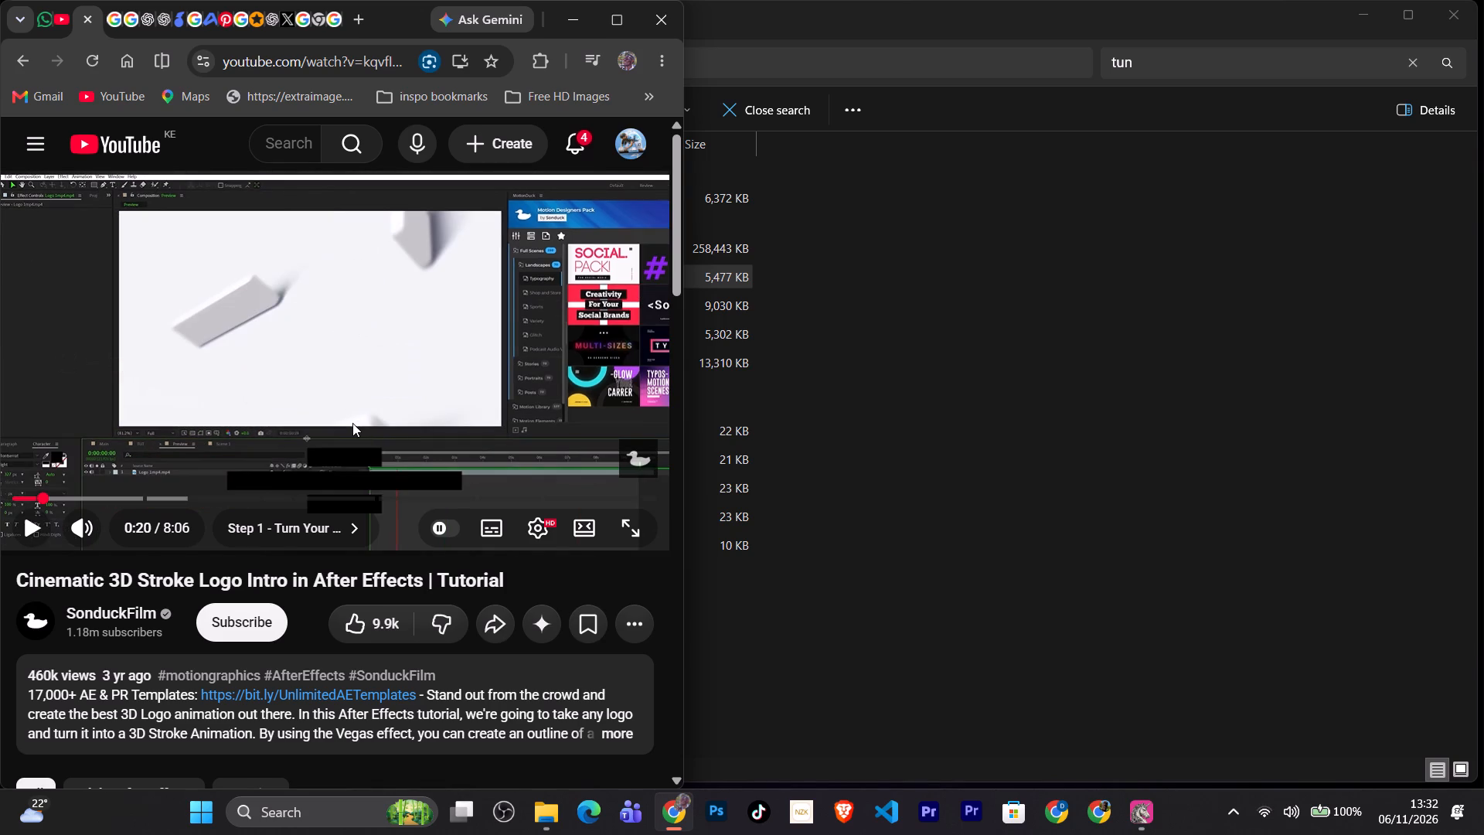
Watch the tutorial from 0:20 through the part on applying a Fill effect to the logo, and pause it there.
key(space)
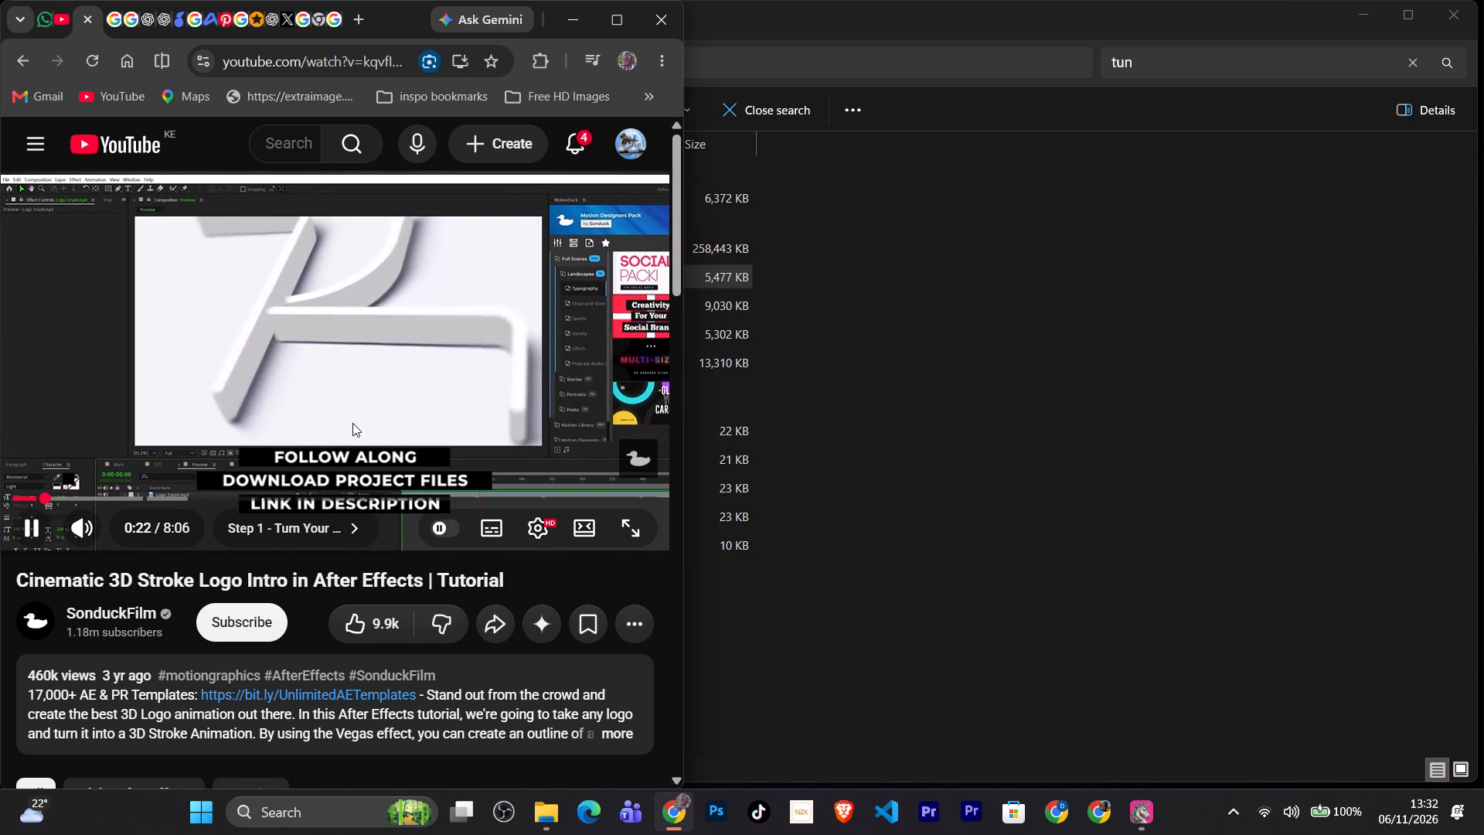
key(space)
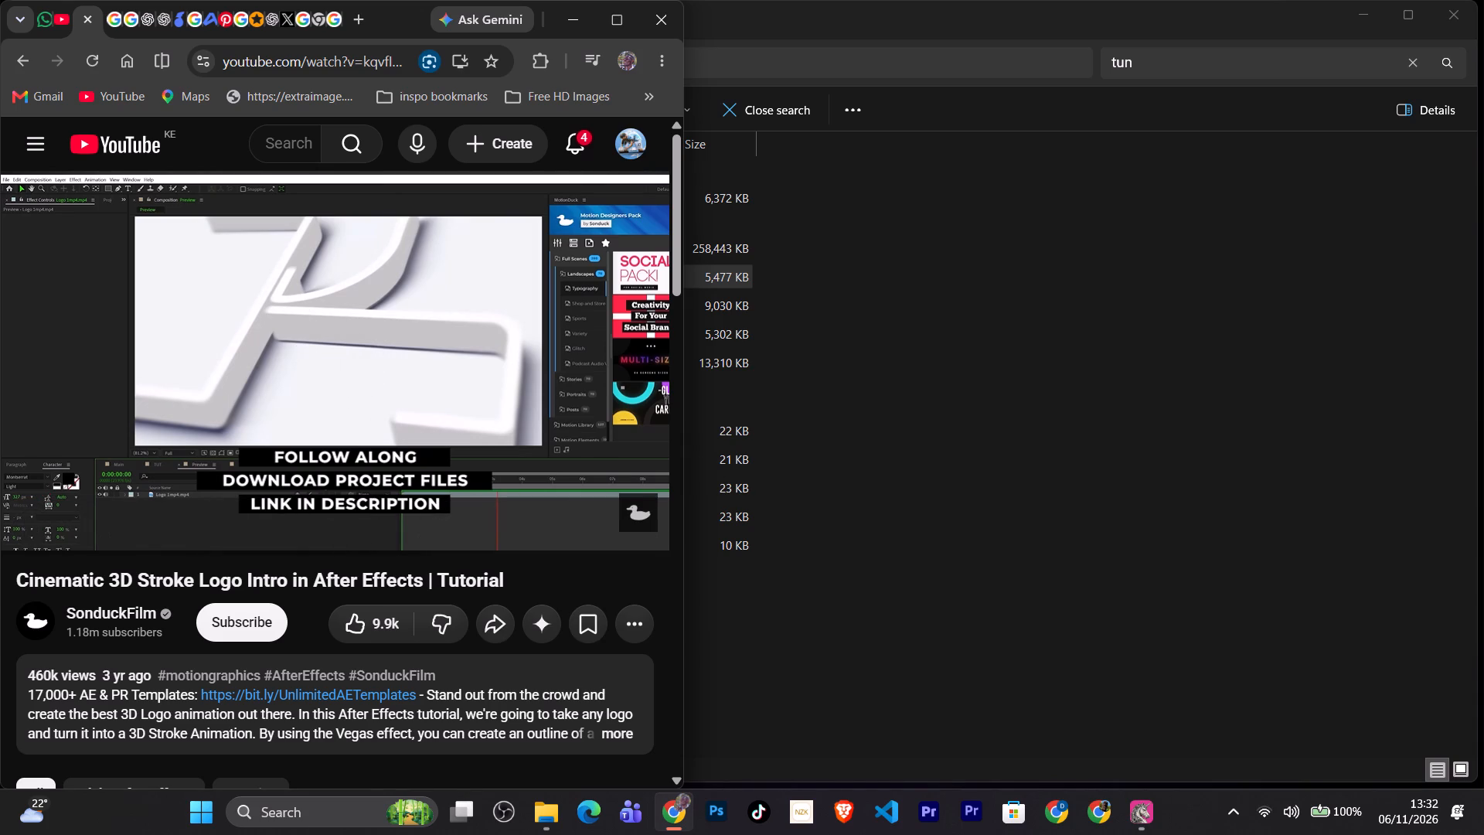
key(space)
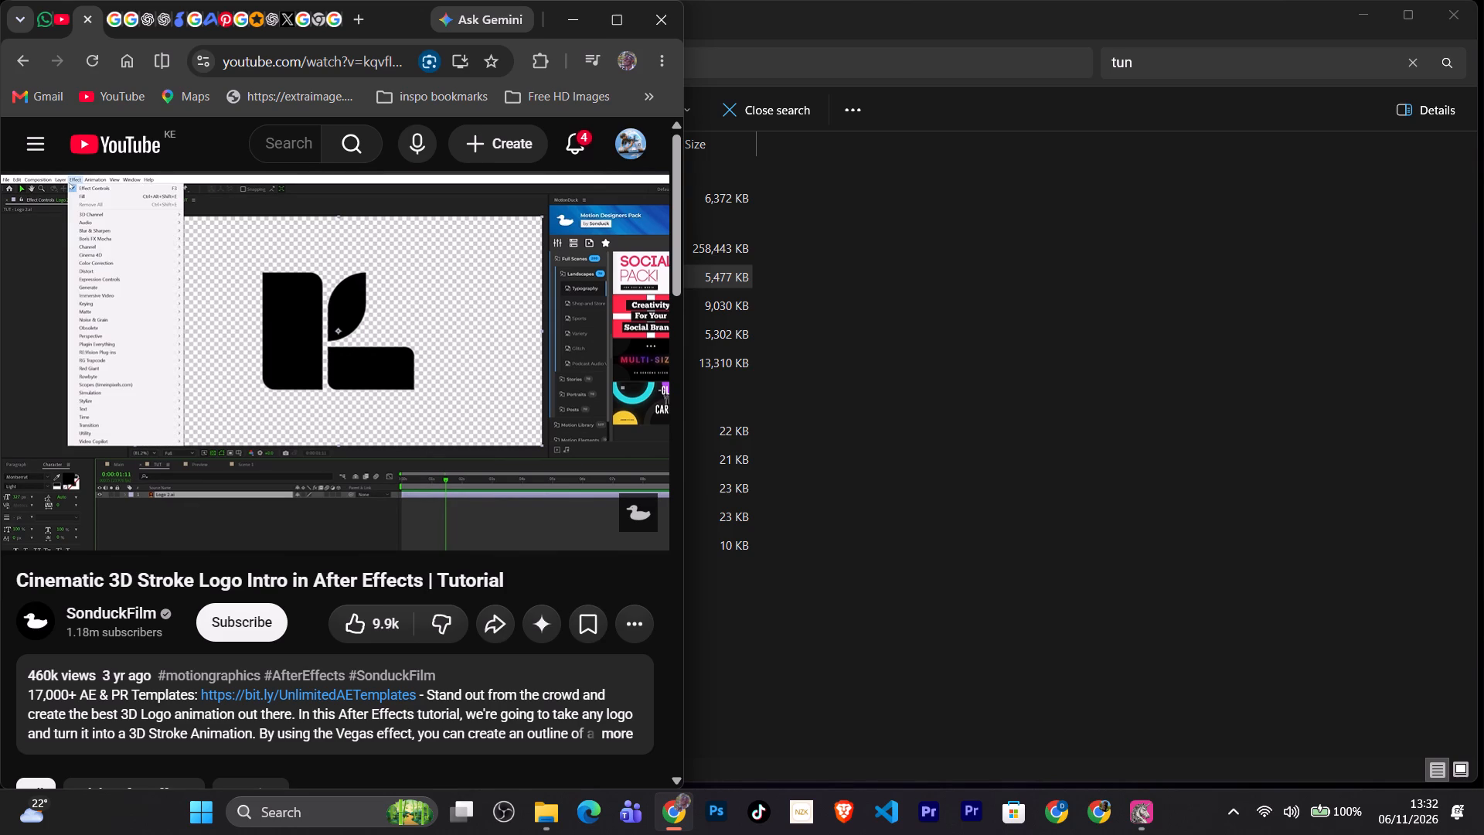
key(space)
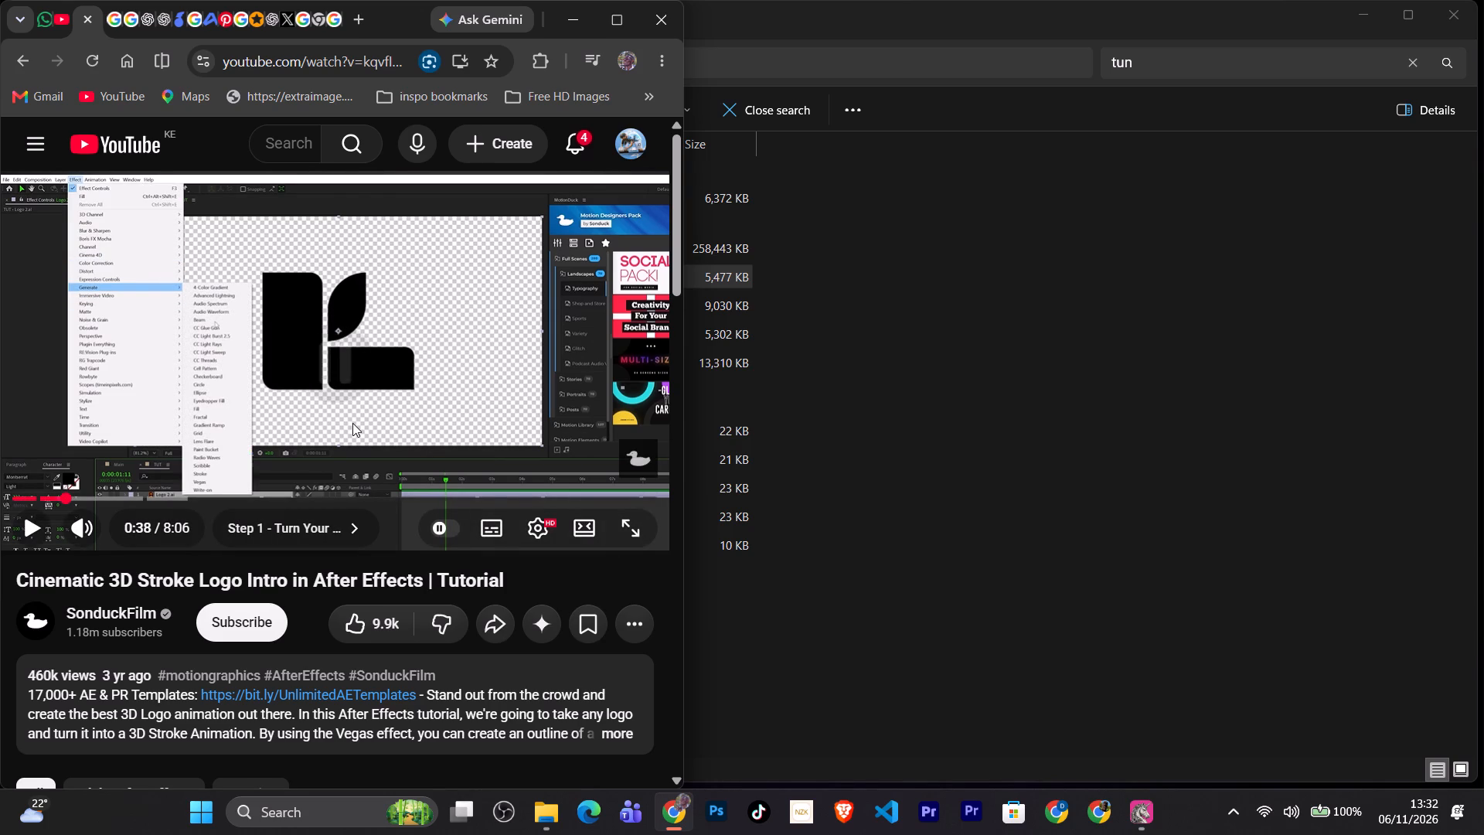
key(space)
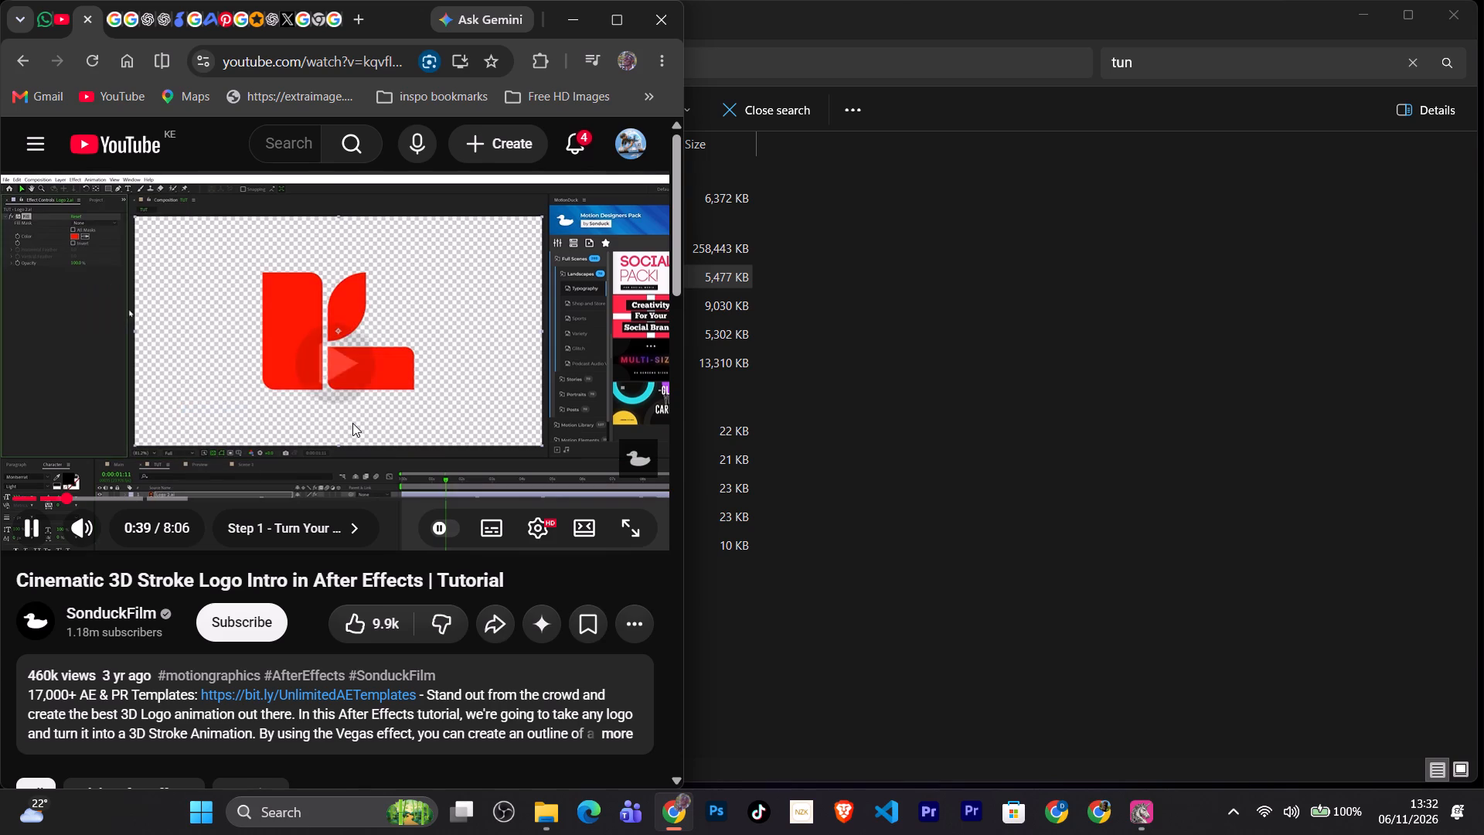
key(space)
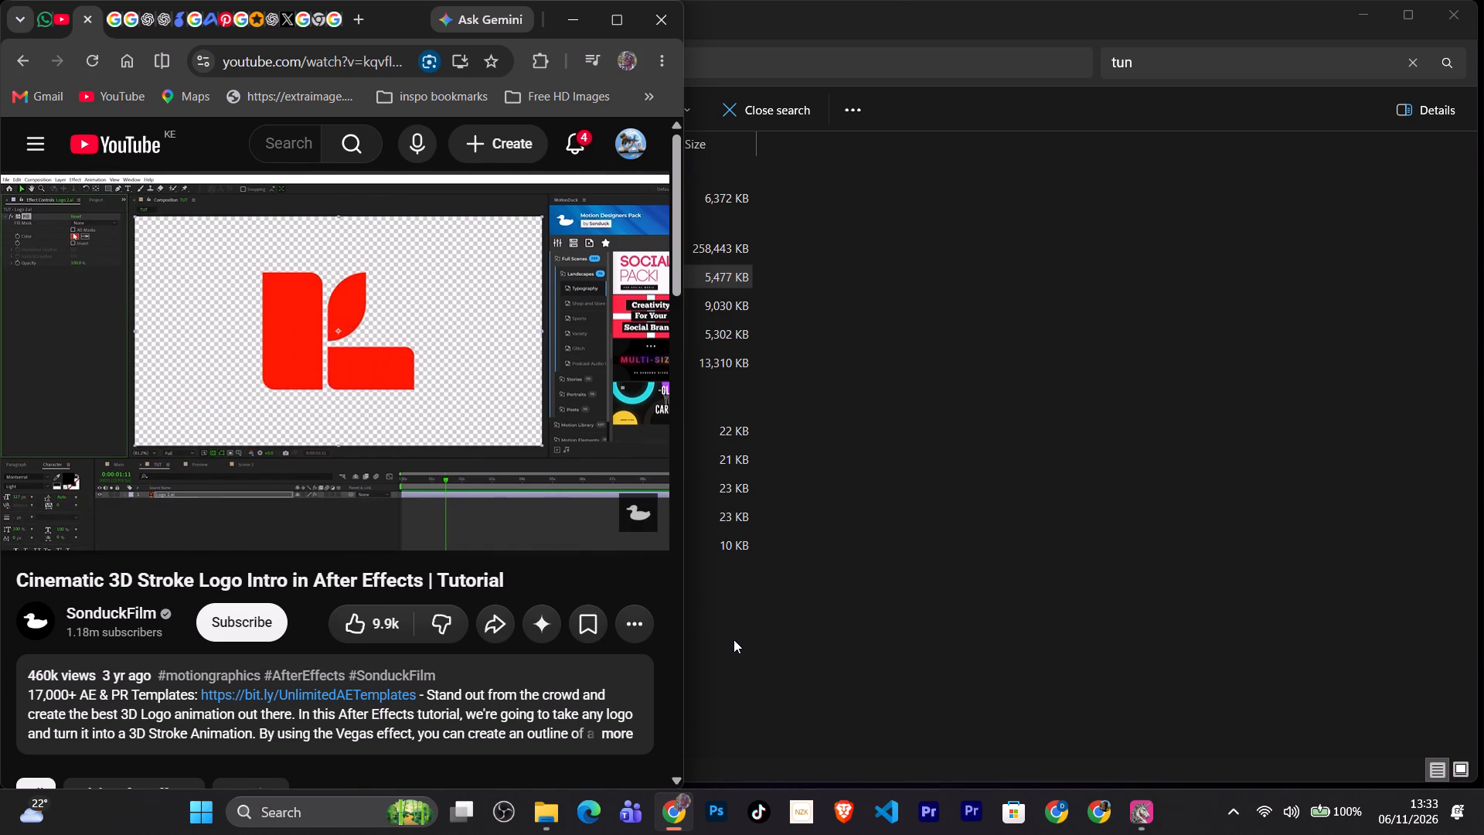
Switch to EffectCraft and apply the Fill effect from the Generate category to the outer navy ring layer.
click(1153, 817)
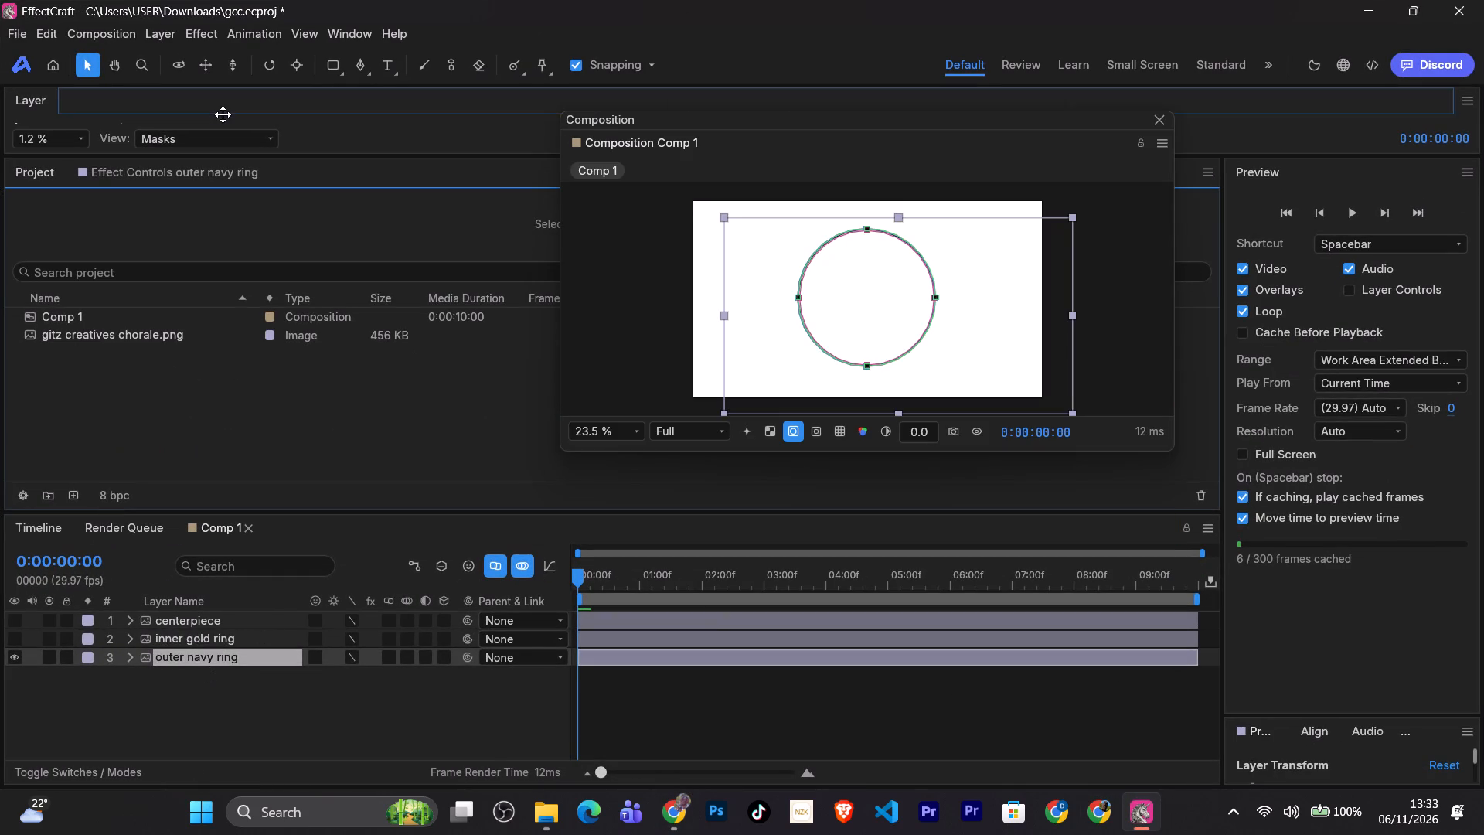
click(202, 36)
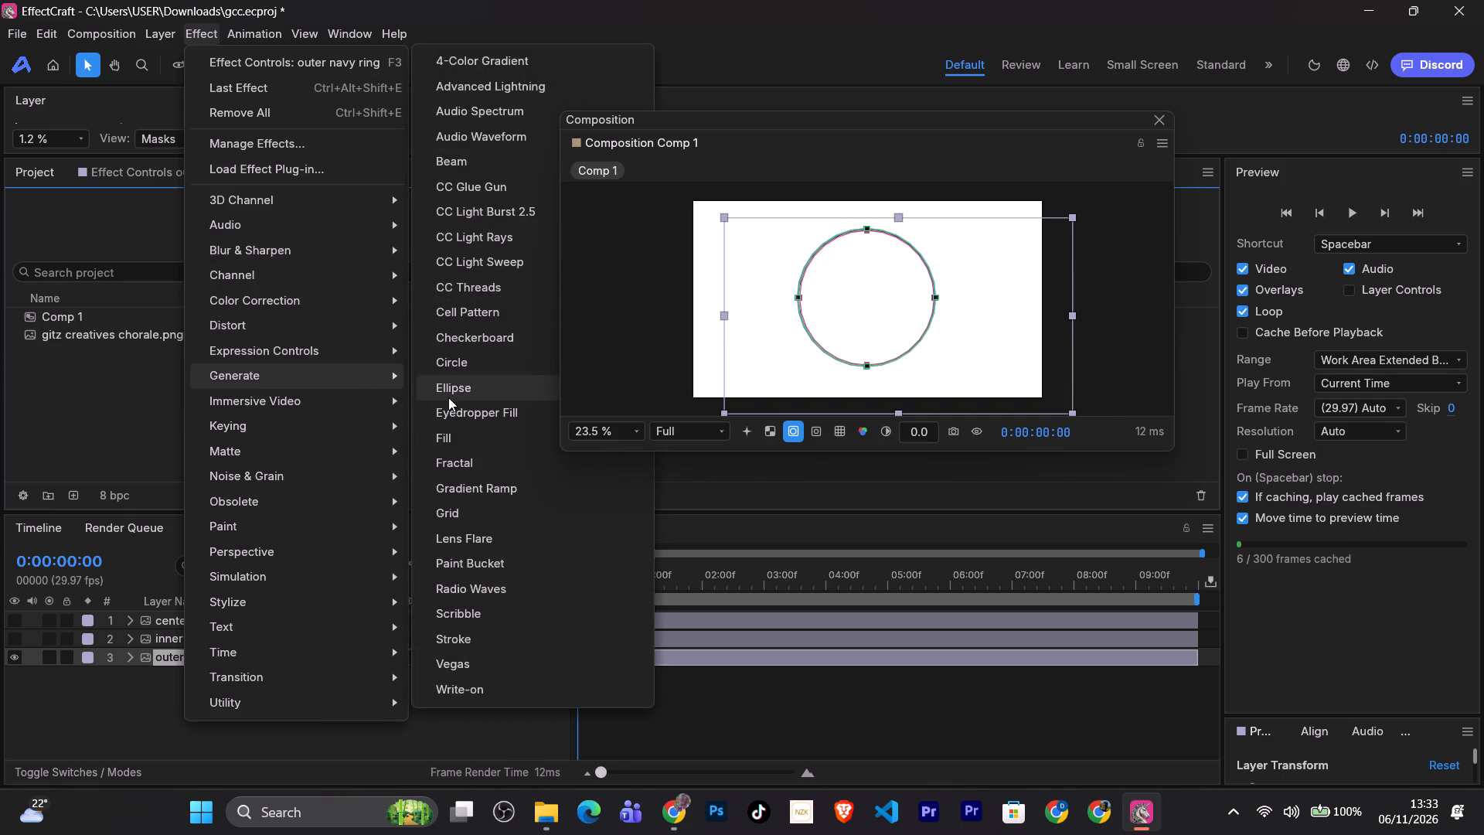
click(472, 436)
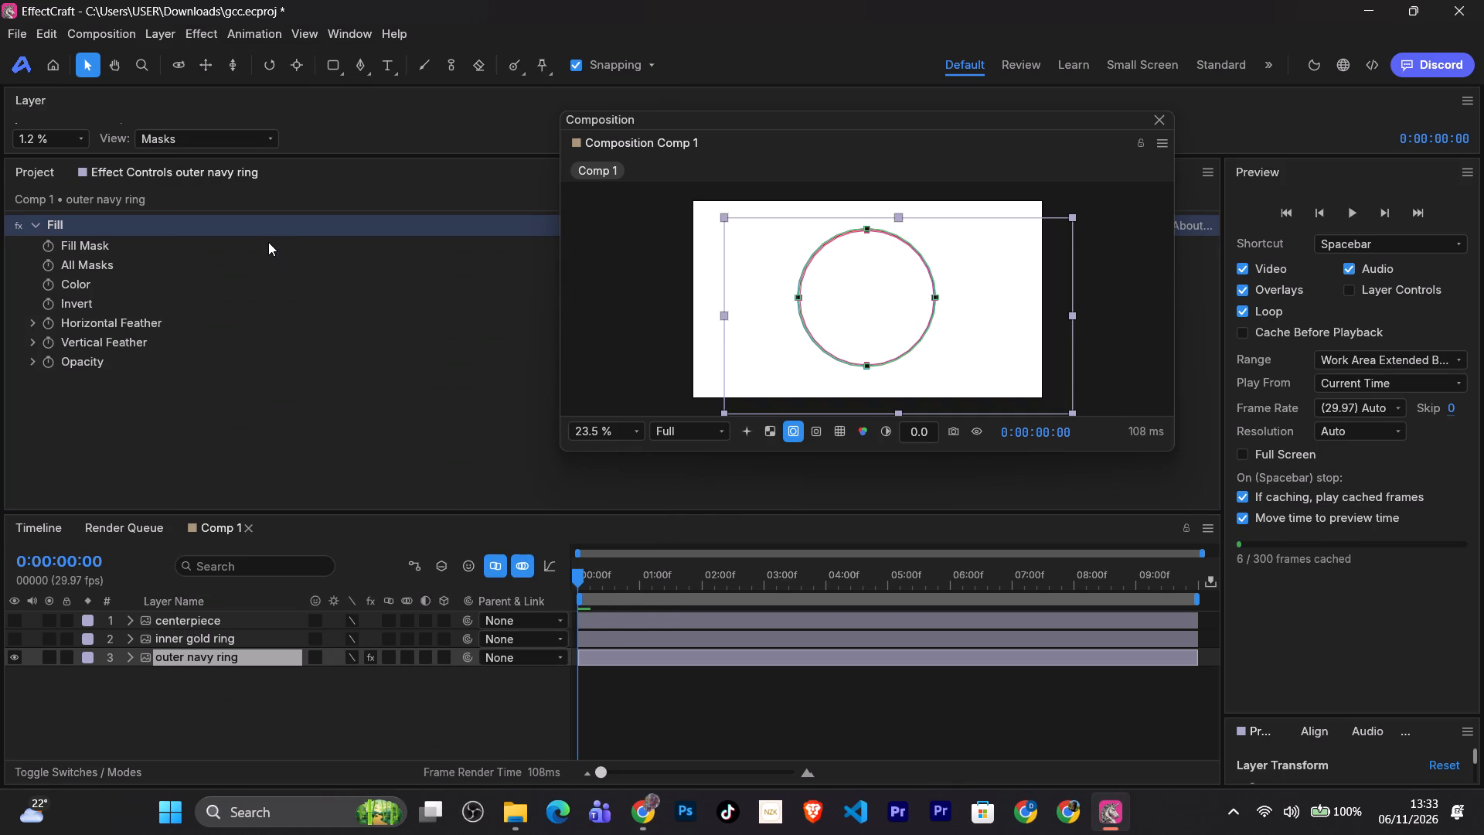
click(273, 719)
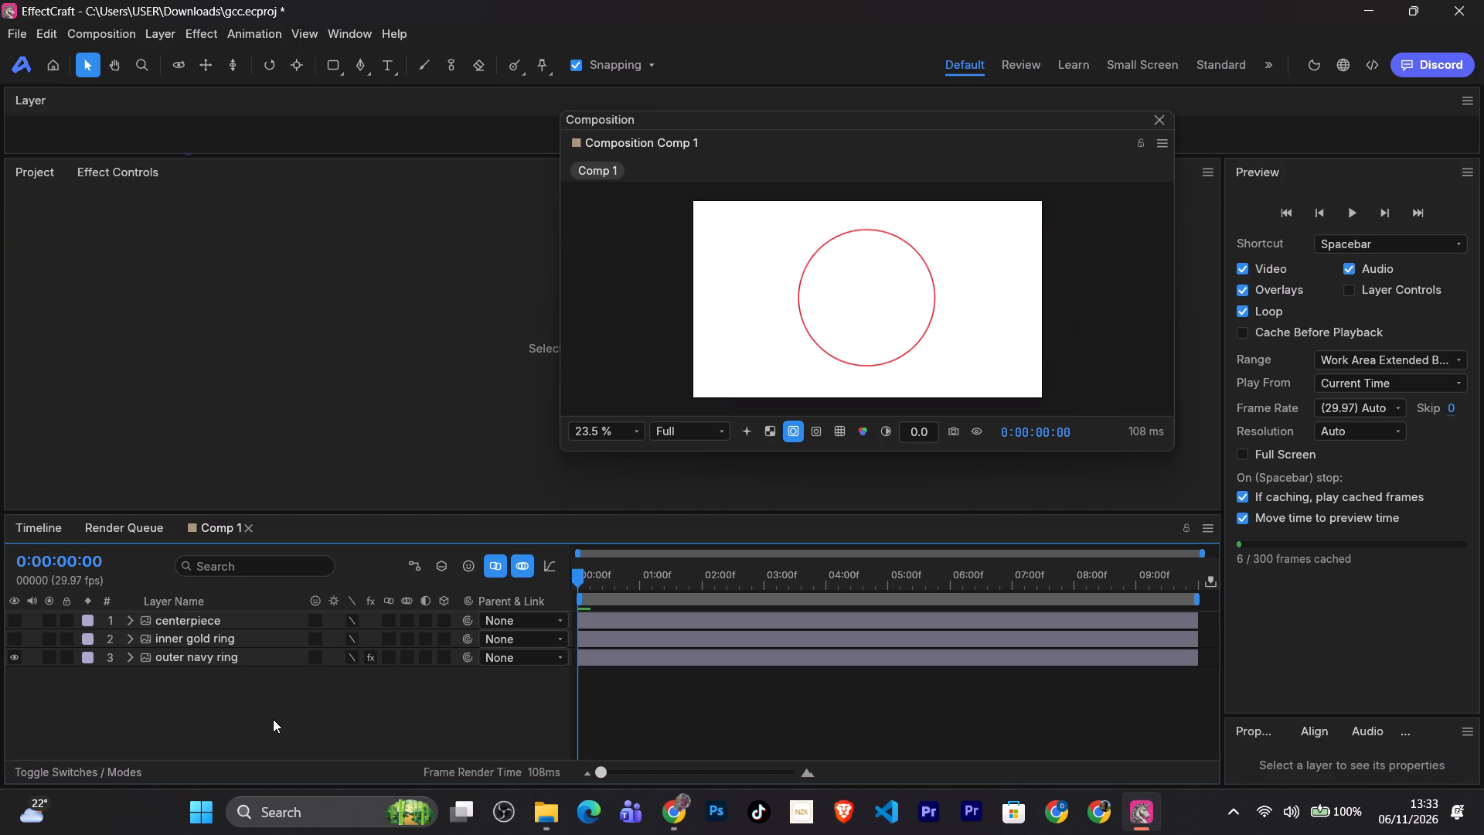
Reveal the Fill effect's Color property under the outer navy ring layer in the timeline.
click(228, 659)
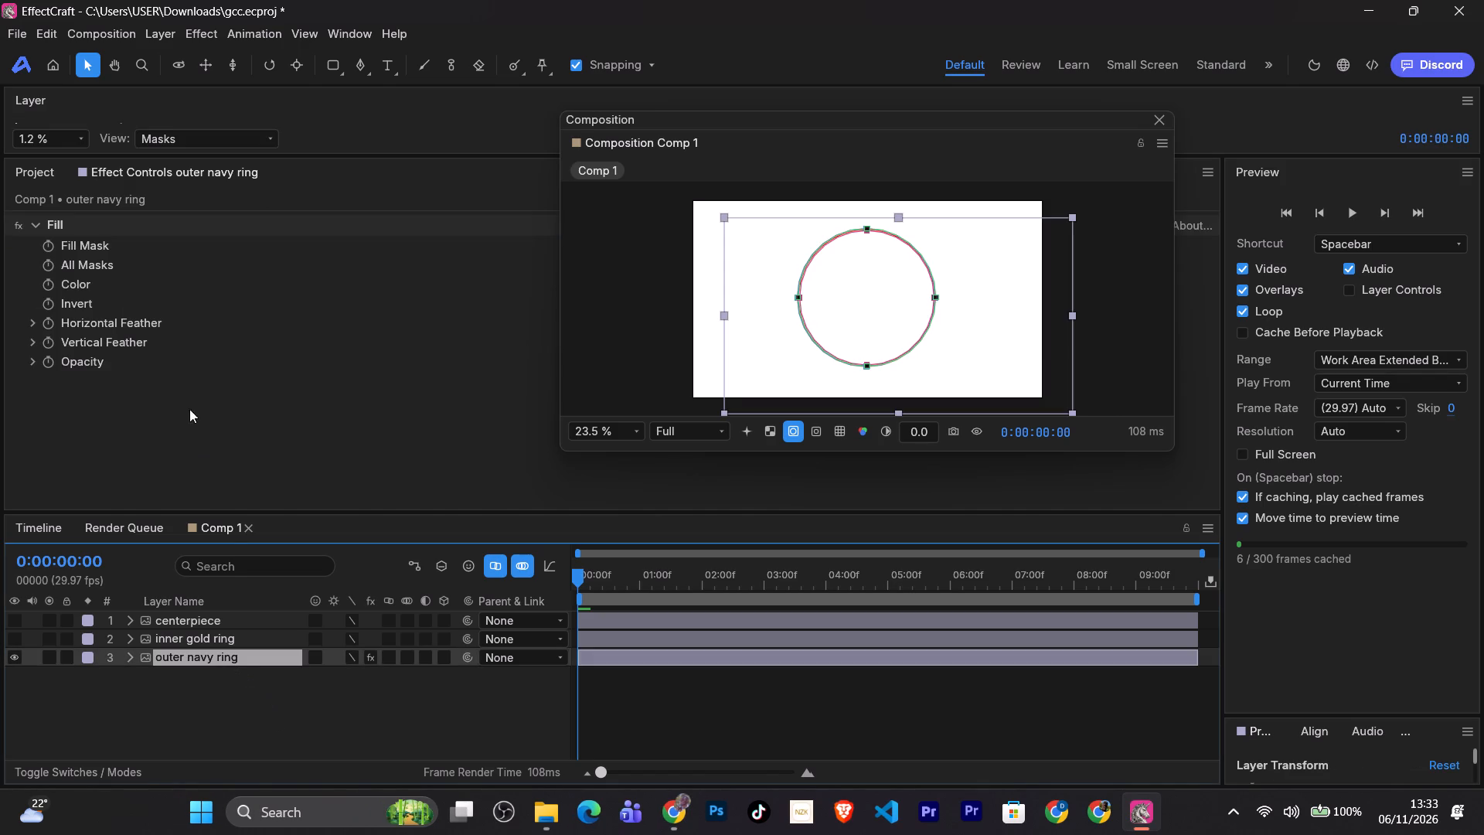
click(66, 282)
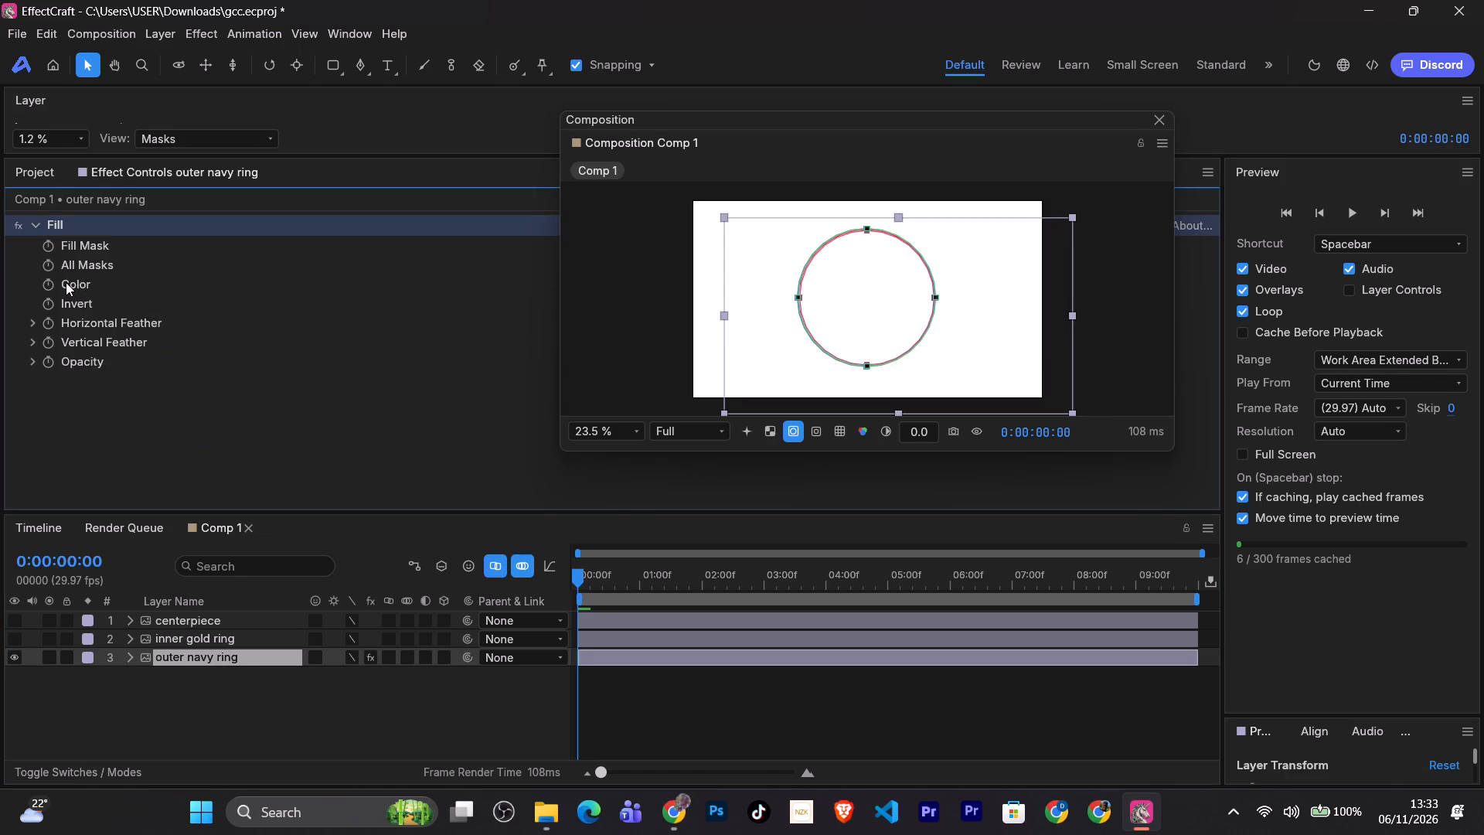
double_click(66, 282)
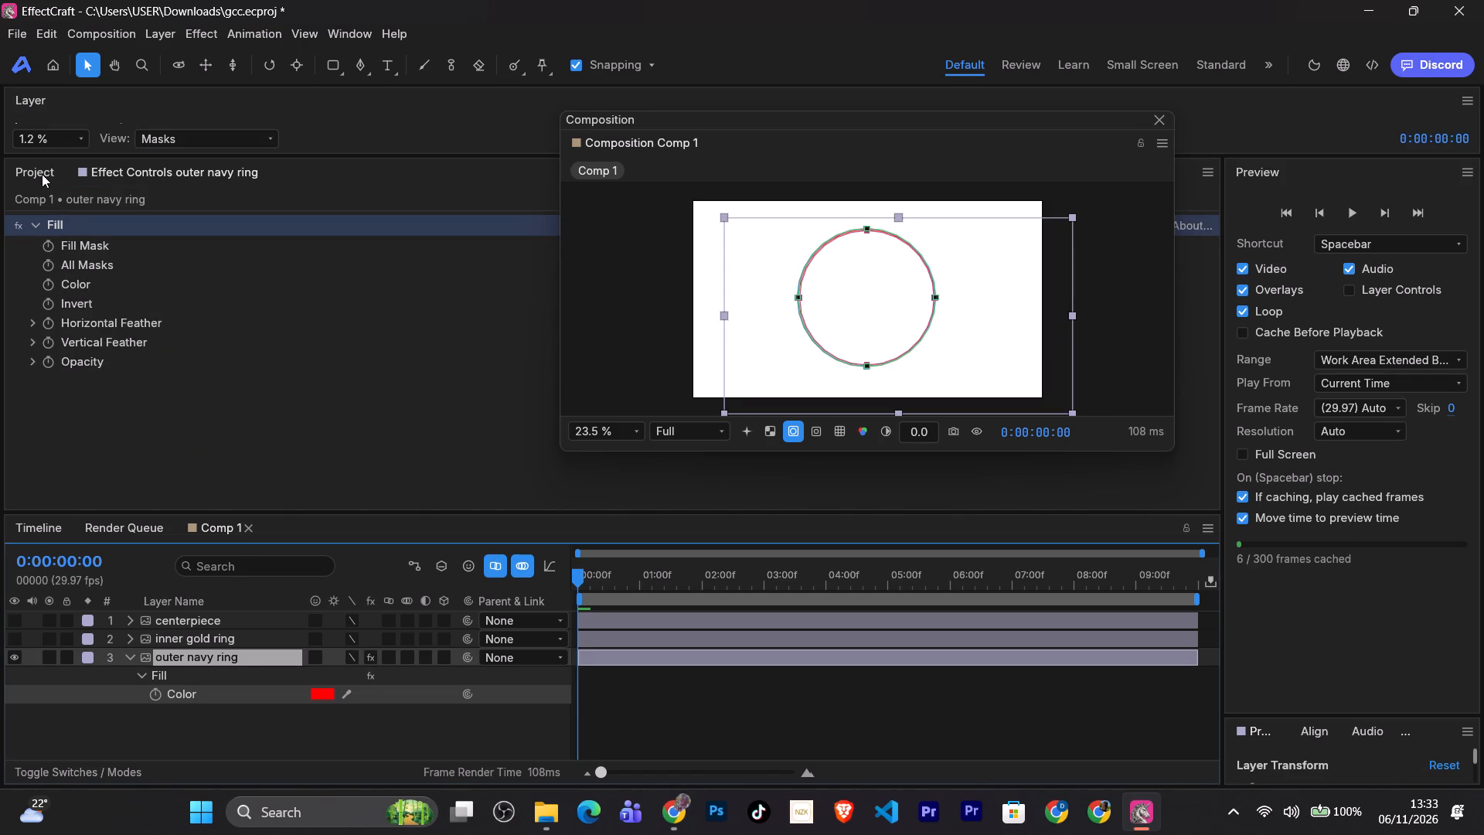
click(42, 174)
click(136, 177)
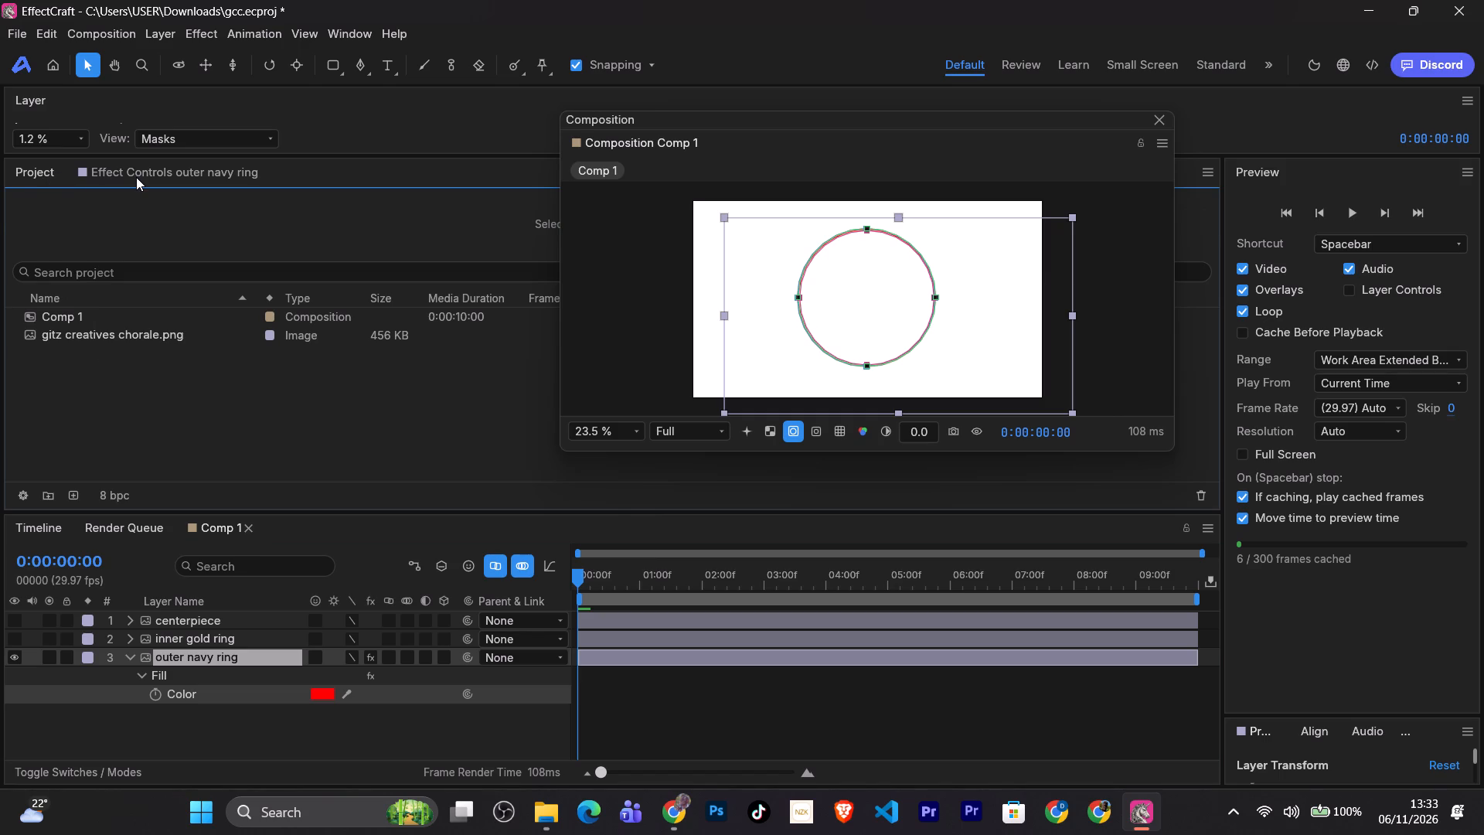
click(76, 283)
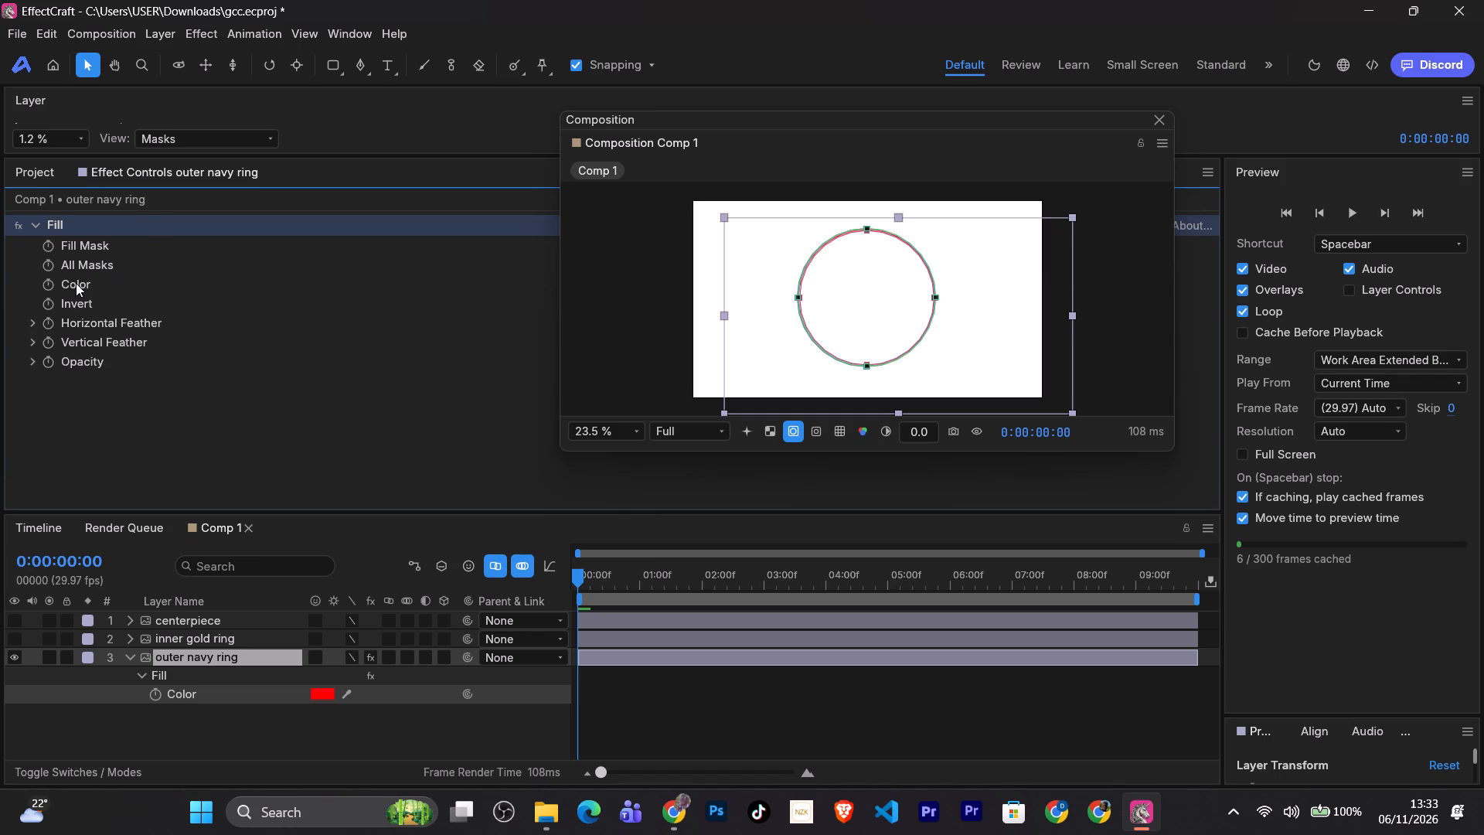
triple_click(76, 283)
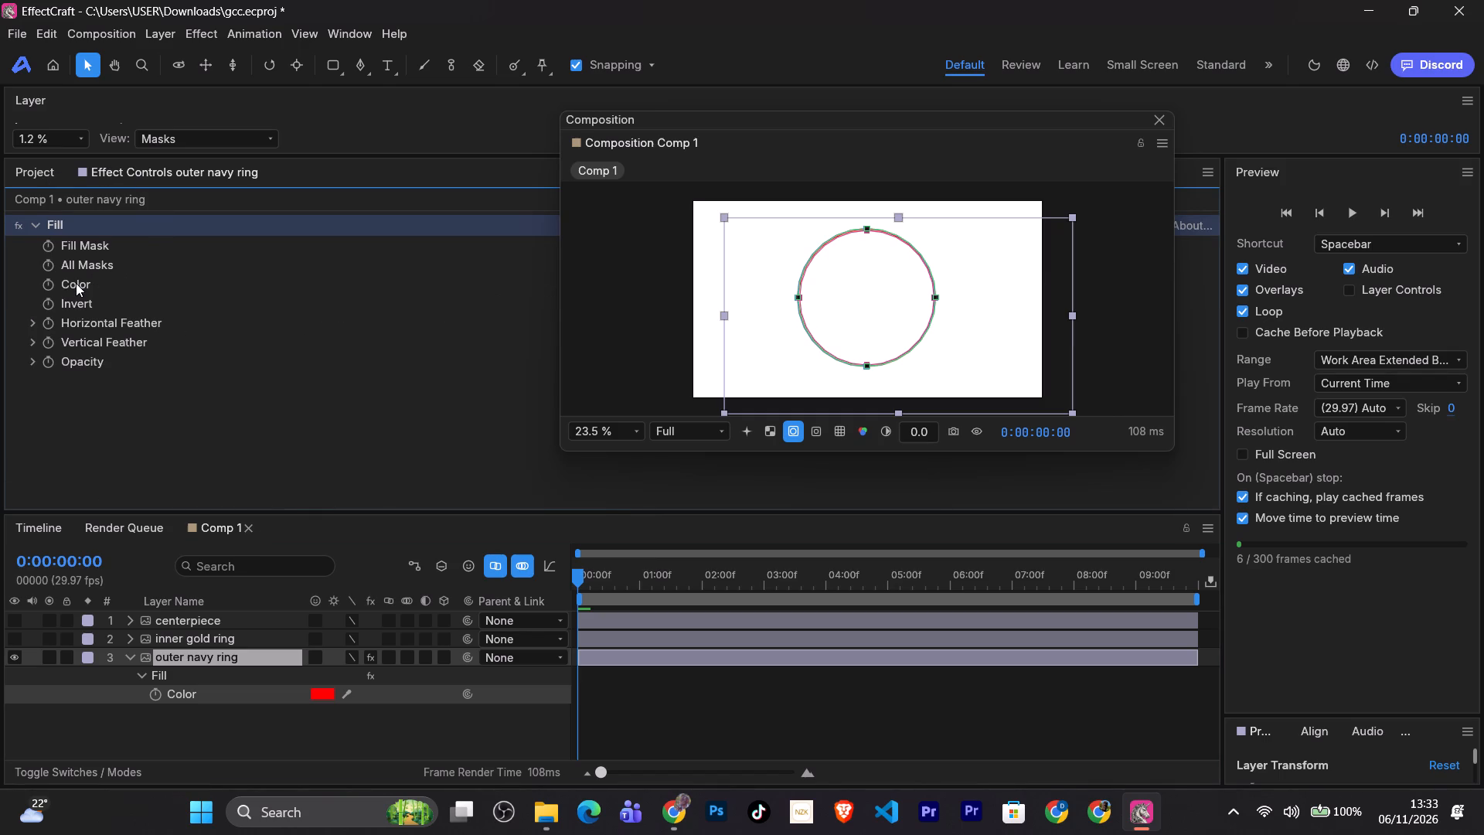
click(76, 283)
click(76, 283)
double_click(76, 283)
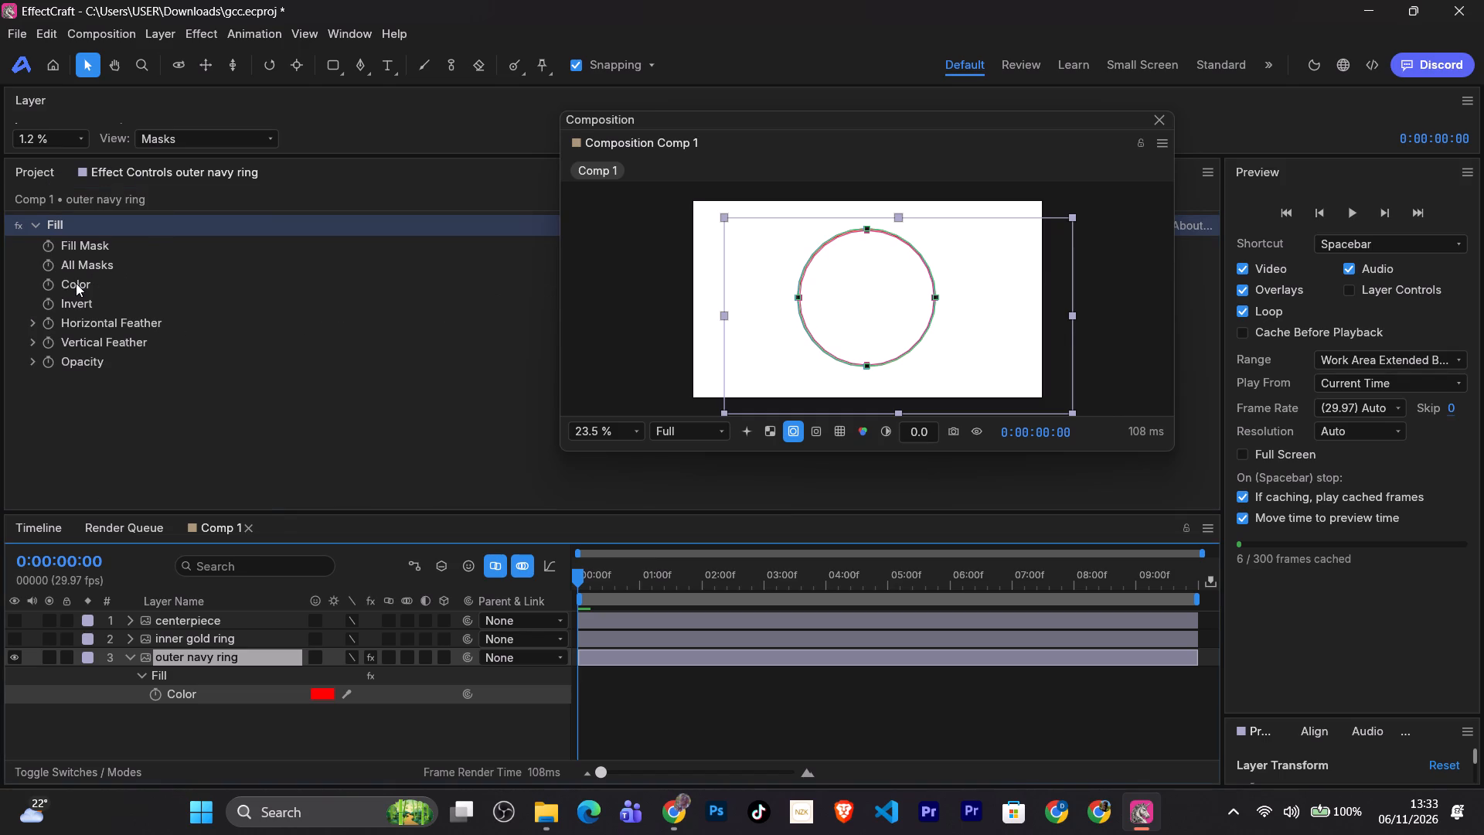
double_click(76, 283)
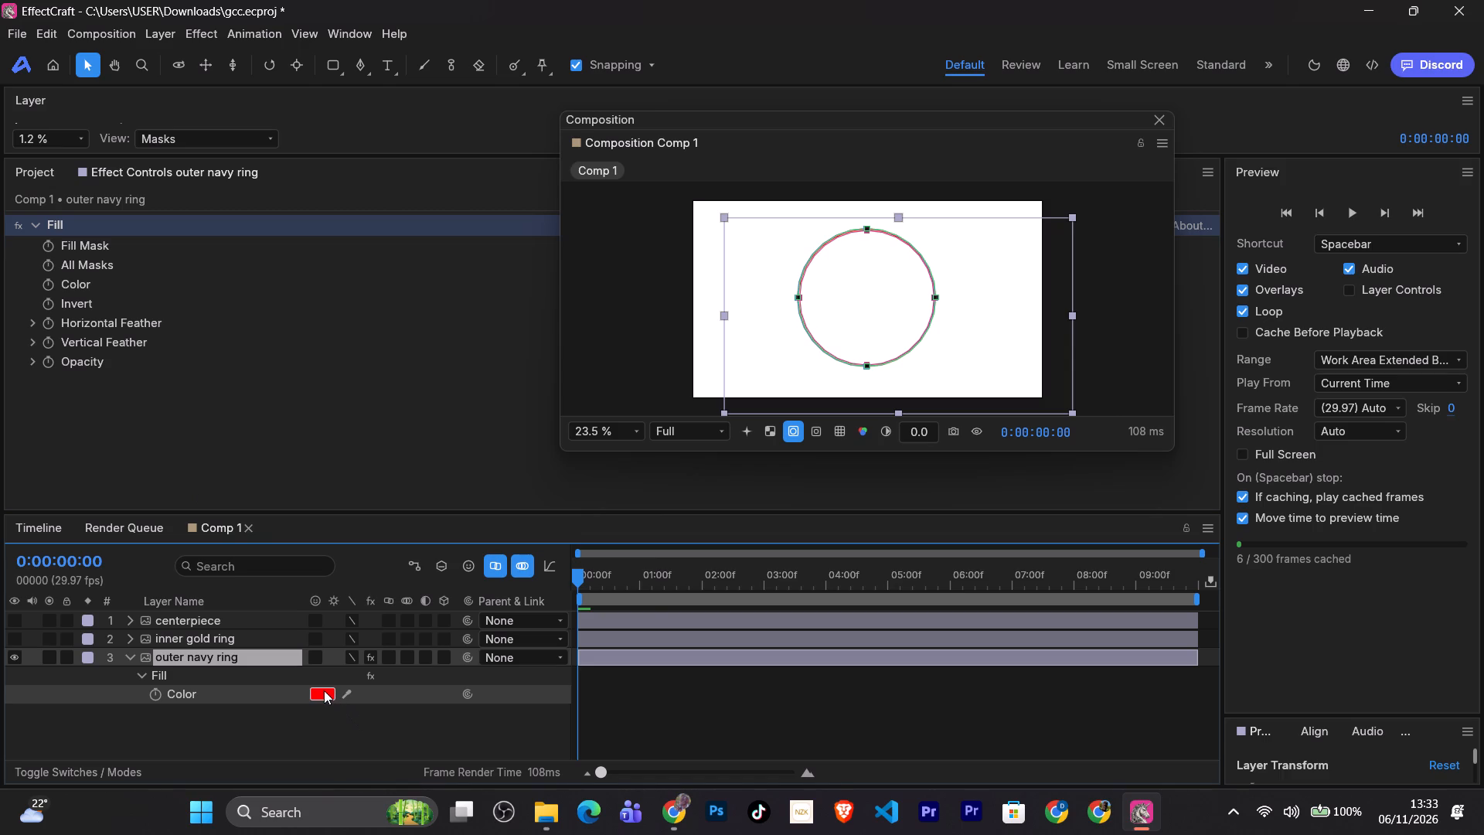
Set the outer navy ring's fill colour to a dark navy blue, about 01003D.
click(324, 690)
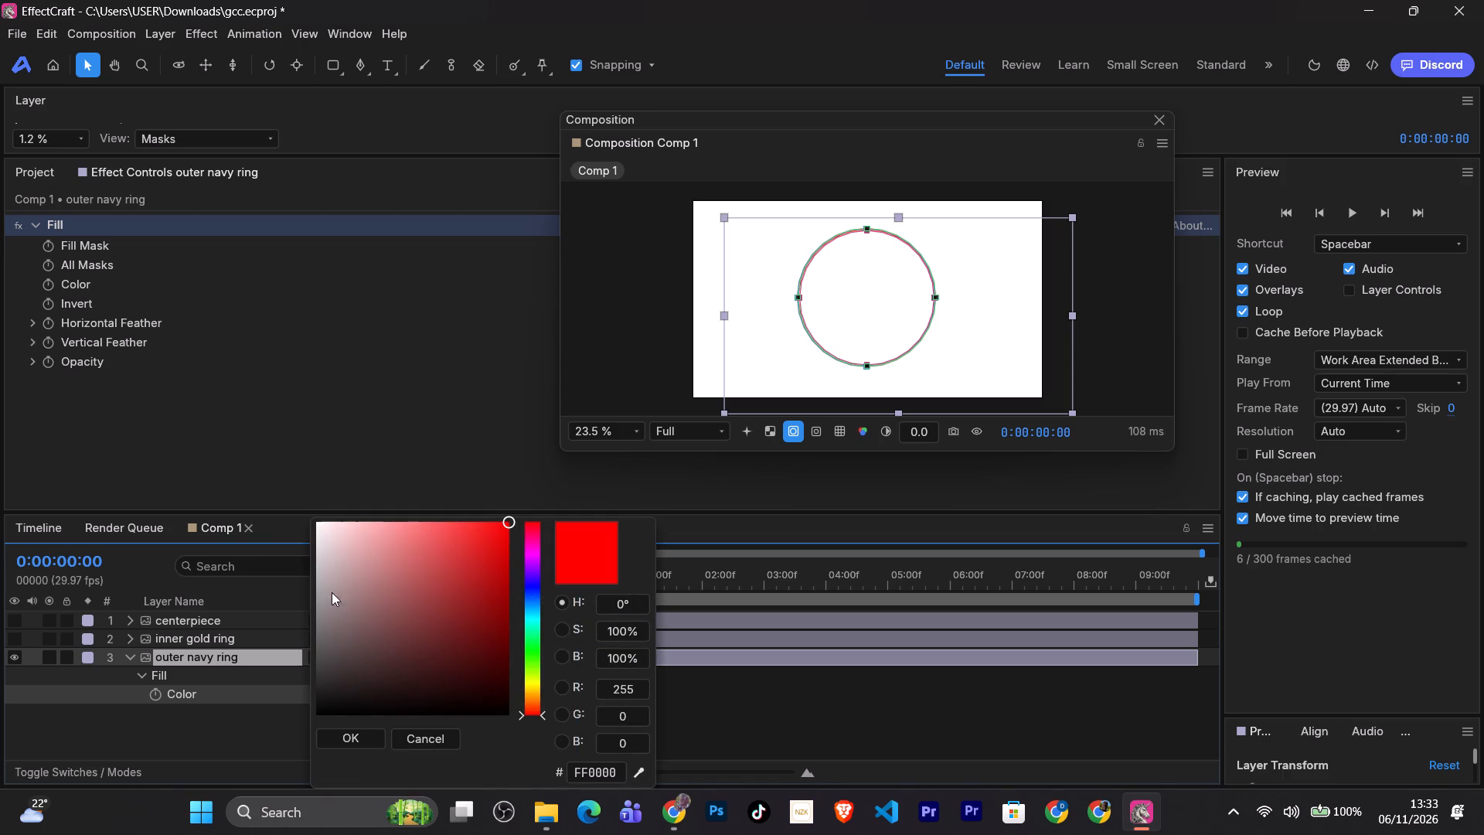
drag(332, 533, 308, 518)
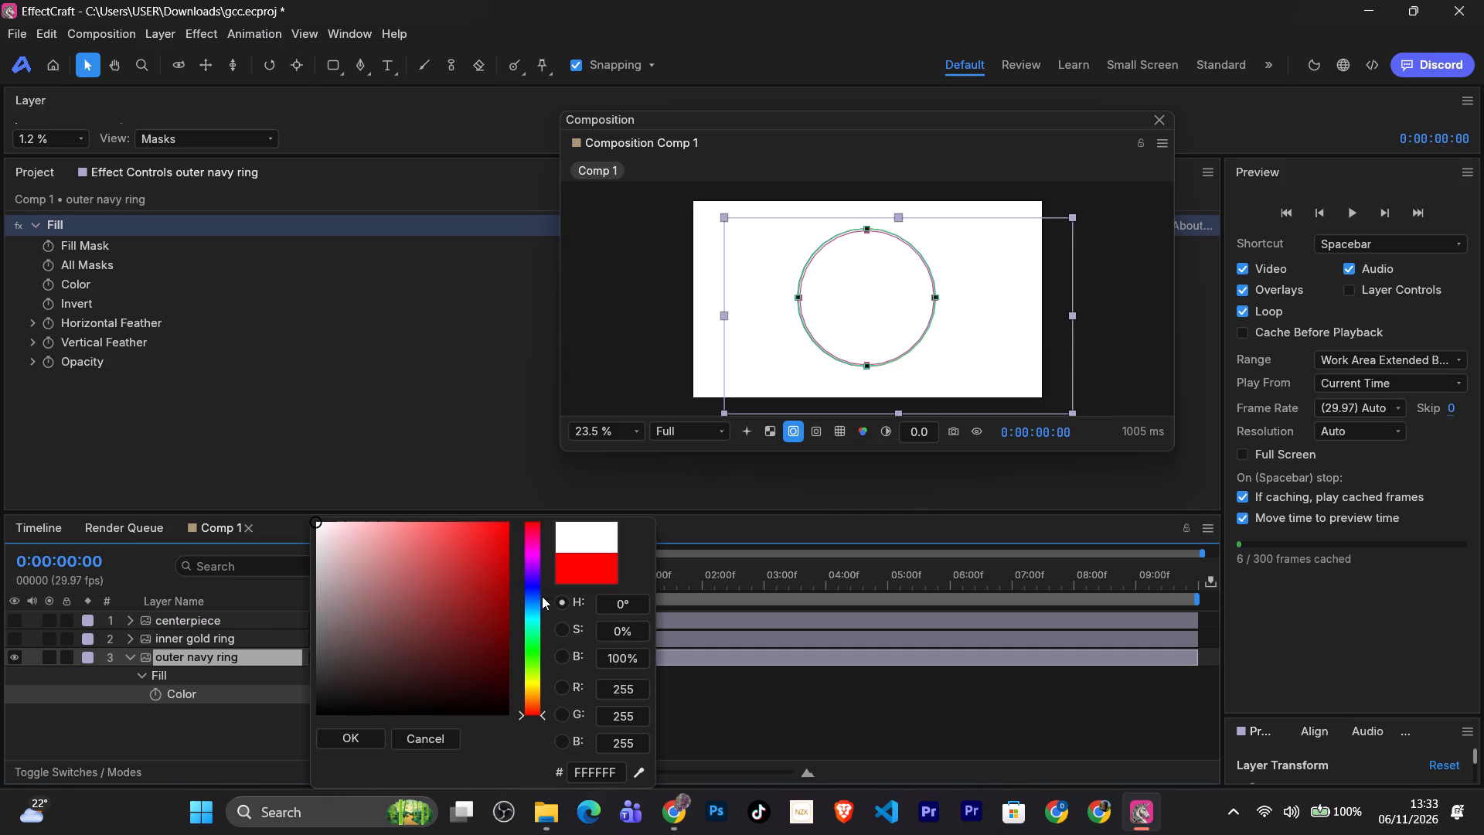
click(536, 586)
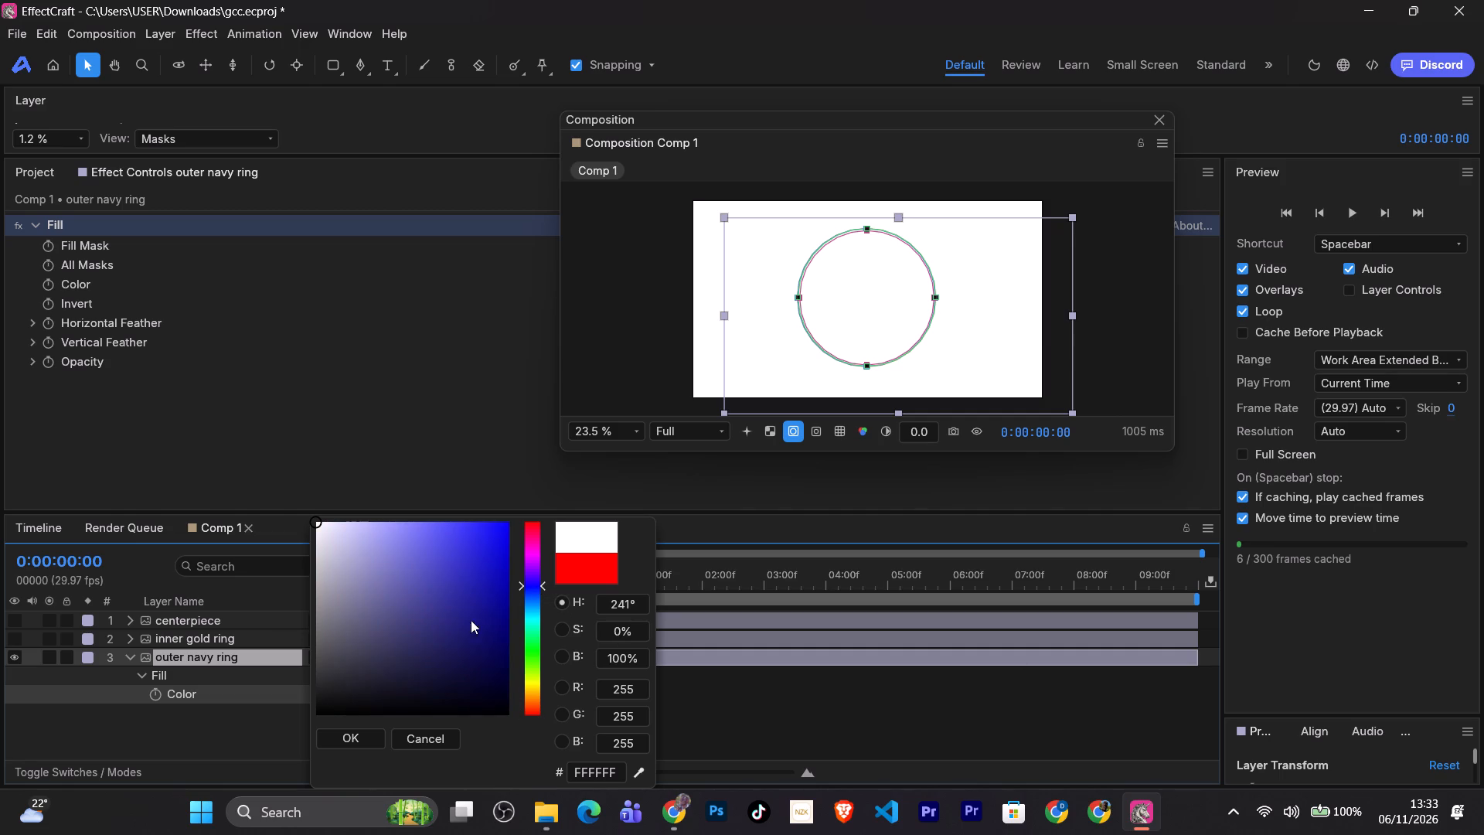
click(501, 662)
drag(501, 662, 509, 669)
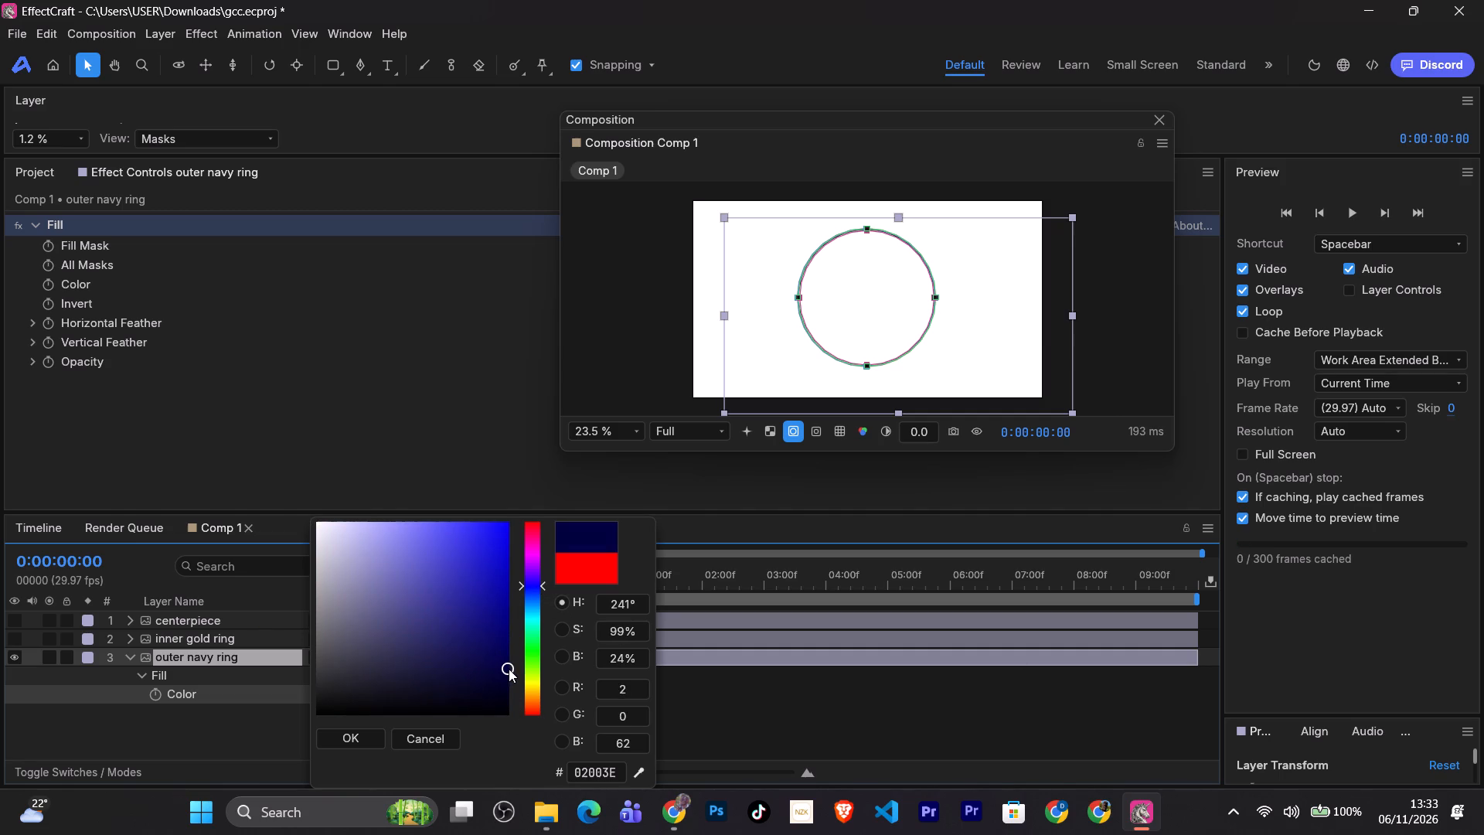
drag(509, 669, 516, 670)
drag(516, 670, 518, 670)
click(256, 733)
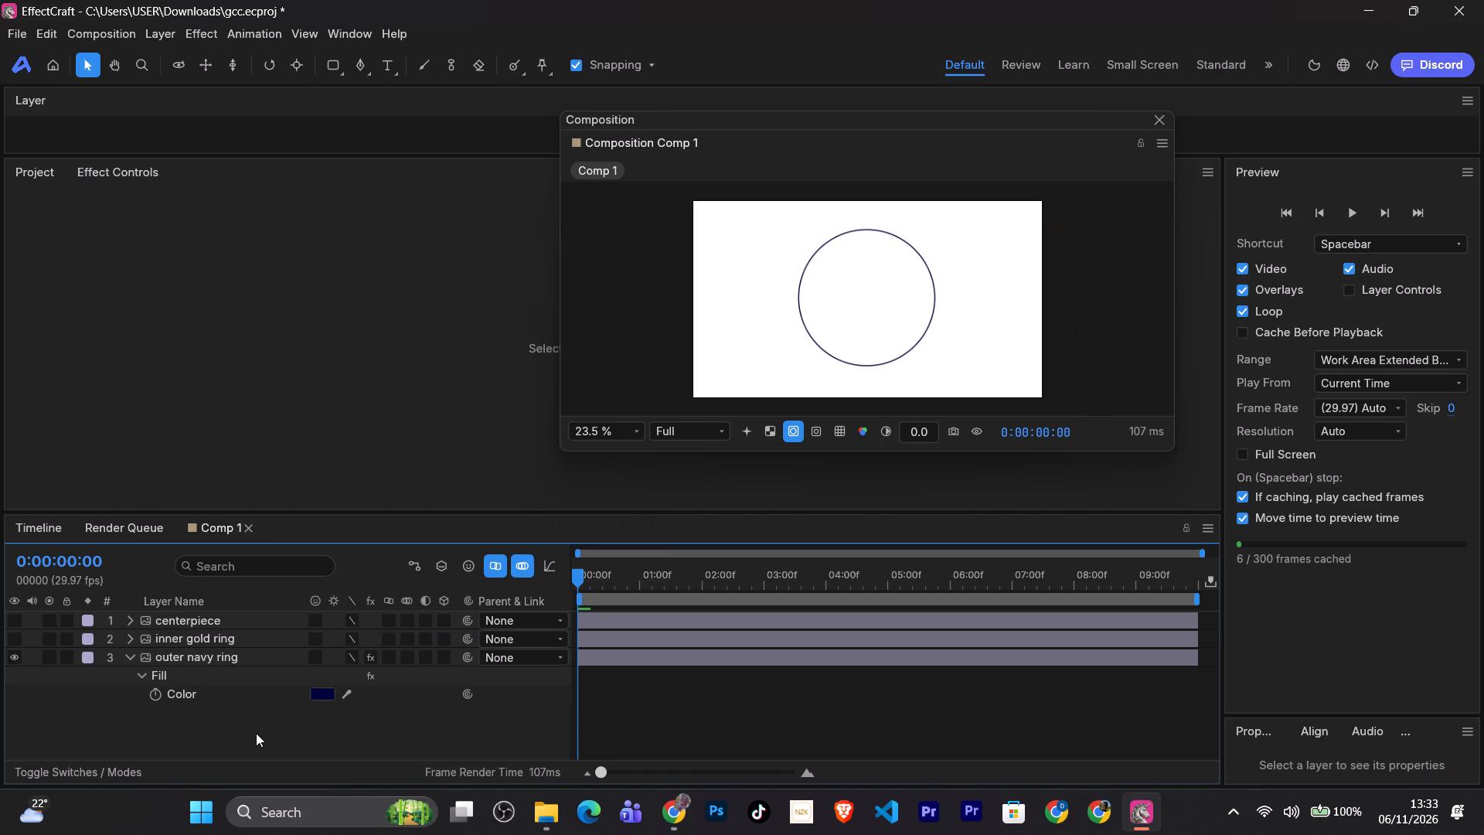
Return to the tutorial in Chrome and continue watching the pre-compose naming part to about 0:47.
click(665, 815)
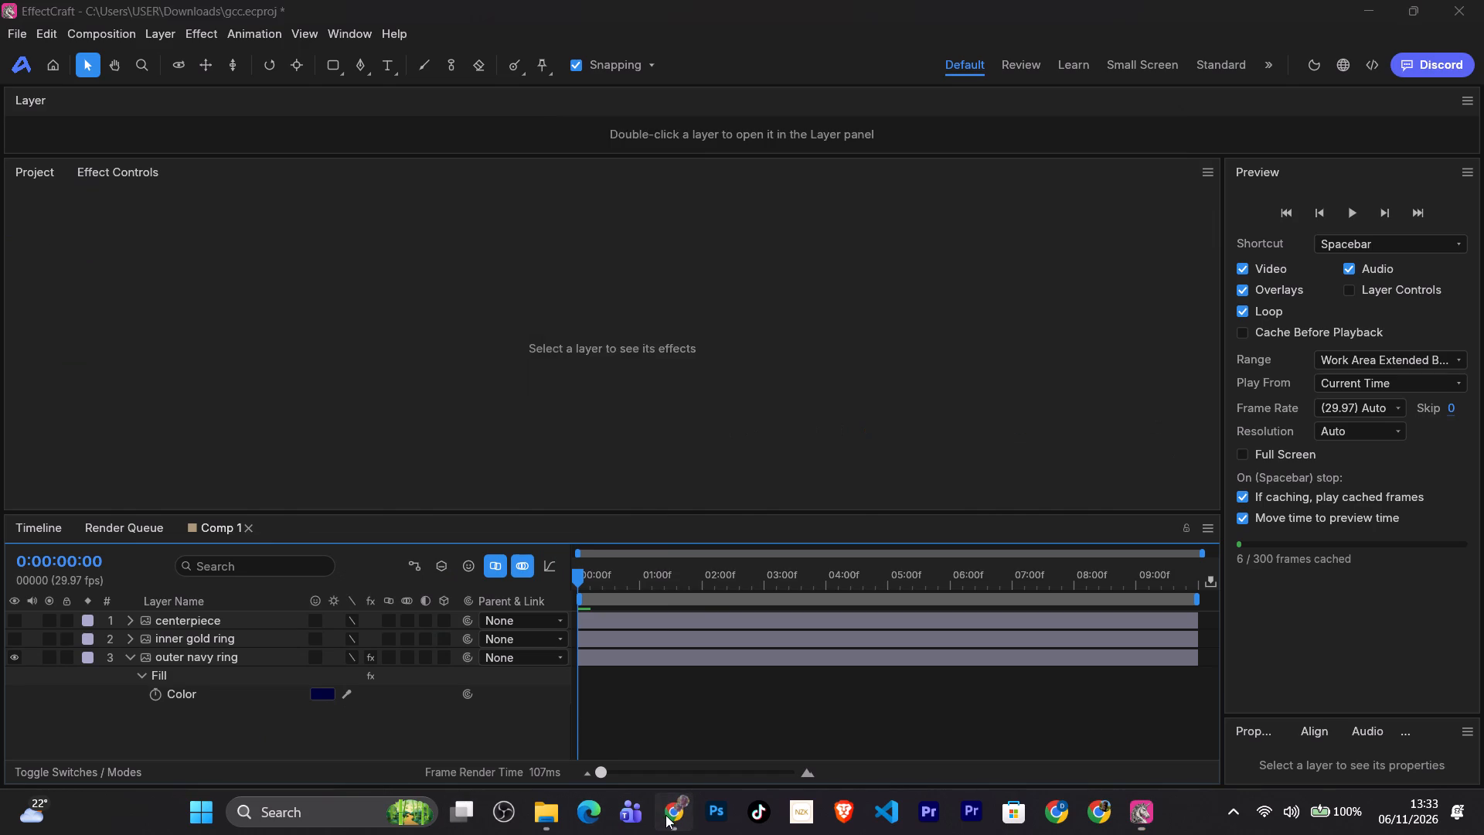
click(380, 347)
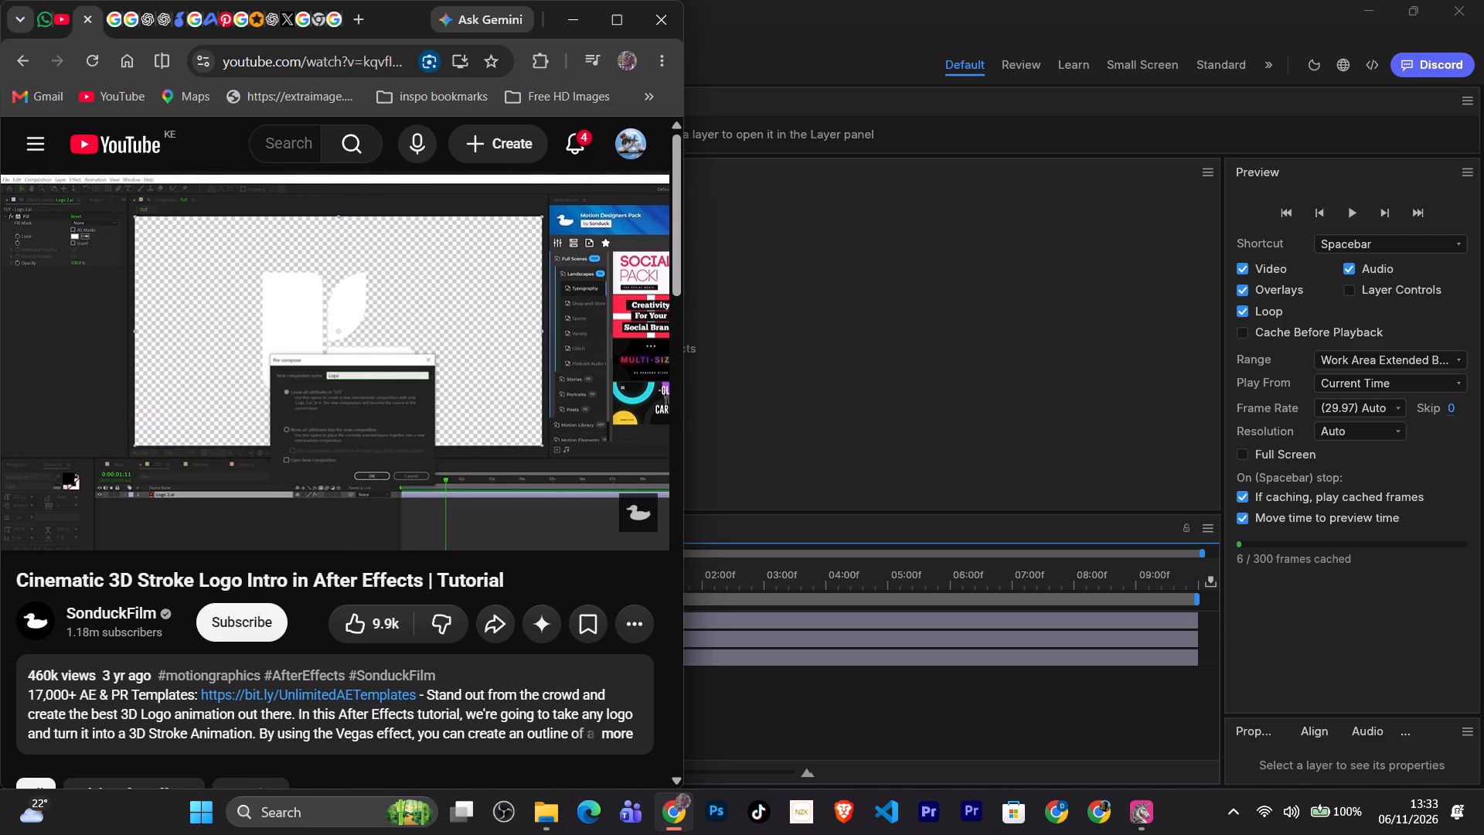
key(space)
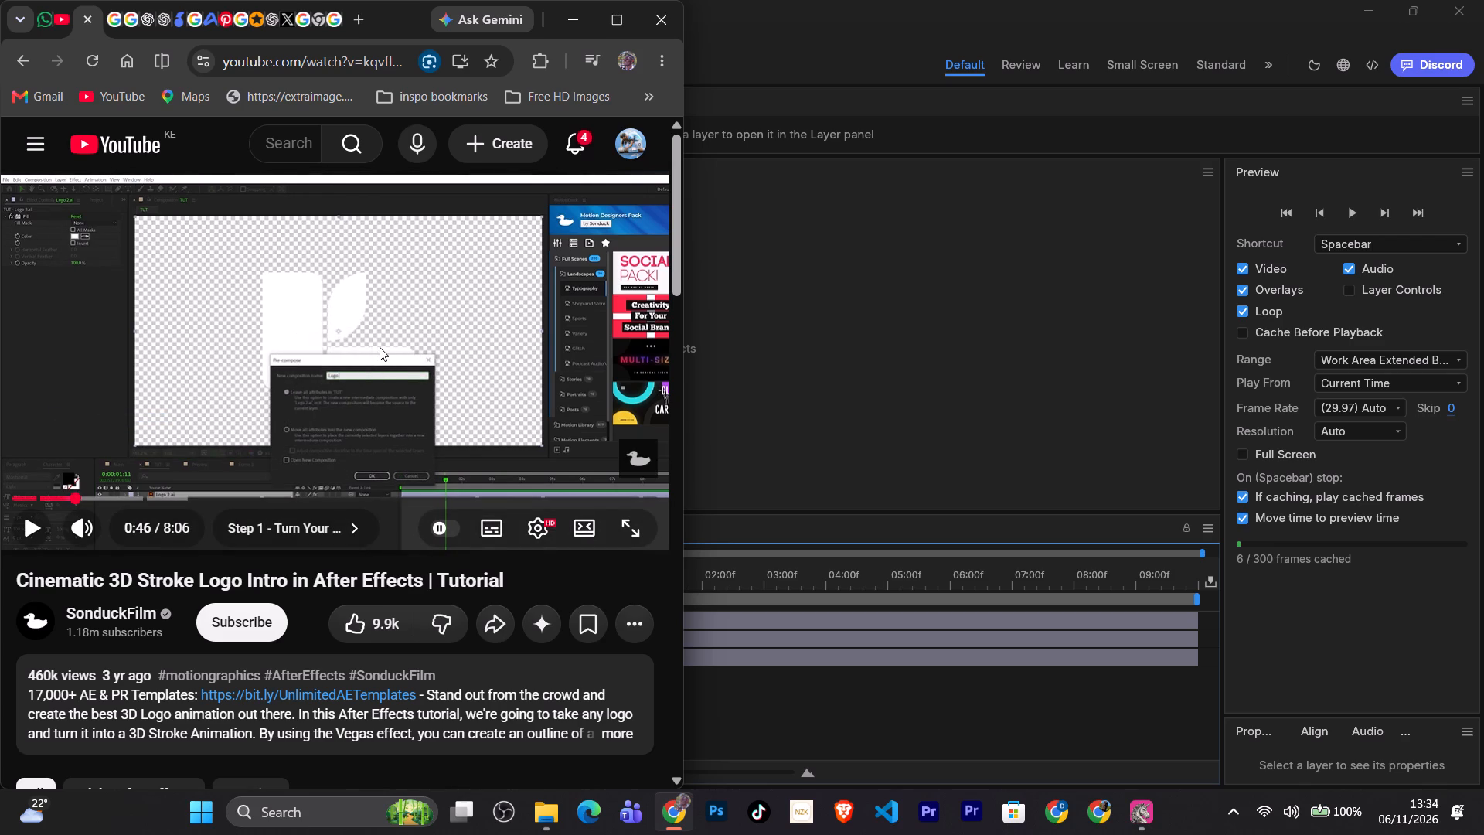
key(space)
key(space)
Replay the tutorial's pre-compose part from about 0:42 to 0:45.
key(Left)
key(space)
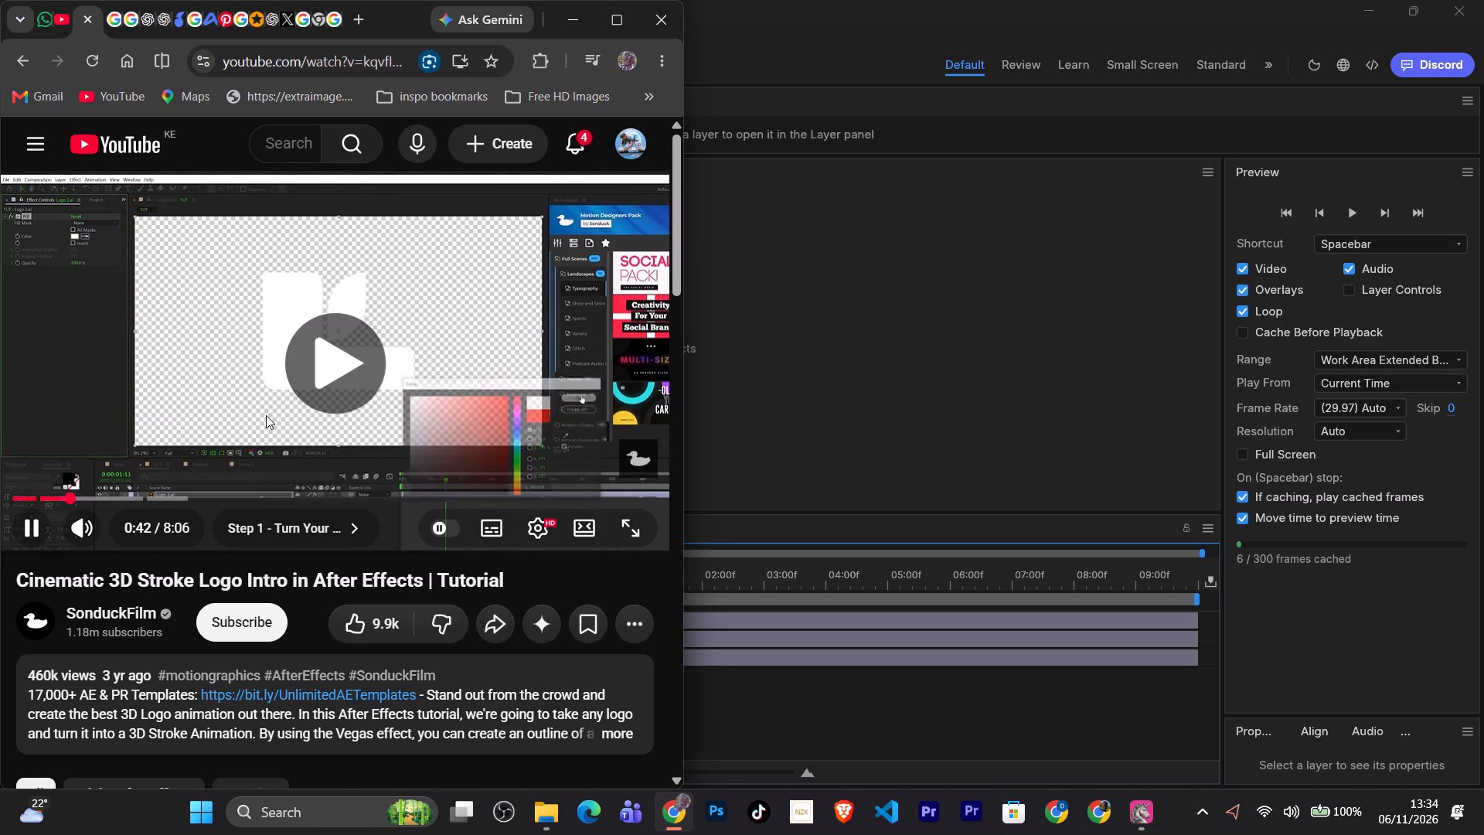
key(space)
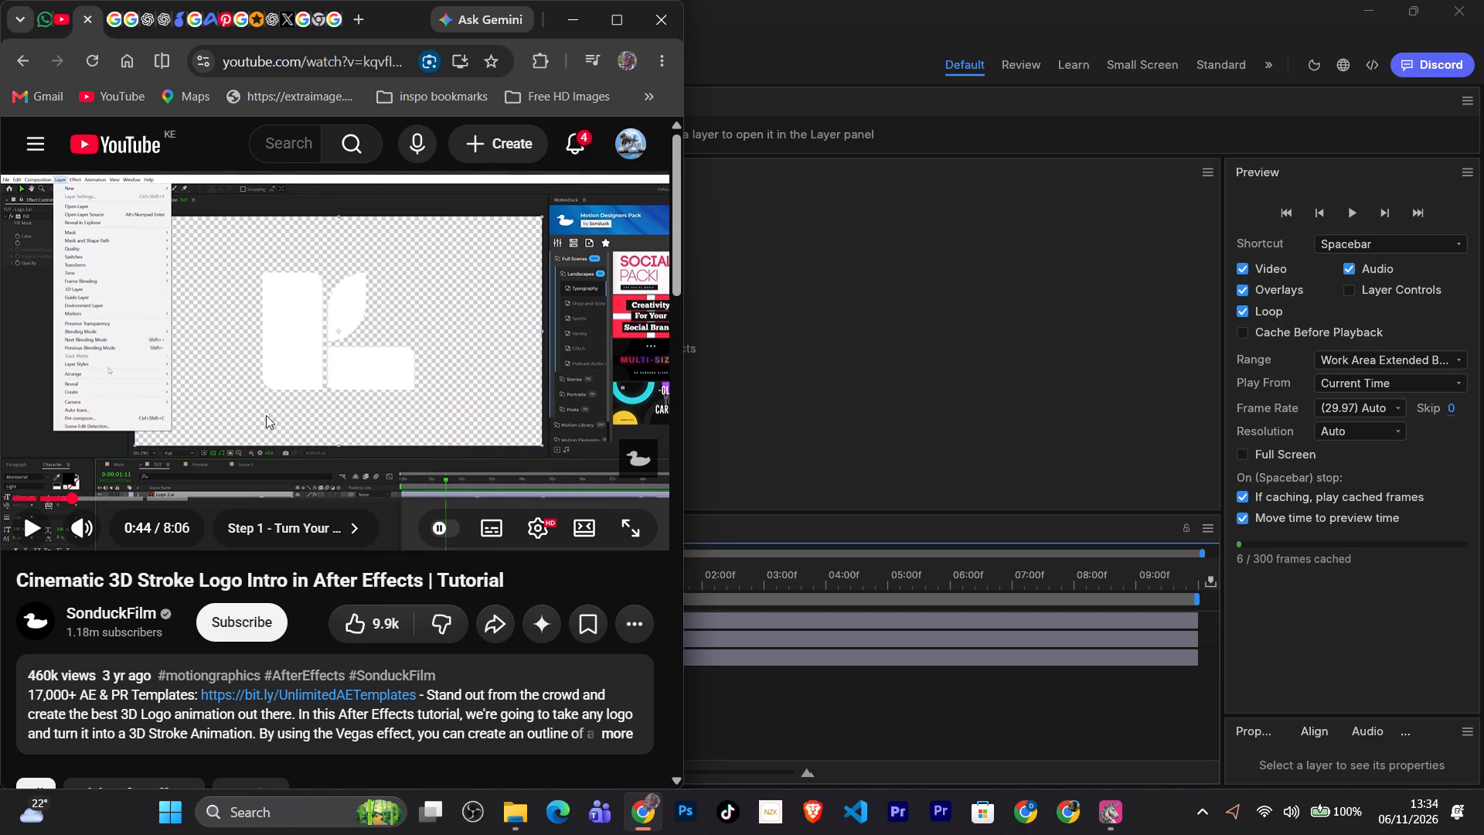
key(space)
key(space)
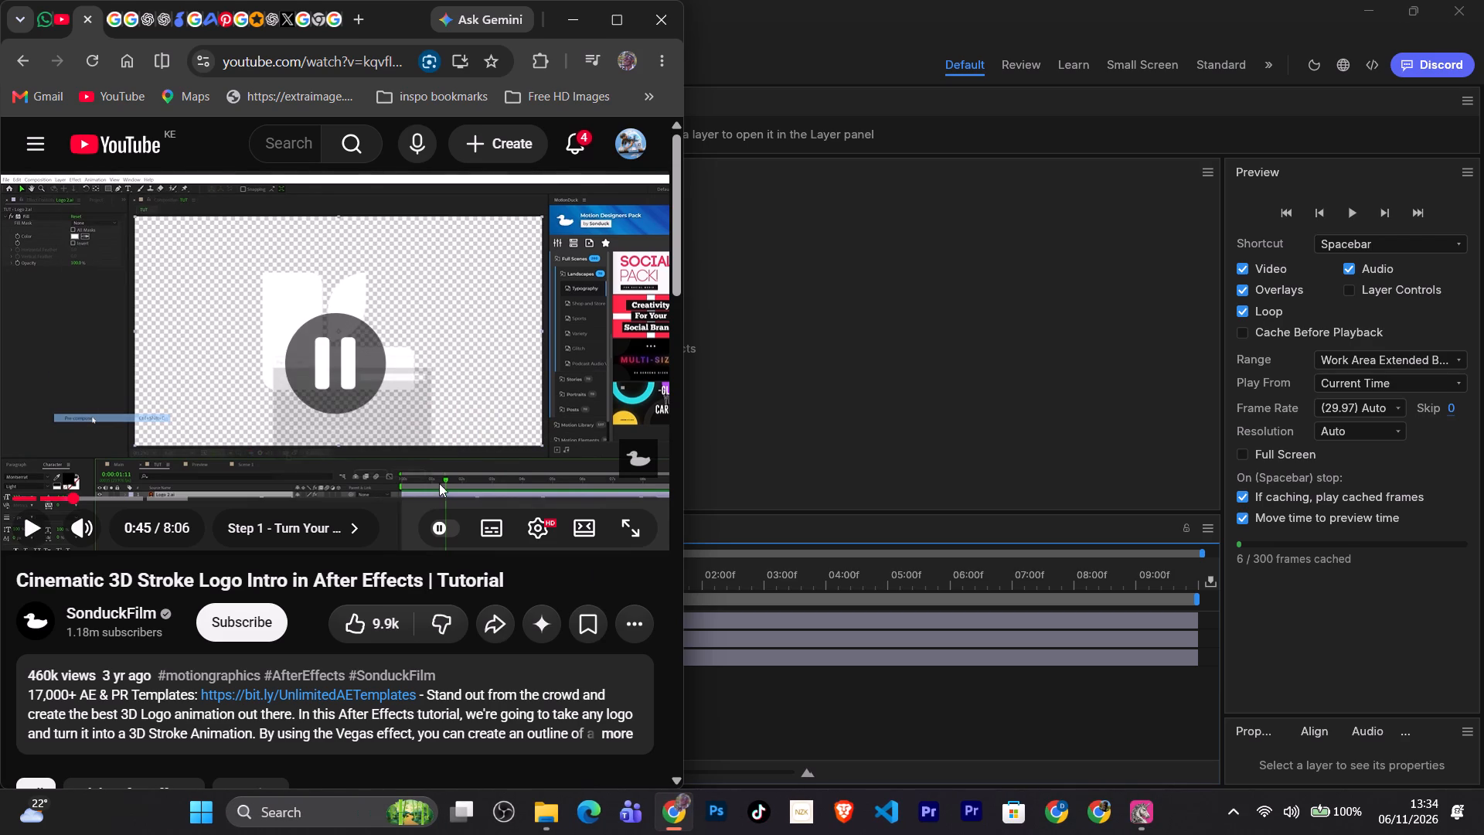
Move EffectCraft's taskbar shortcut beside Chrome's, switch to EffectCraft and bring up the Pre-compose settings for the outer navy ring layer.
drag(1154, 813, 727, 796)
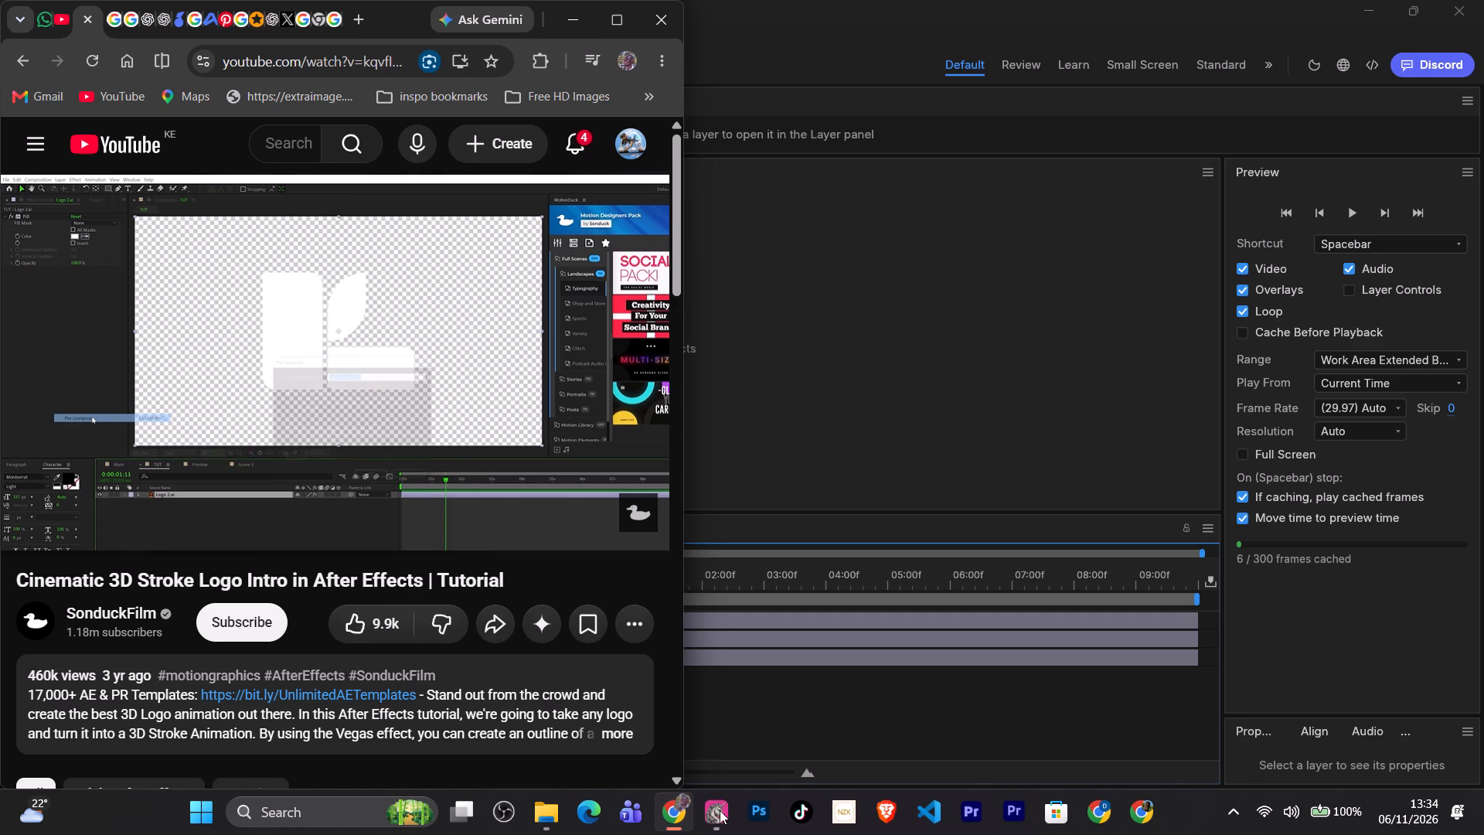
click(717, 813)
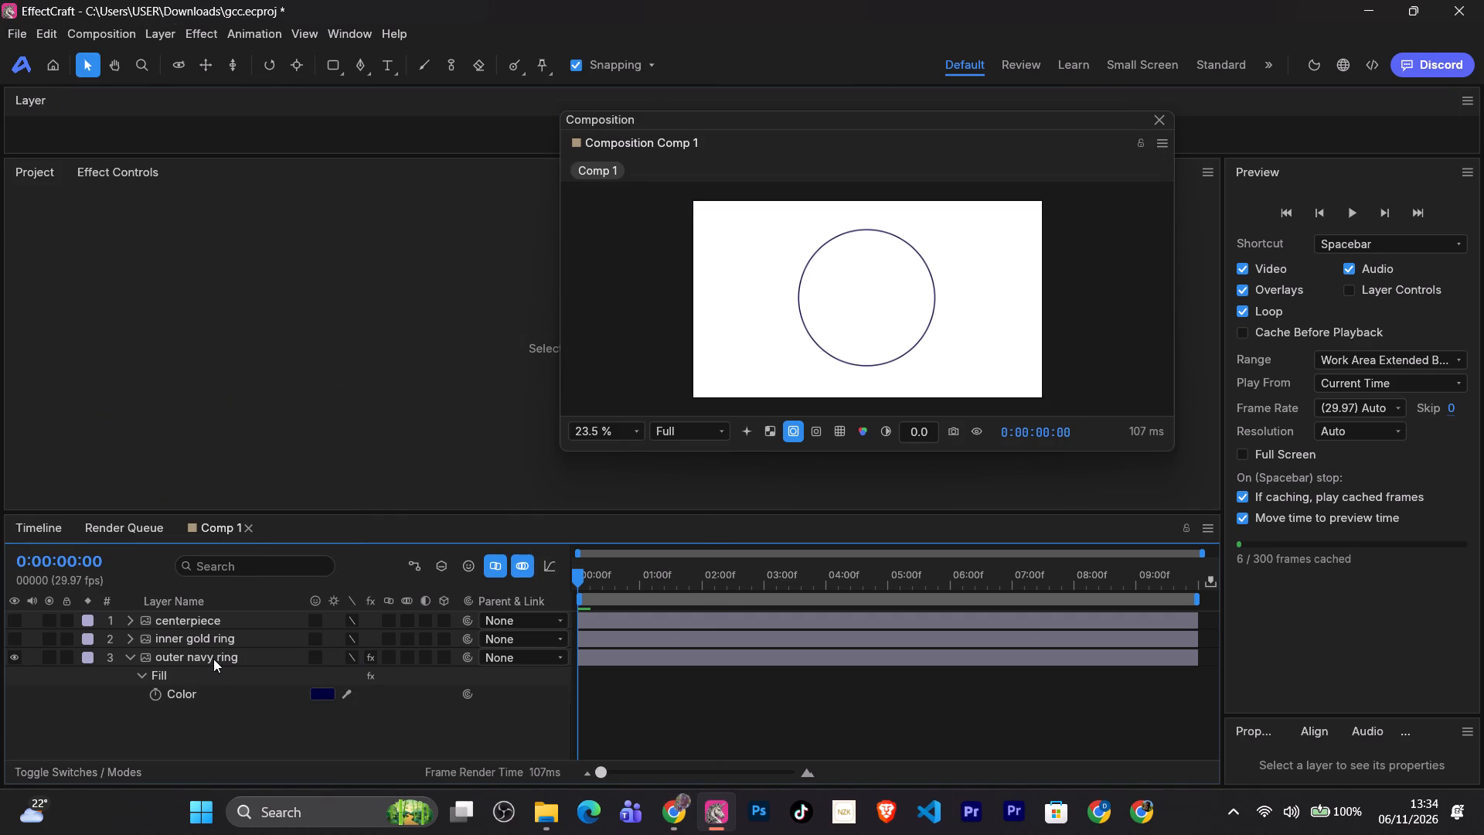
click(213, 659)
click(166, 35)
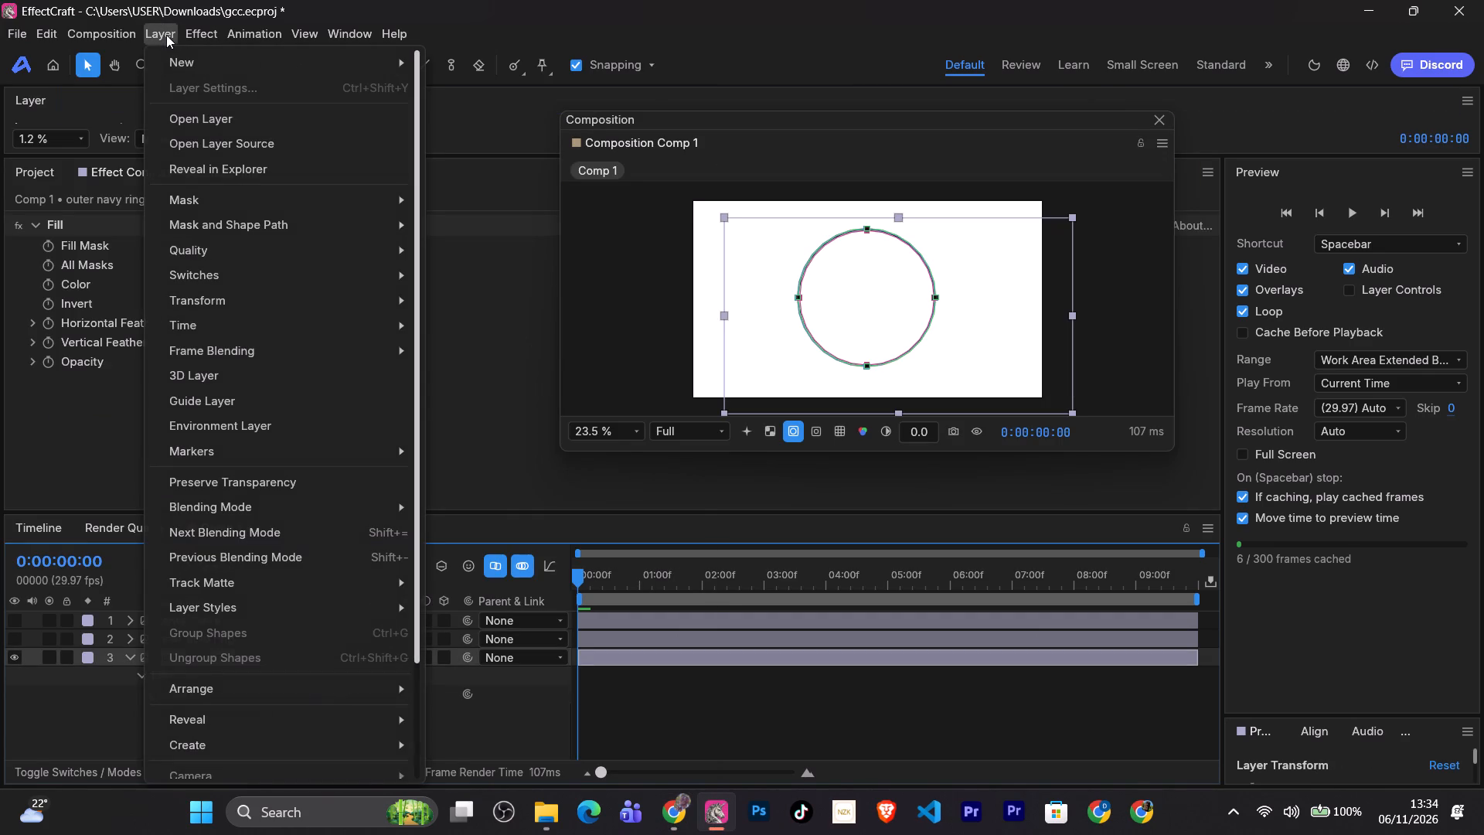
scroll(247, 709, down, 7)
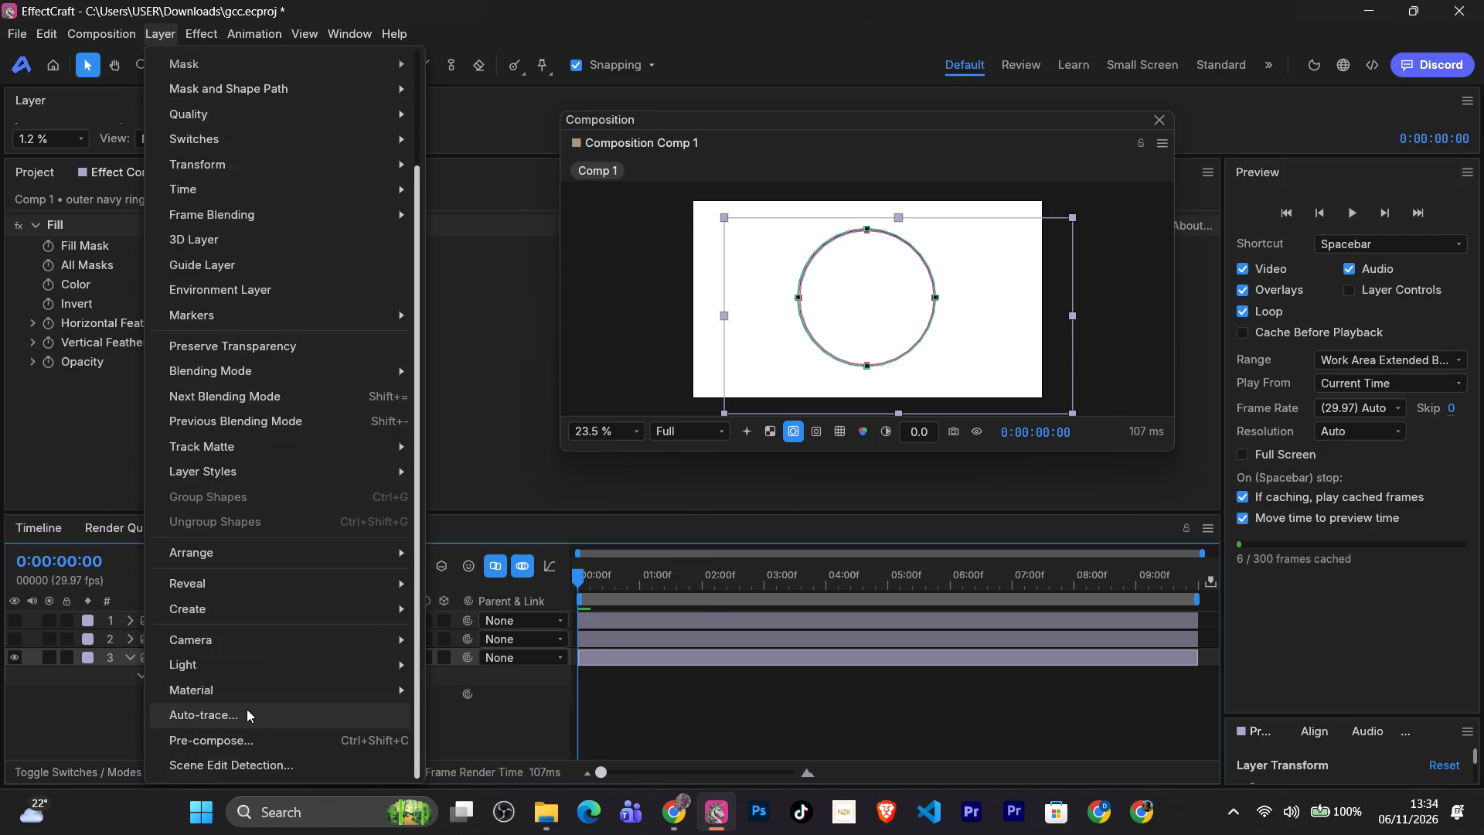
click(239, 741)
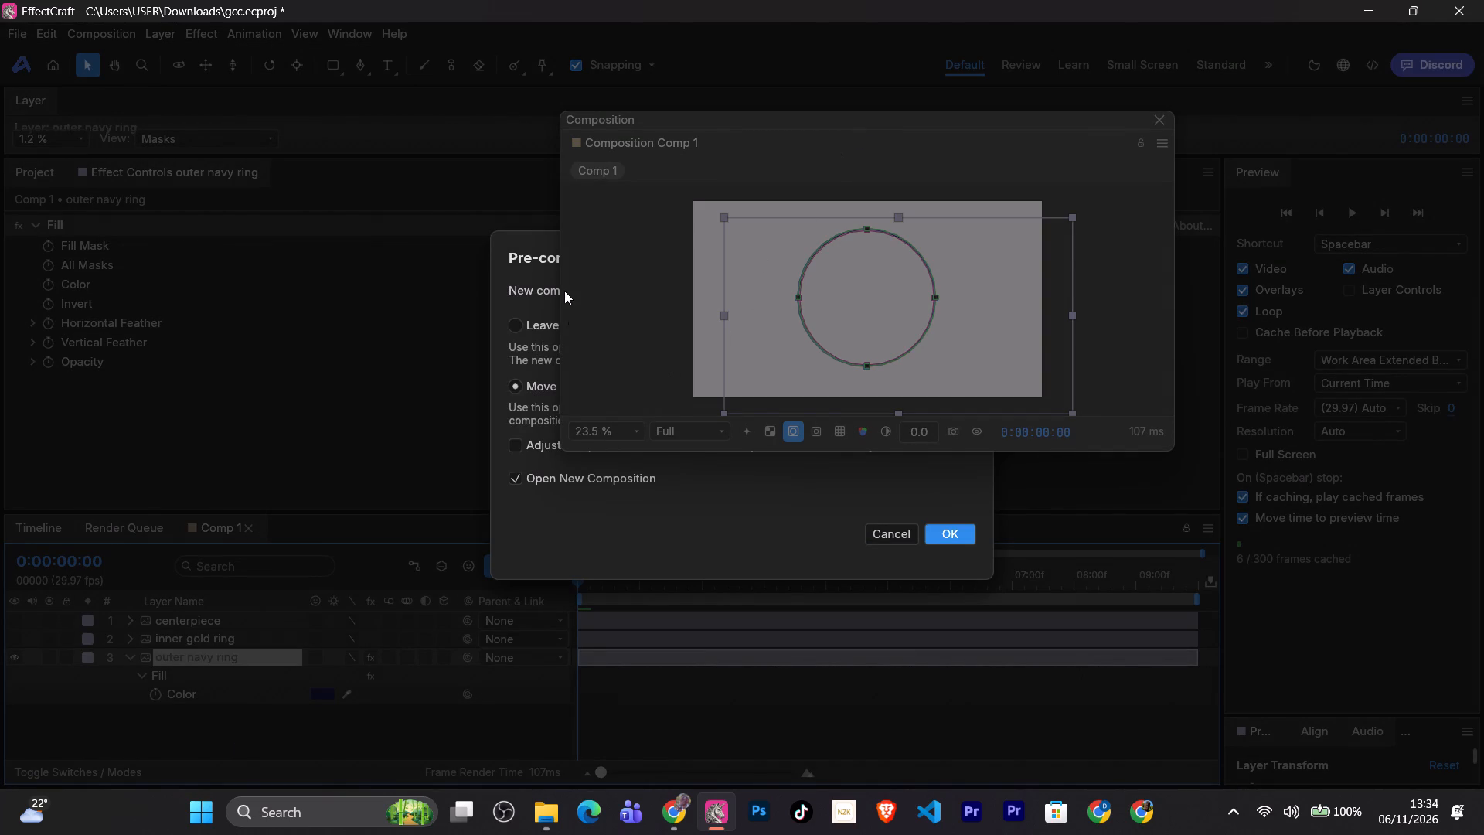
drag(533, 243, 437, 287)
click(793, 122)
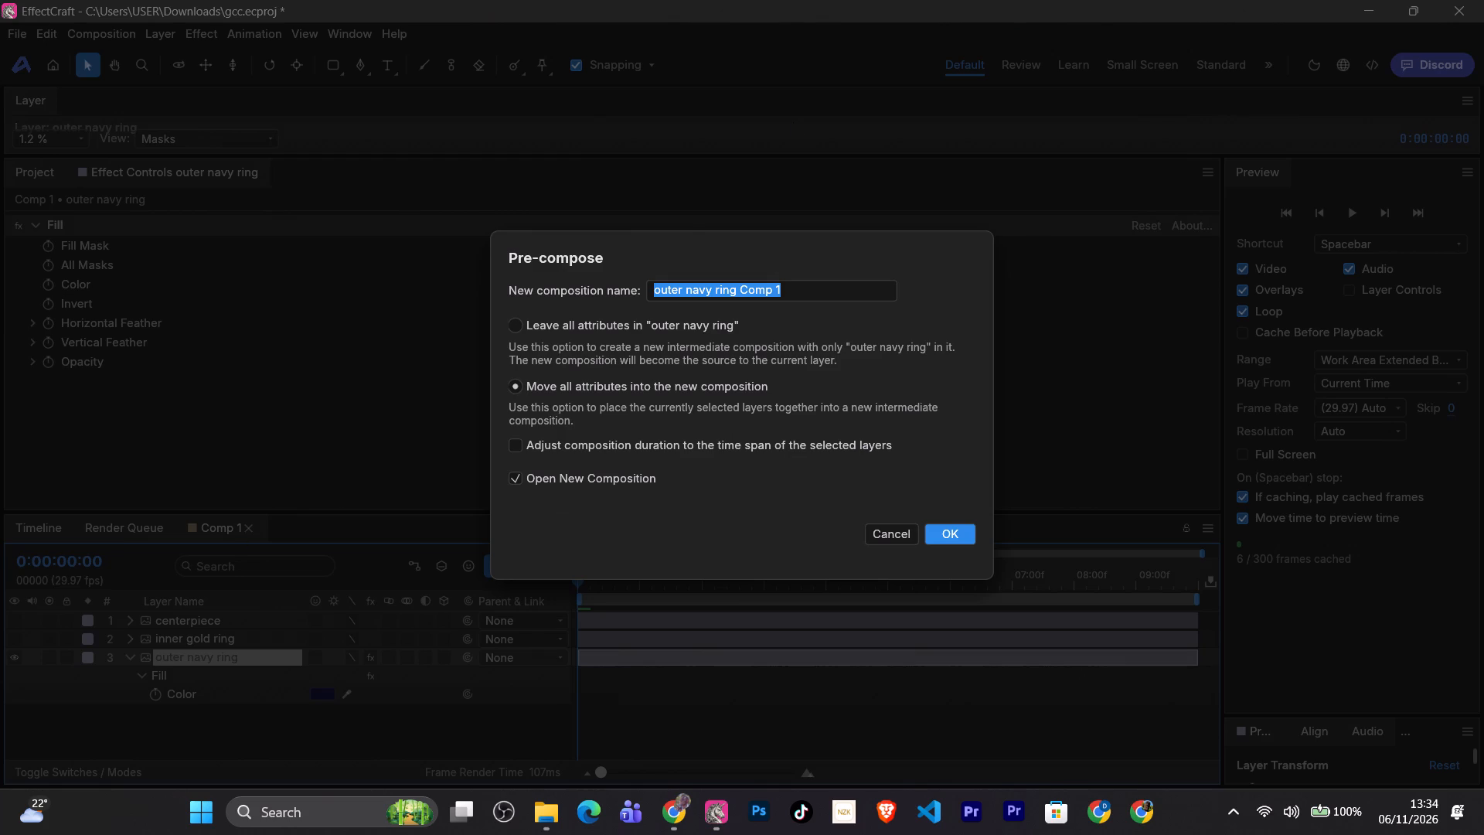
Name the new composition outer navy ring and create it with all attributes moved into it and the new composition opened.
click(789, 297)
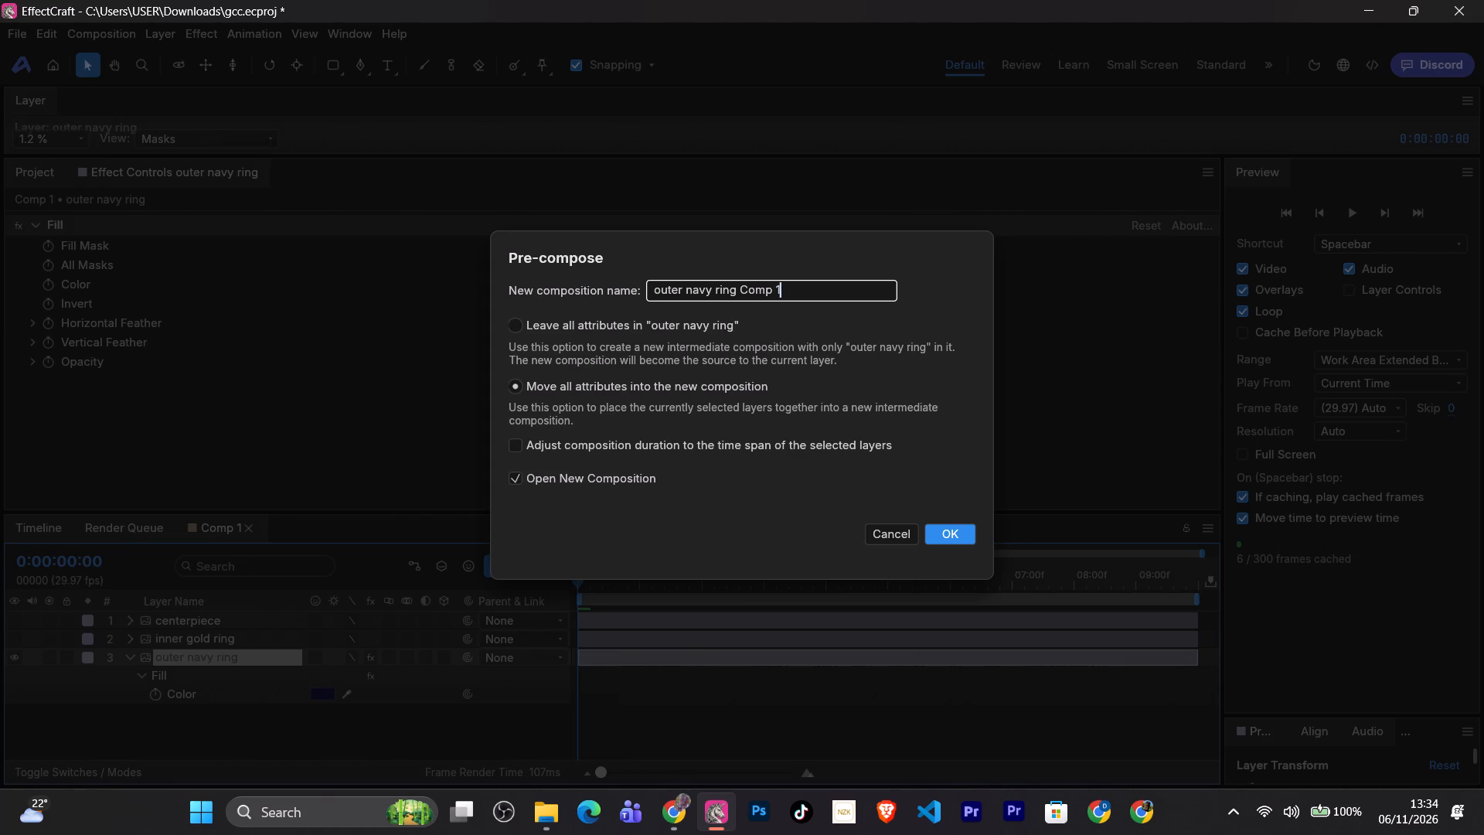
key(BackSpace)
key(BackSpace)
key(BackSpace)
key(BackSpace)
key(BackSpace)
key(BackSpace)
key(BackSpace)
click(949, 531)
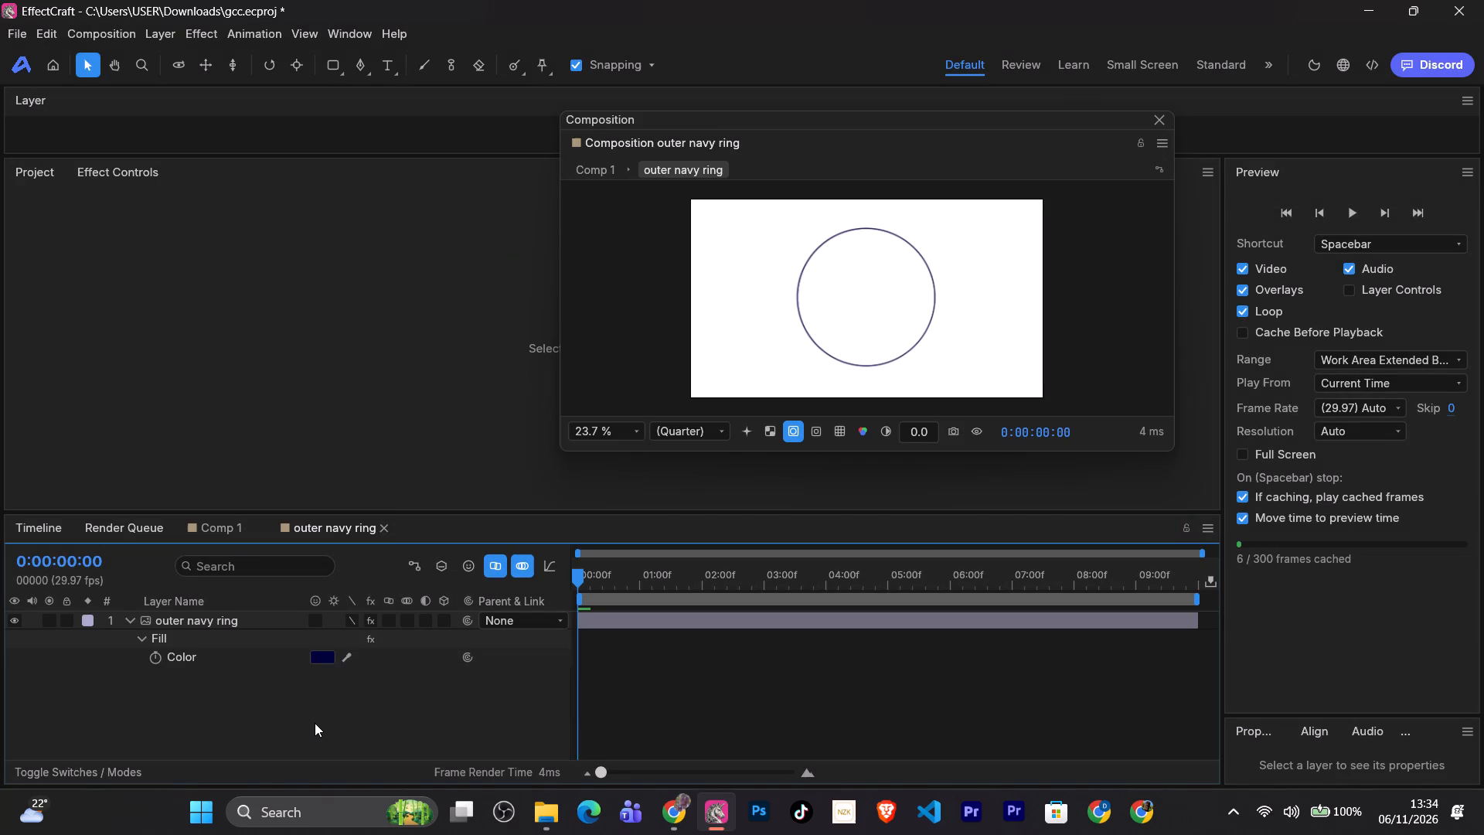
Select the ring layer in the new composition, check Comp 1 and return to the outer navy ring composition.
click(222, 623)
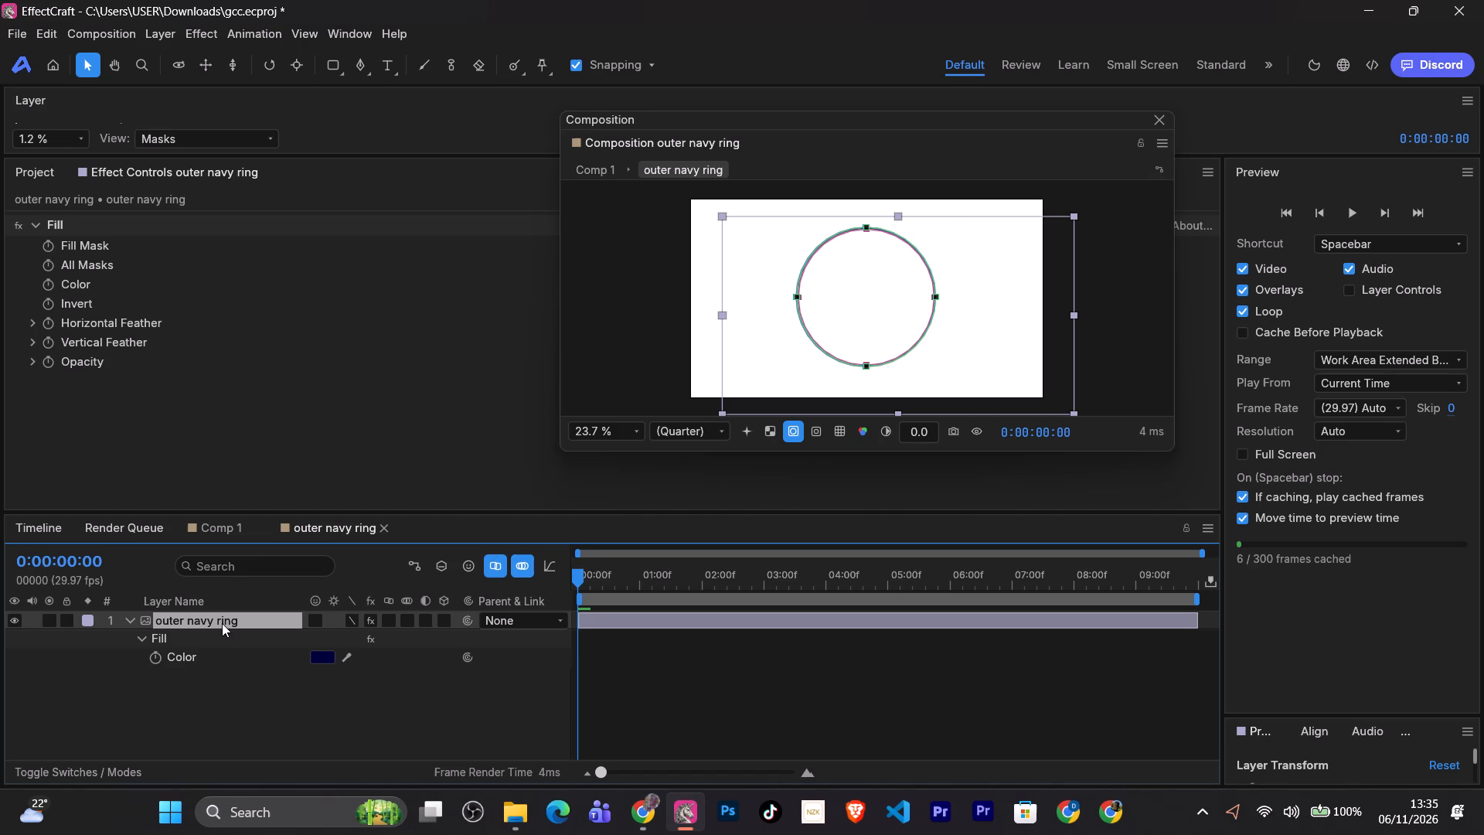
click(223, 523)
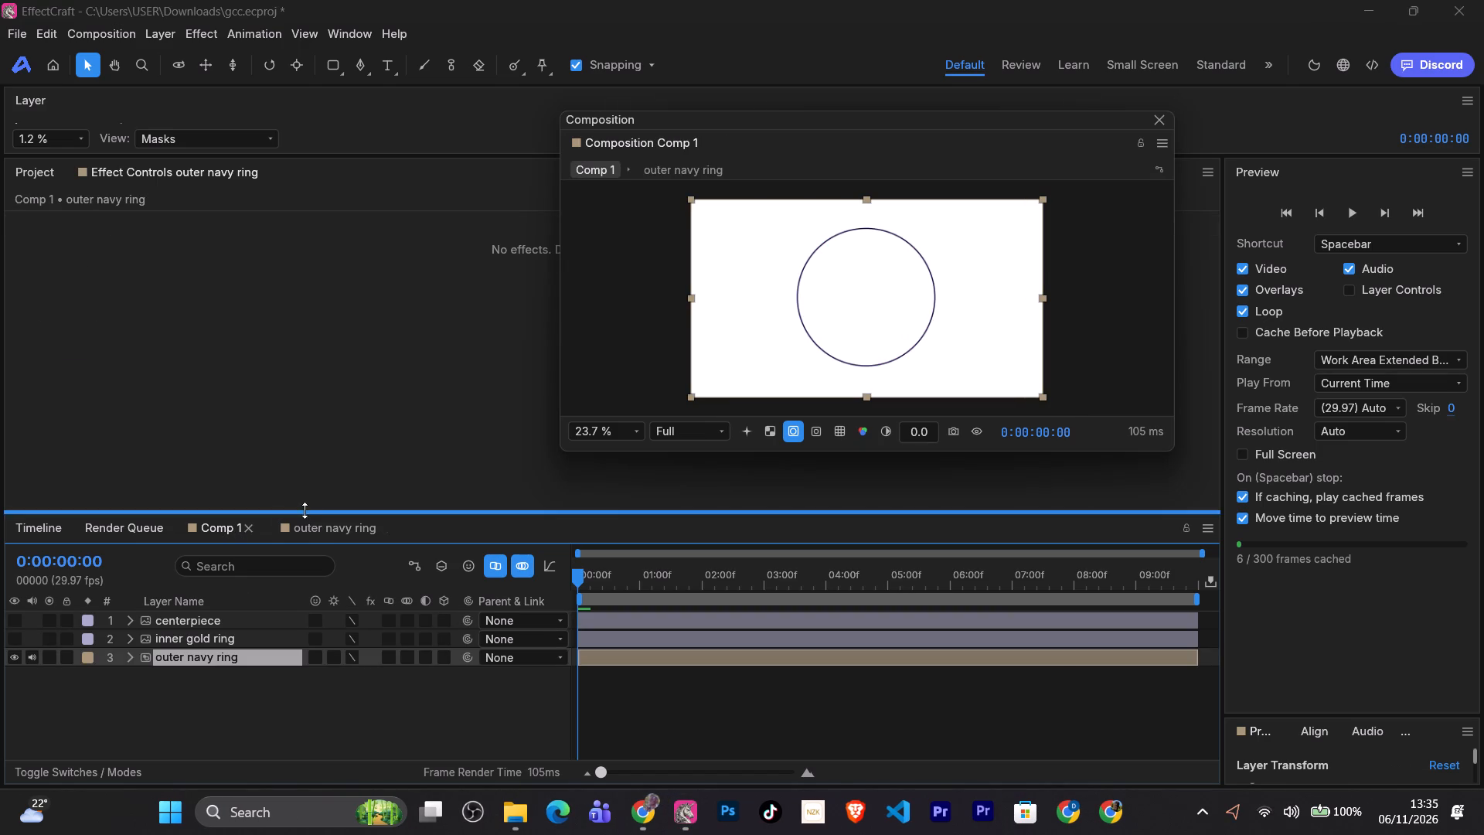
click(330, 528)
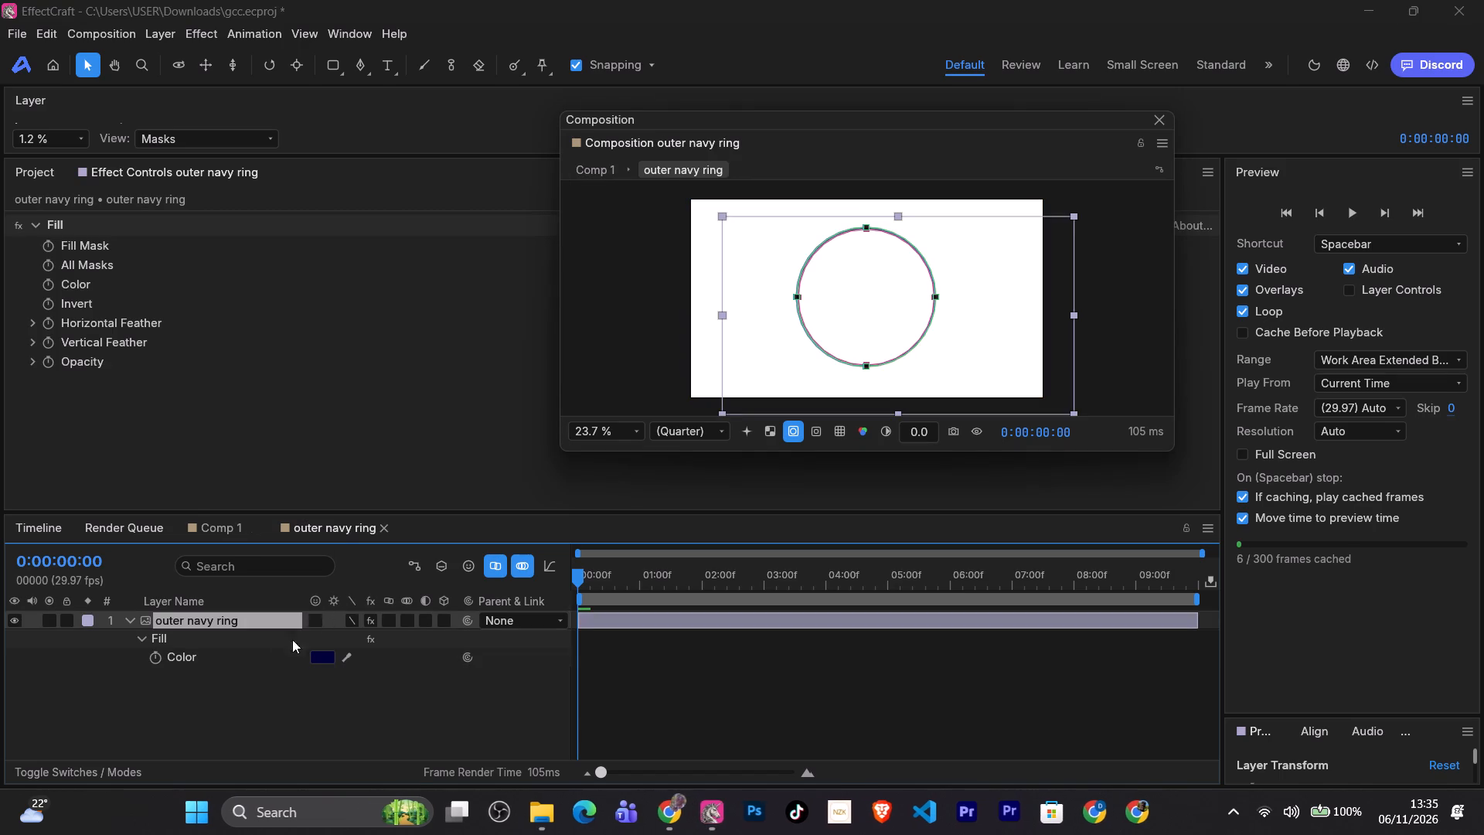
Switch to the tutorial in Chrome and continue watching up to the part that applies the Vegas effect.
click(683, 814)
key(space)
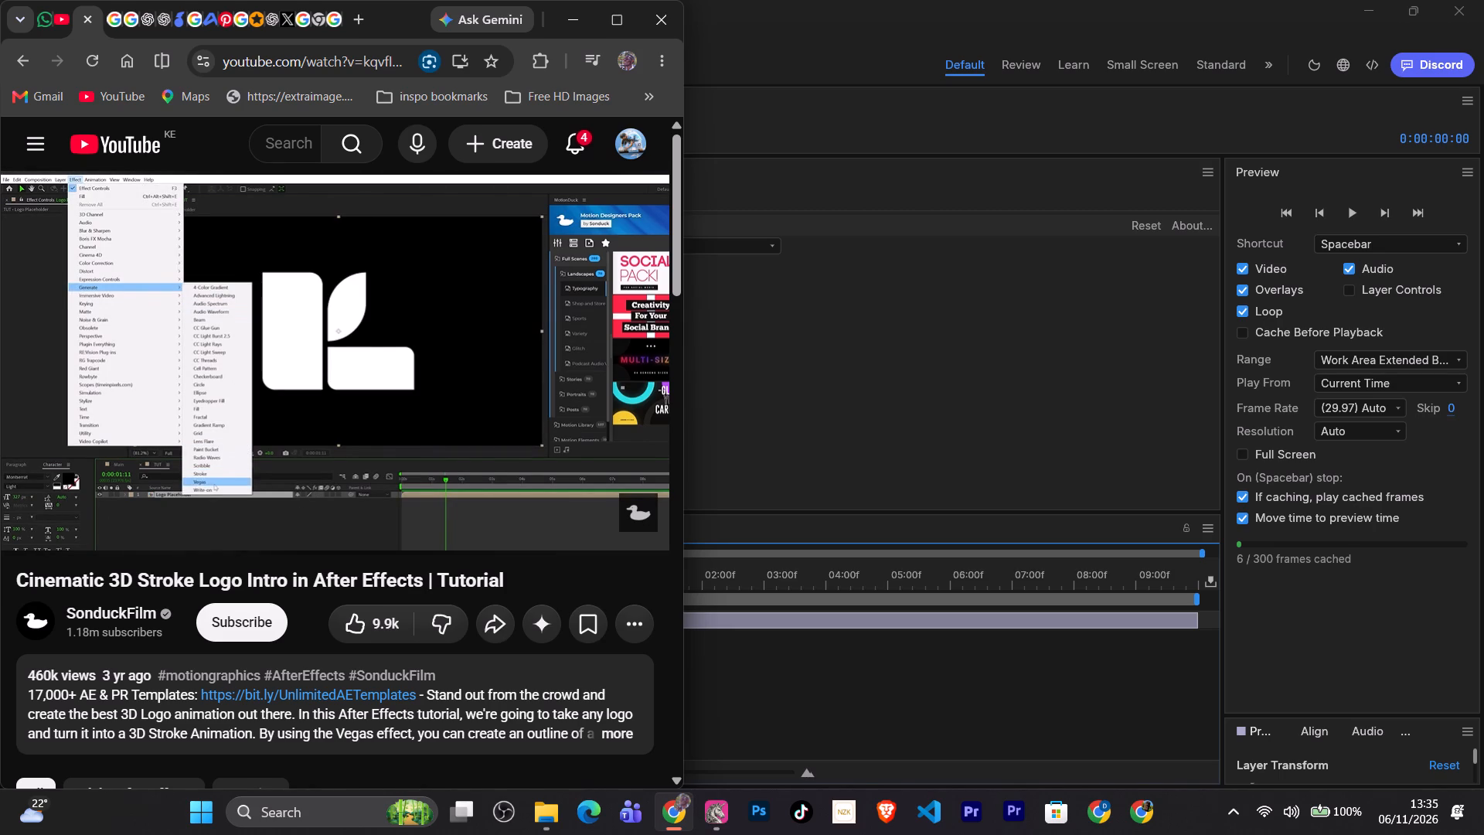
key(space)
Switch to EffectCraft and apply the Vegas effect from the Generate category to the outer navy ring layer.
click(706, 823)
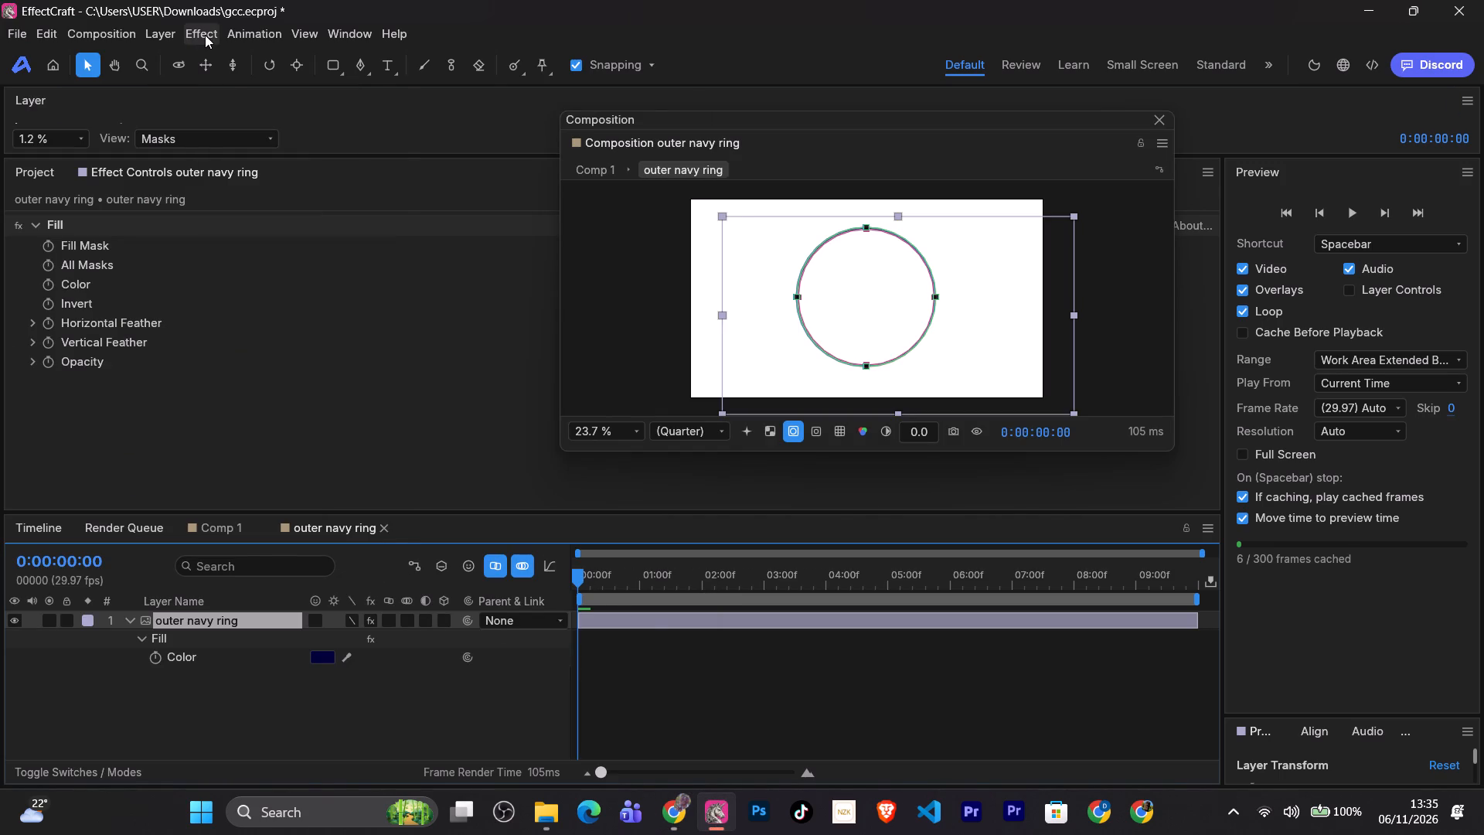
click(205, 35)
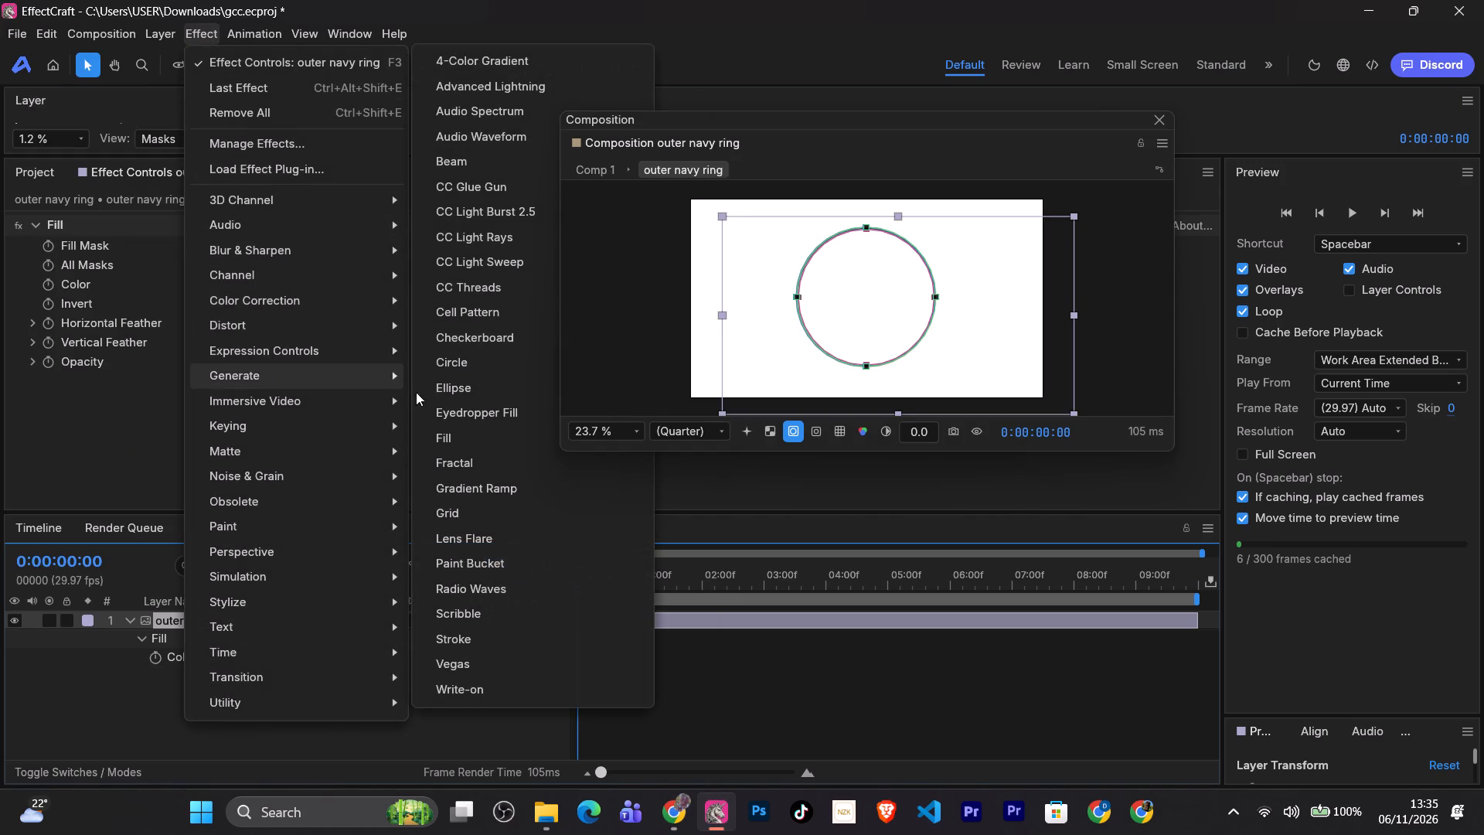
click(499, 668)
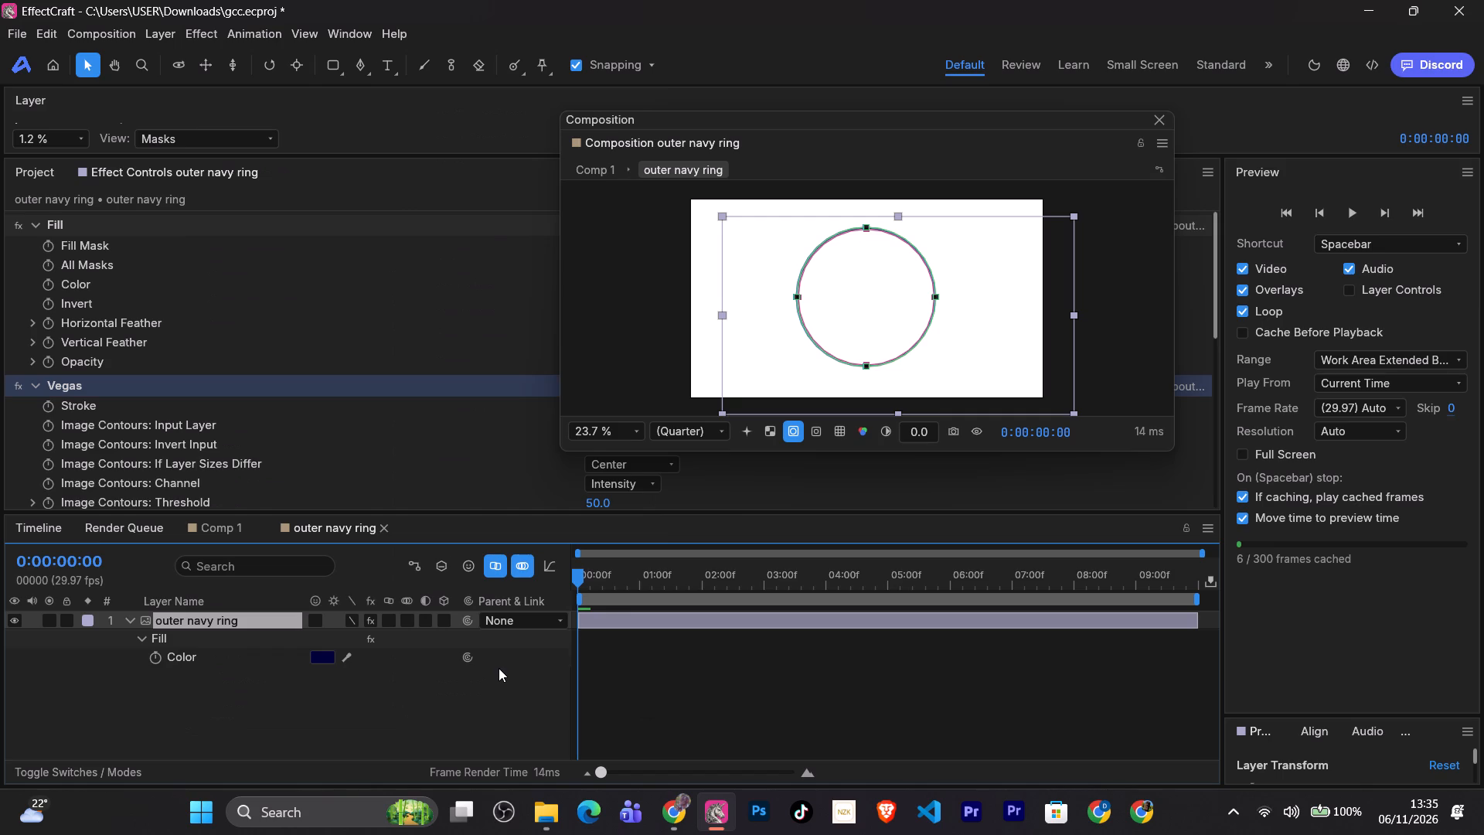
Reselect the outer navy ring layer and look through its Vegas contour, segment and rendering settings.
click(236, 684)
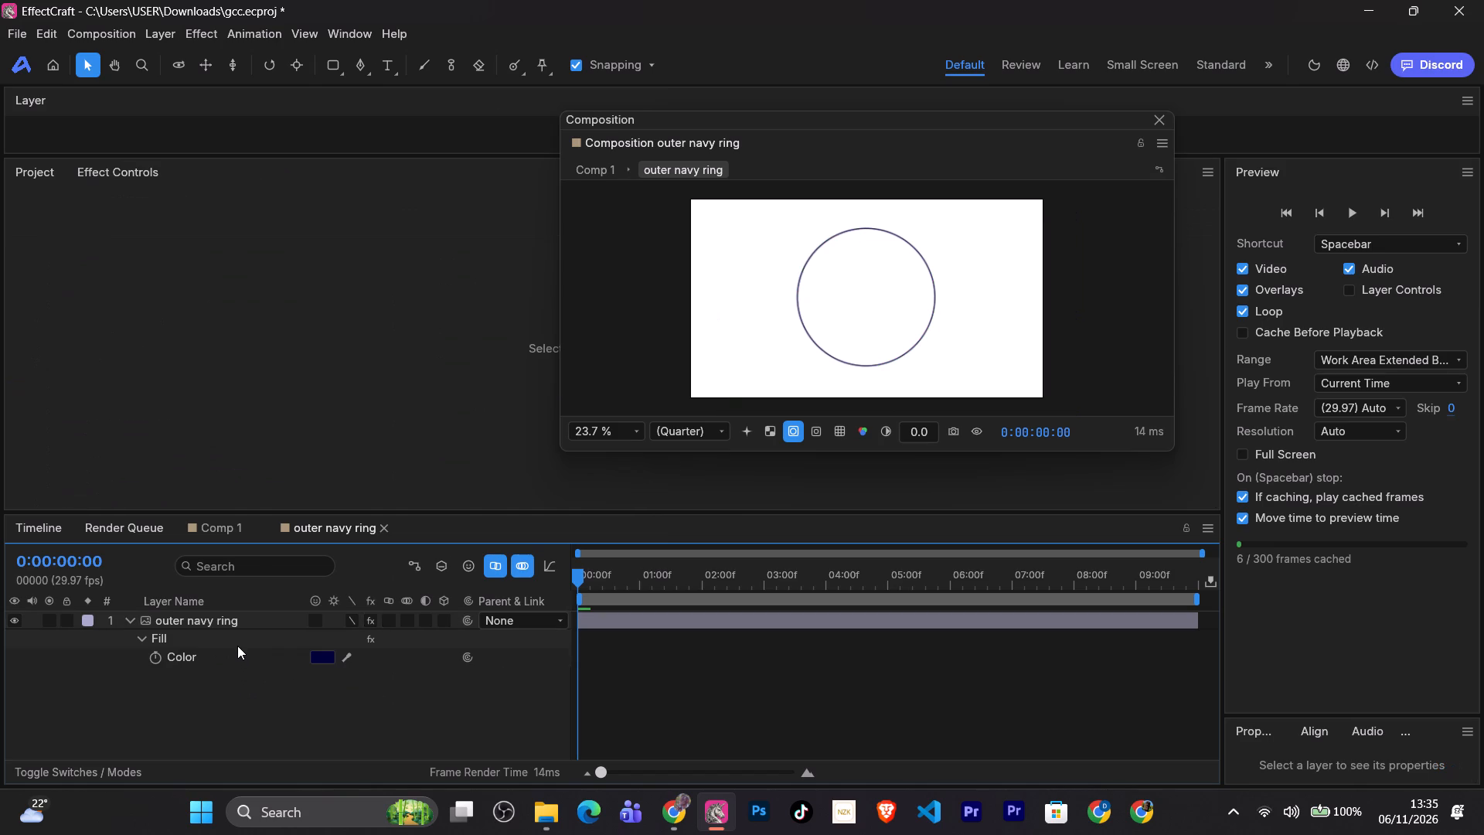
click(221, 616)
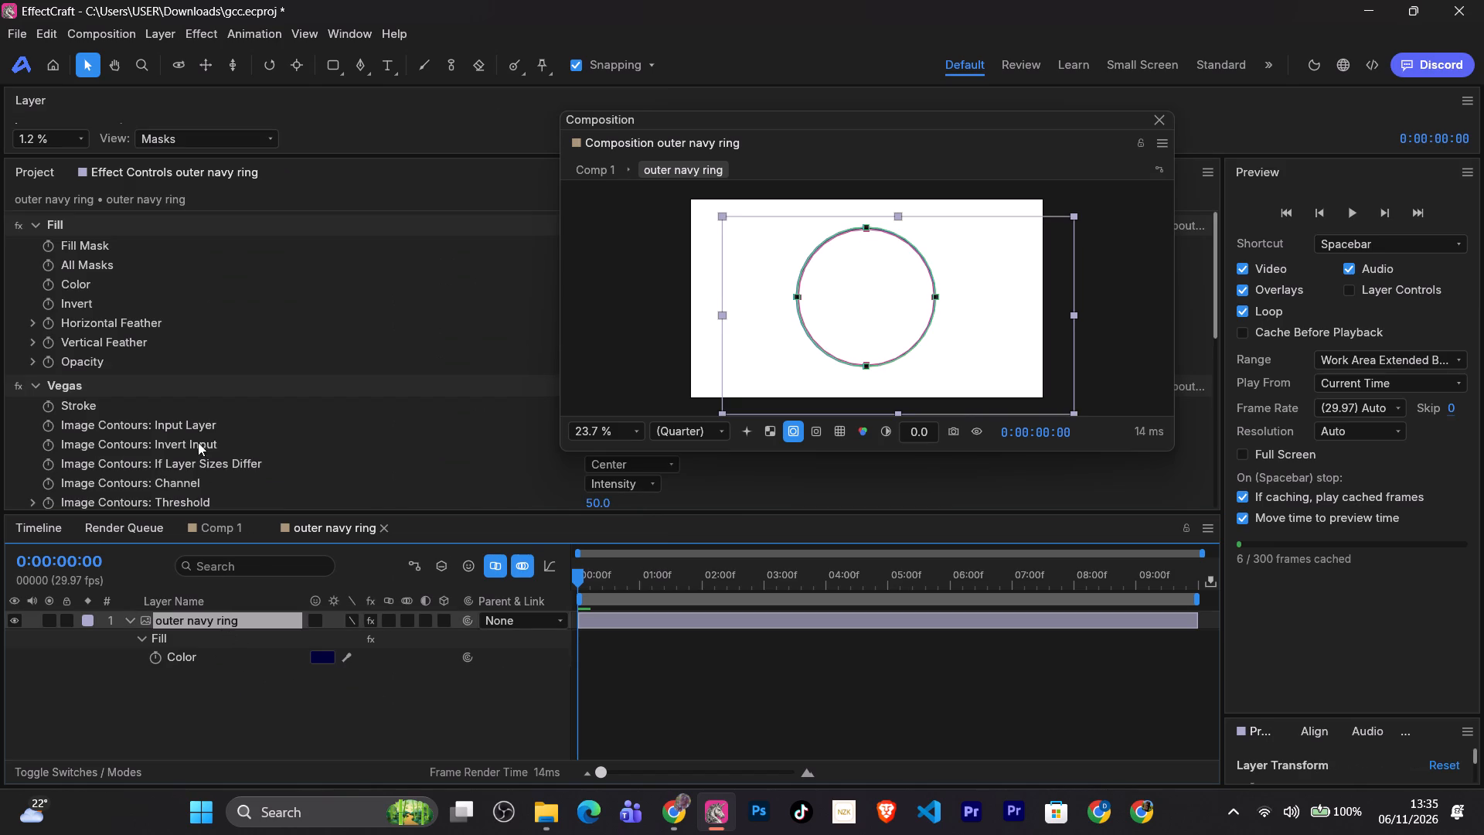
scroll(195, 387, down, 2)
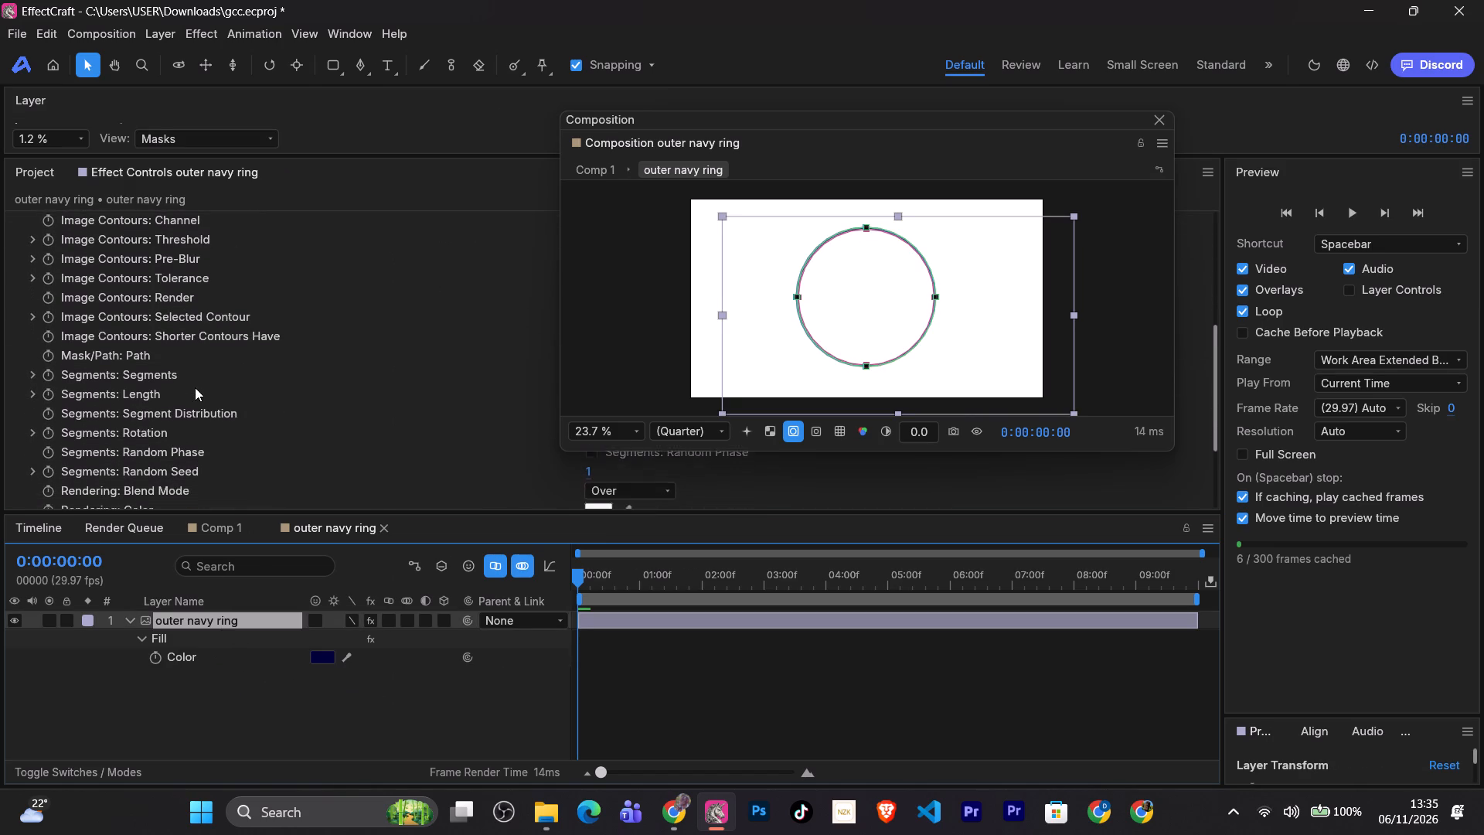
scroll(195, 387, down, 3)
scroll(195, 387, up, 1)
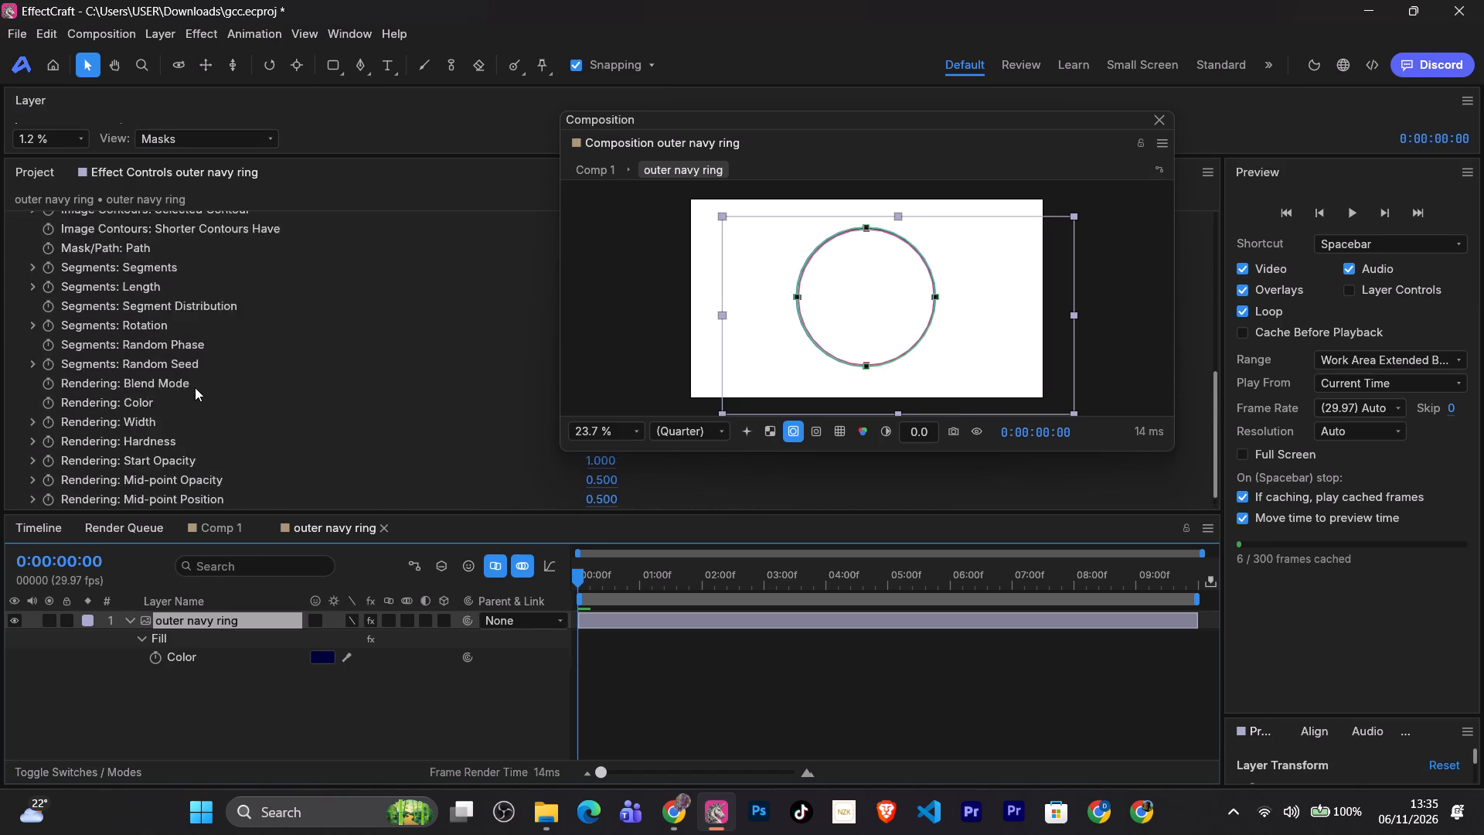
scroll(195, 387, up, 1)
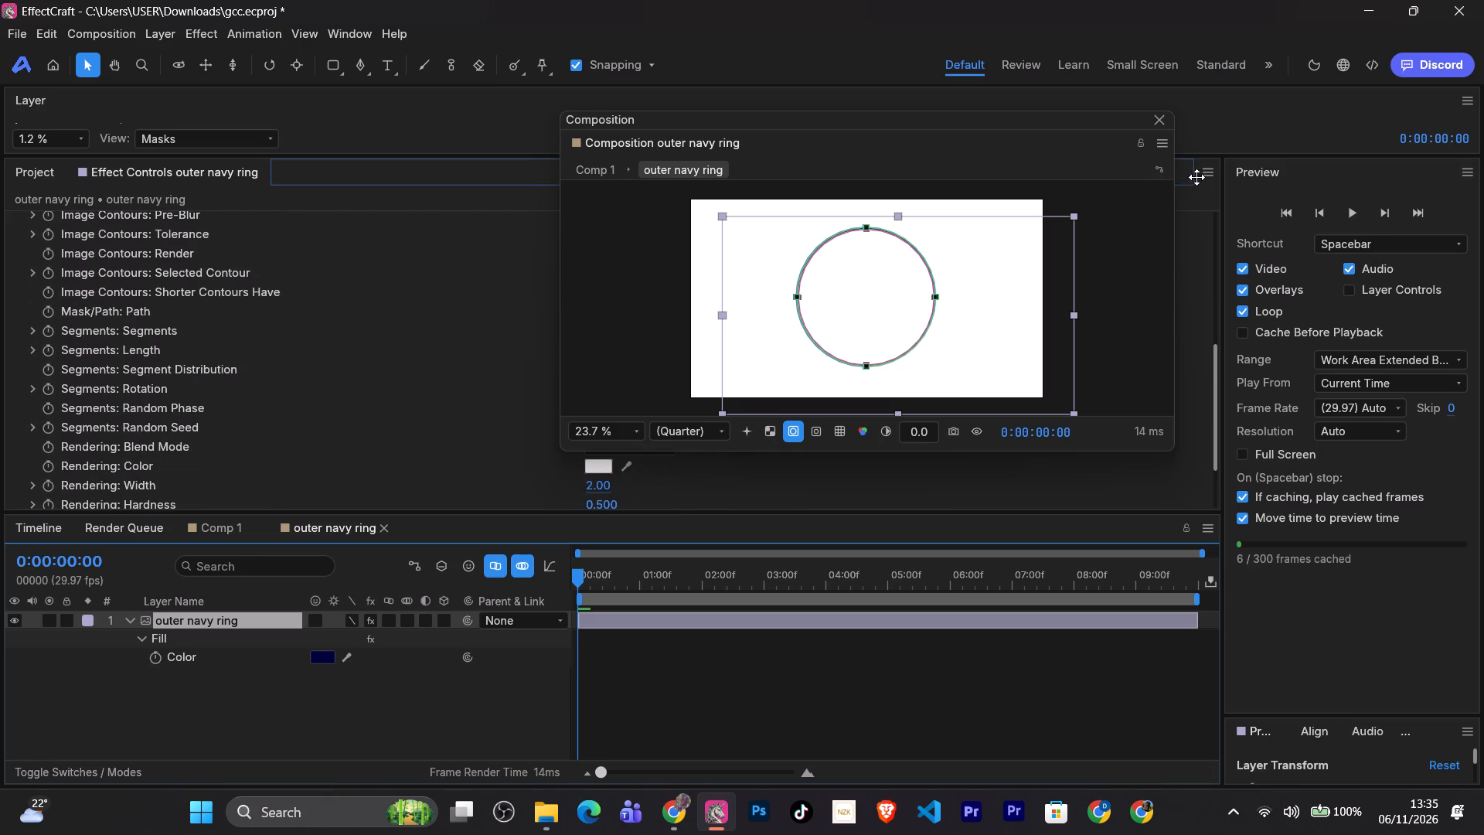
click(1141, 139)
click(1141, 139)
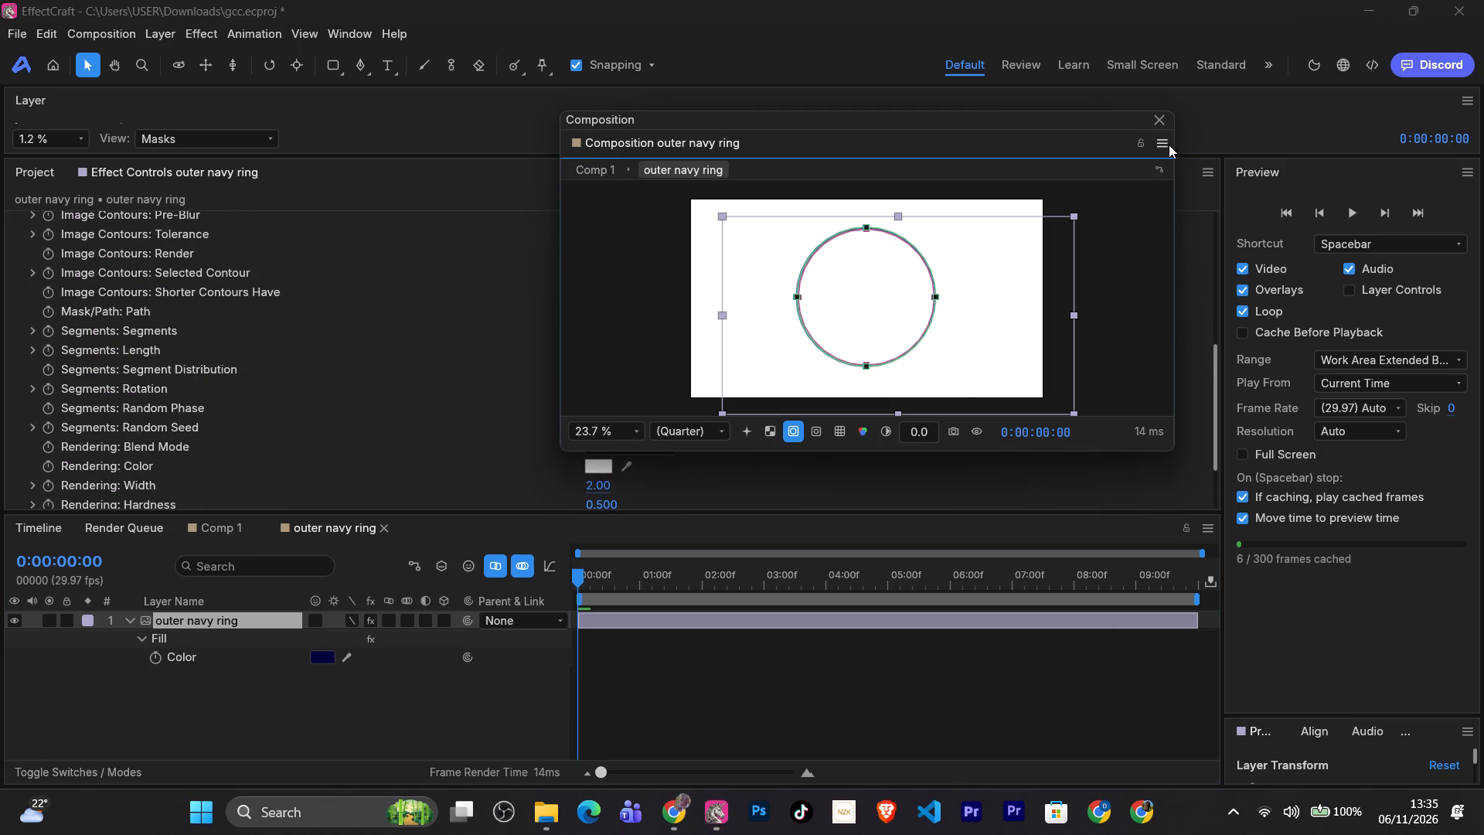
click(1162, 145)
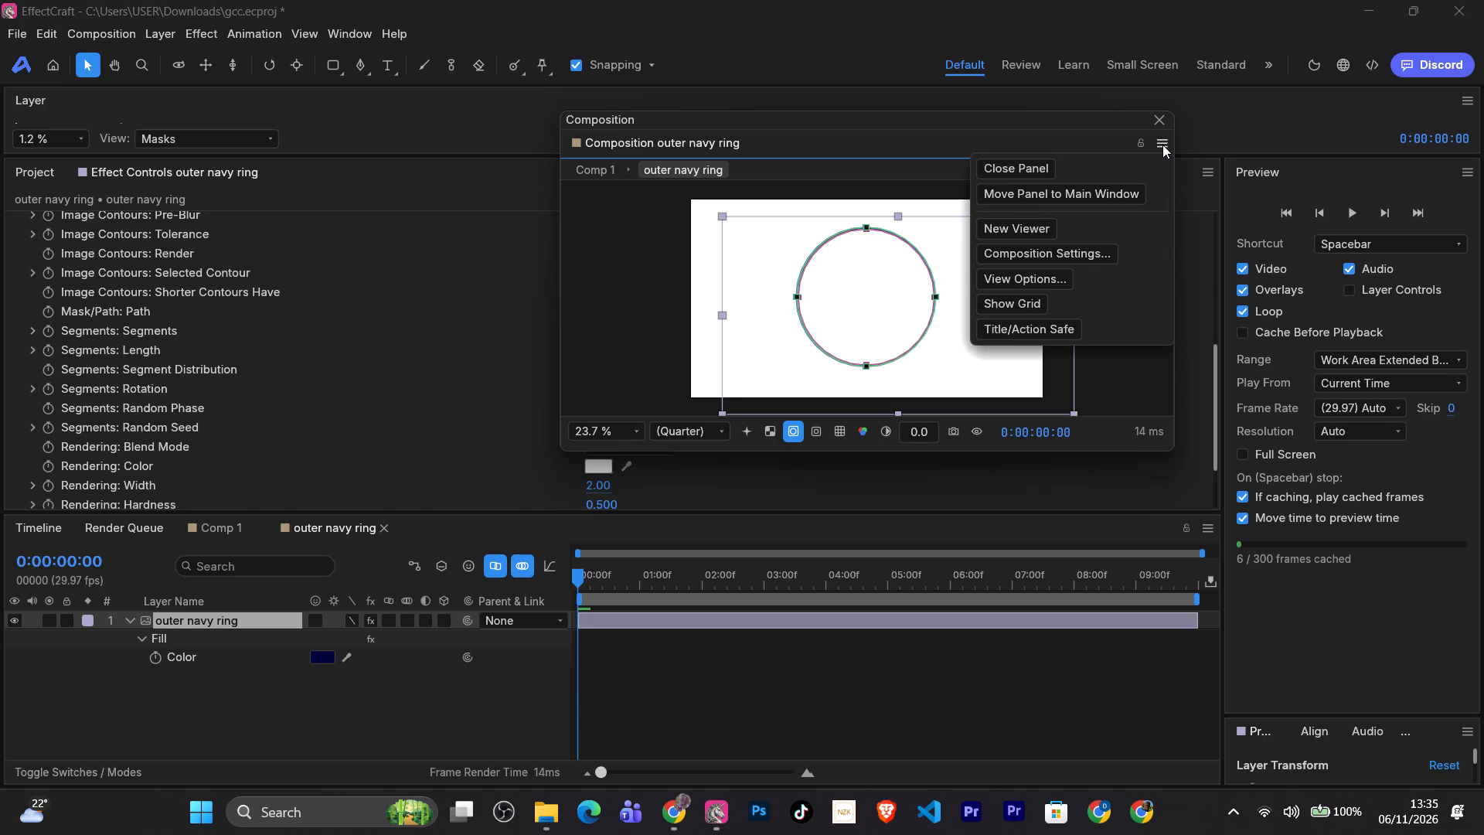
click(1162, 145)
Narrow the Effect Controls and Timeline column to about a third of the workspace width, widening the Preview area beside it.
drag(1220, 211, 900, 230)
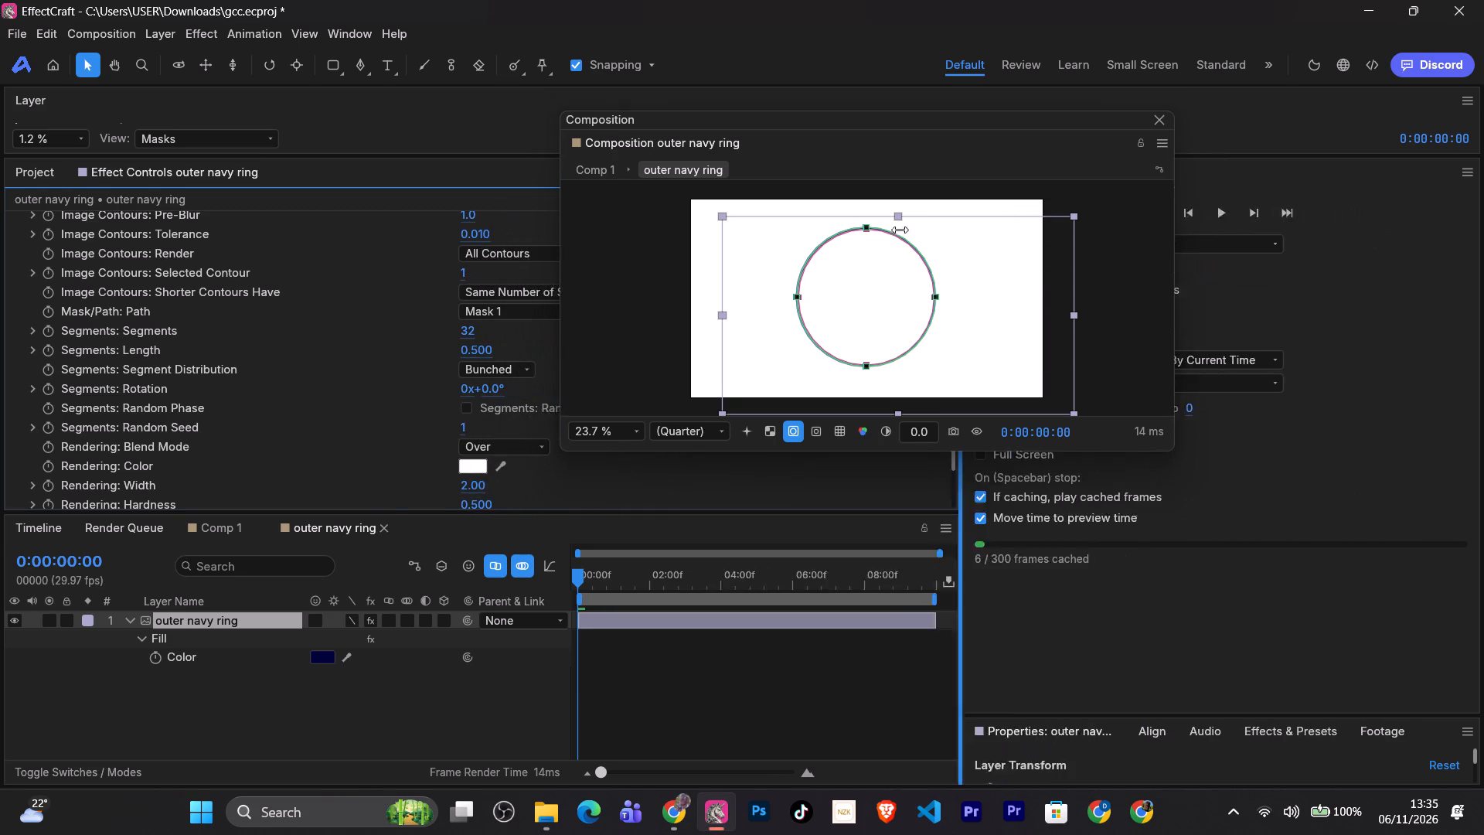
drag(900, 230, 496, 236)
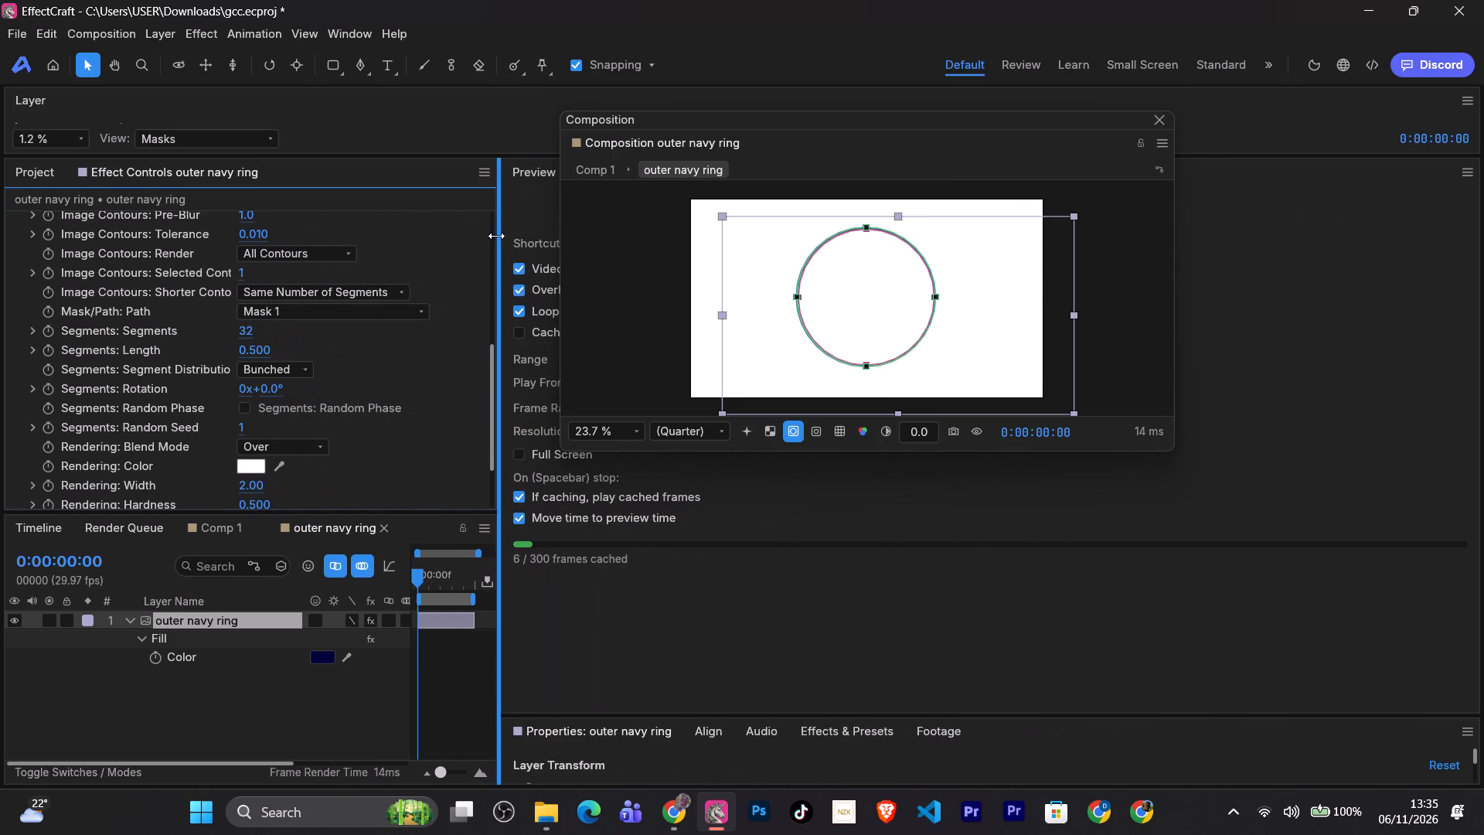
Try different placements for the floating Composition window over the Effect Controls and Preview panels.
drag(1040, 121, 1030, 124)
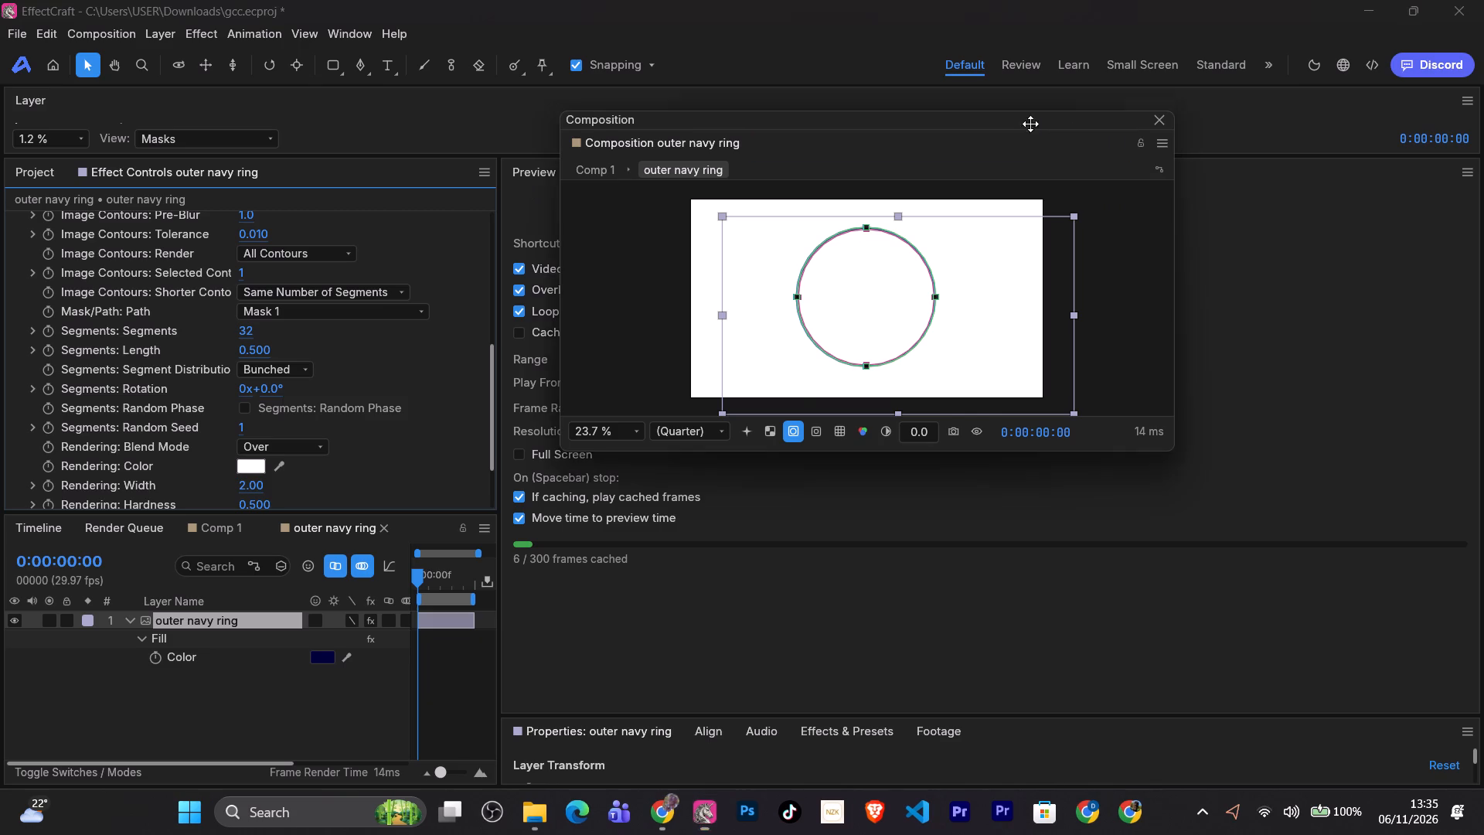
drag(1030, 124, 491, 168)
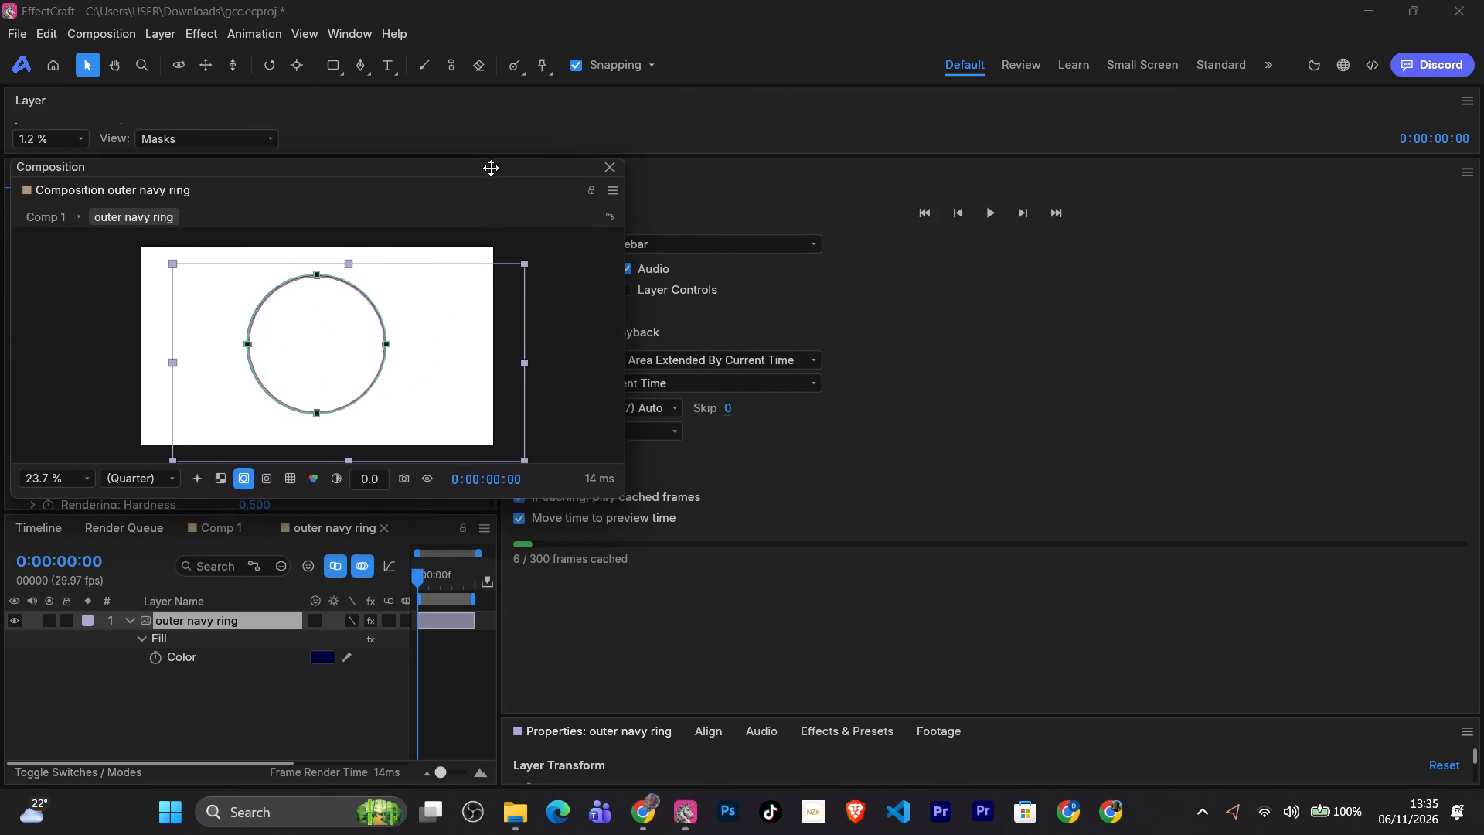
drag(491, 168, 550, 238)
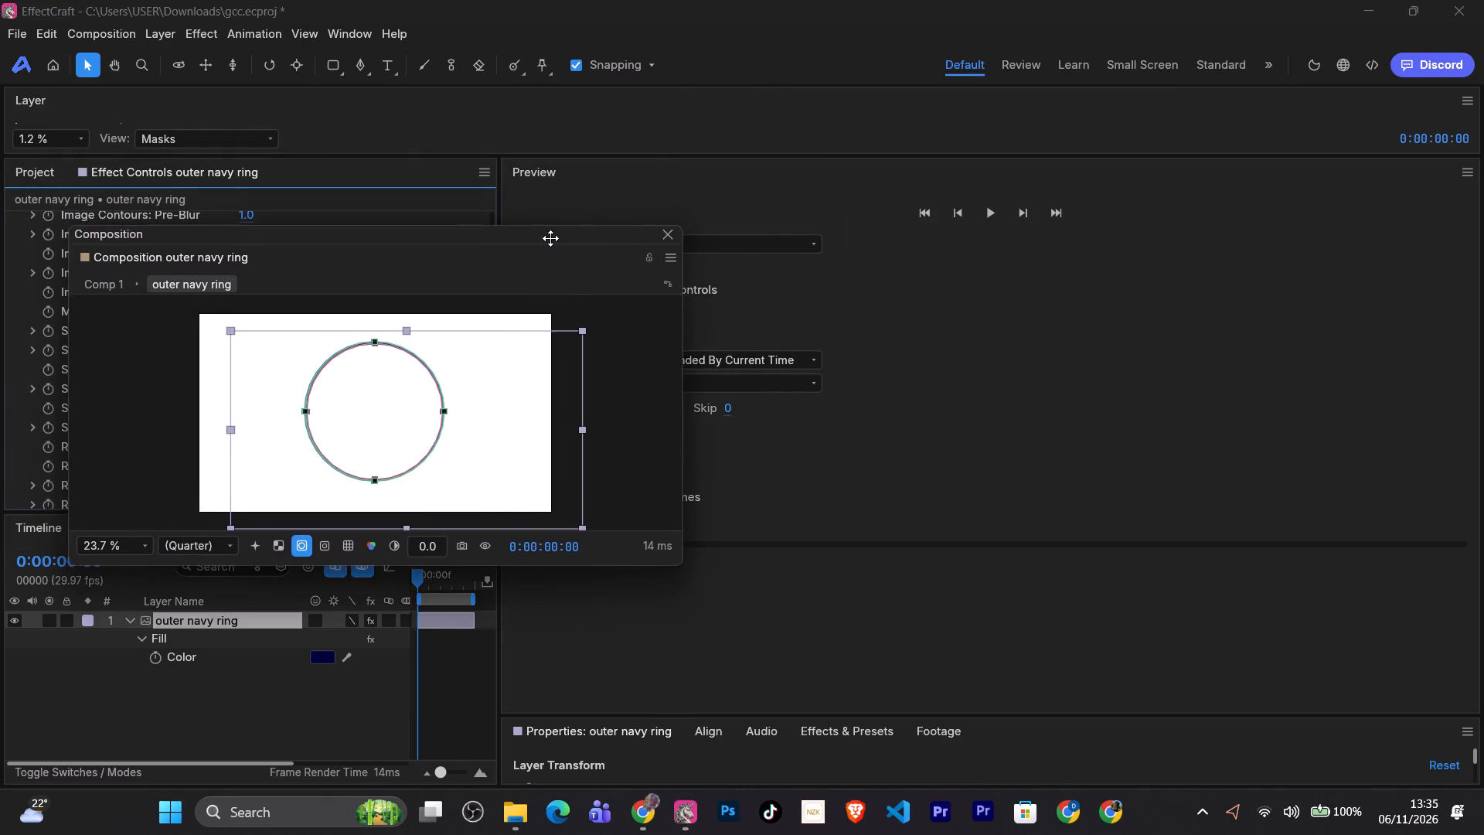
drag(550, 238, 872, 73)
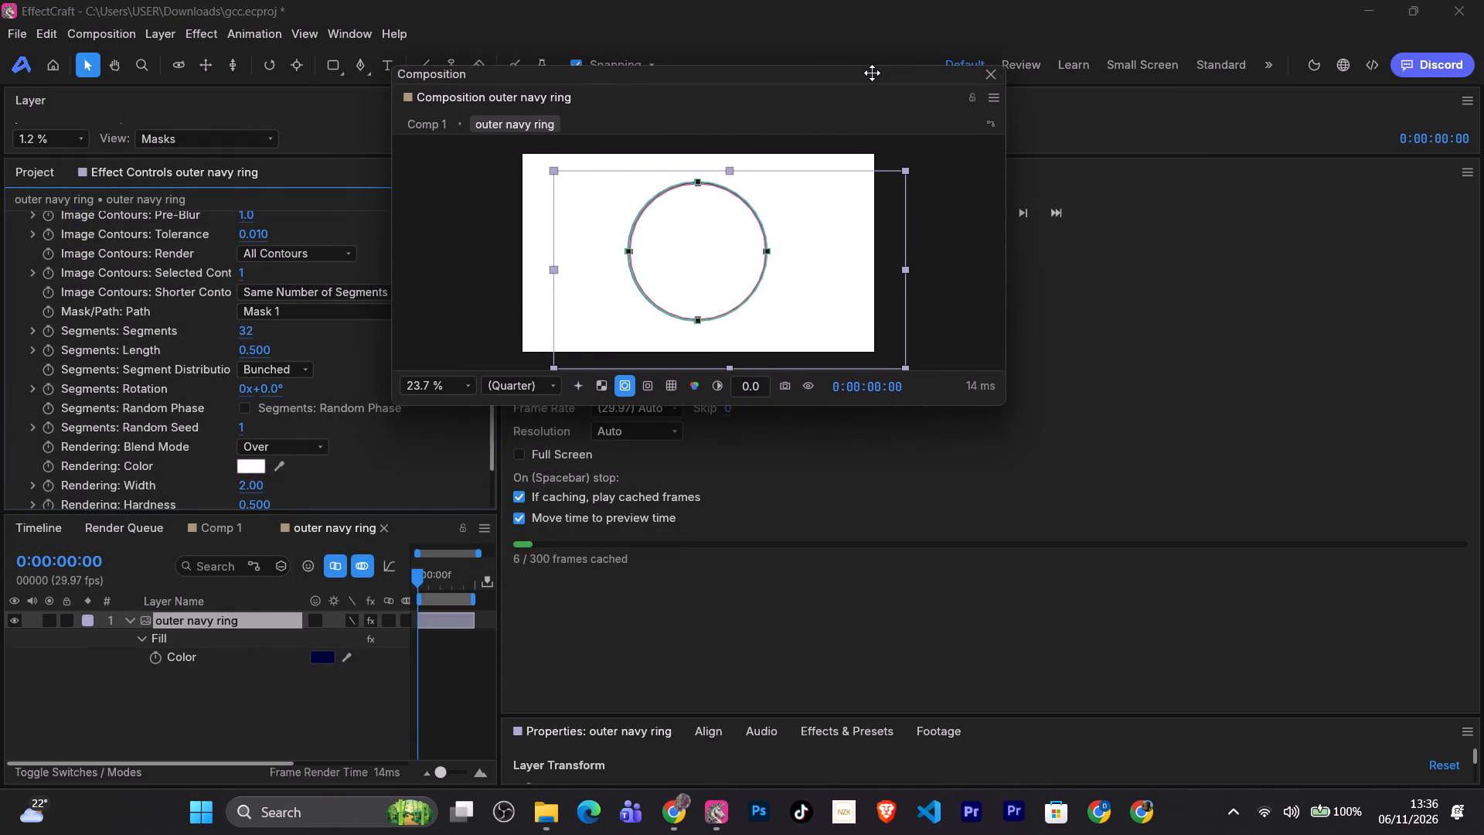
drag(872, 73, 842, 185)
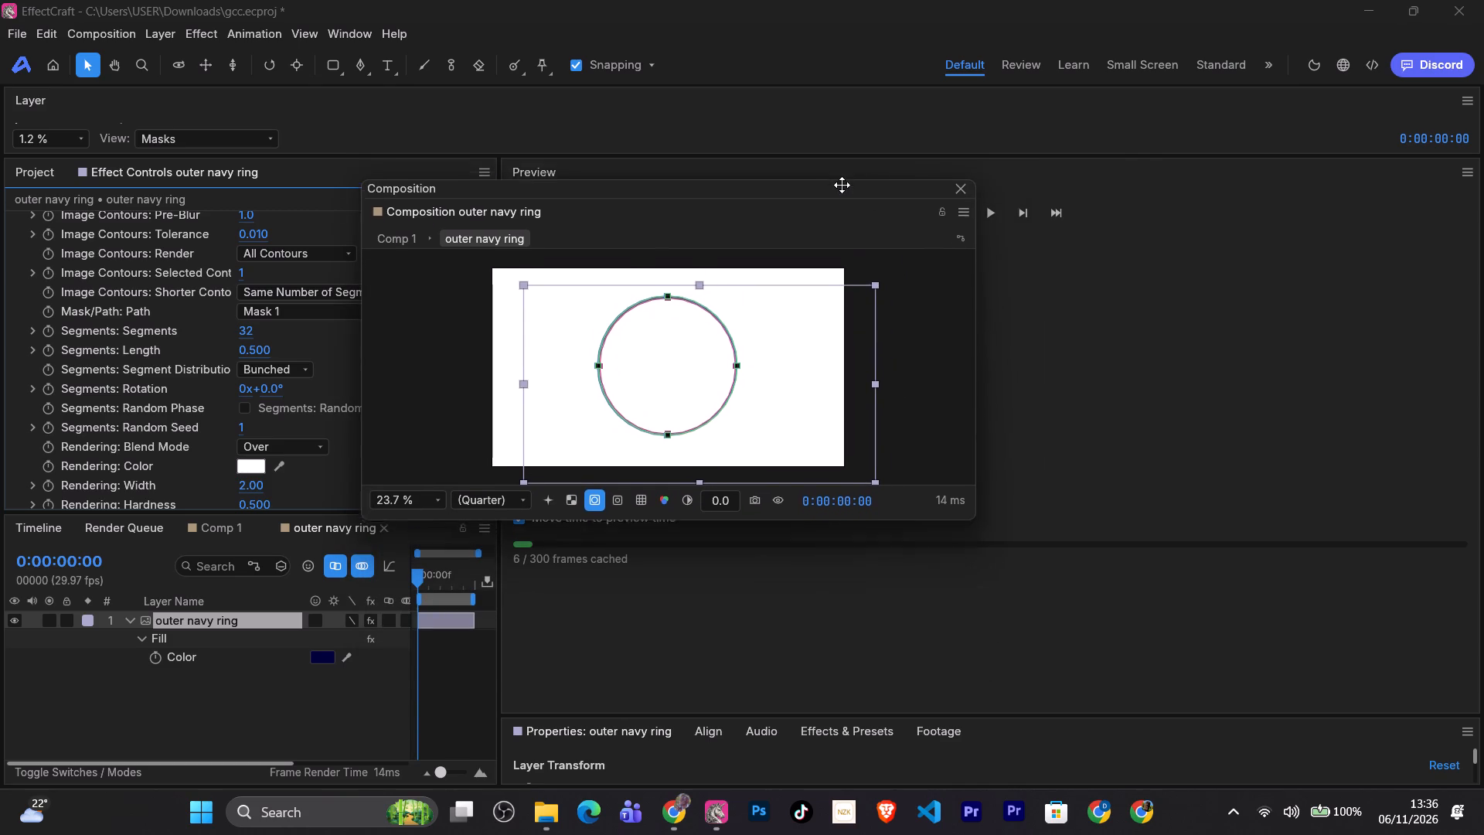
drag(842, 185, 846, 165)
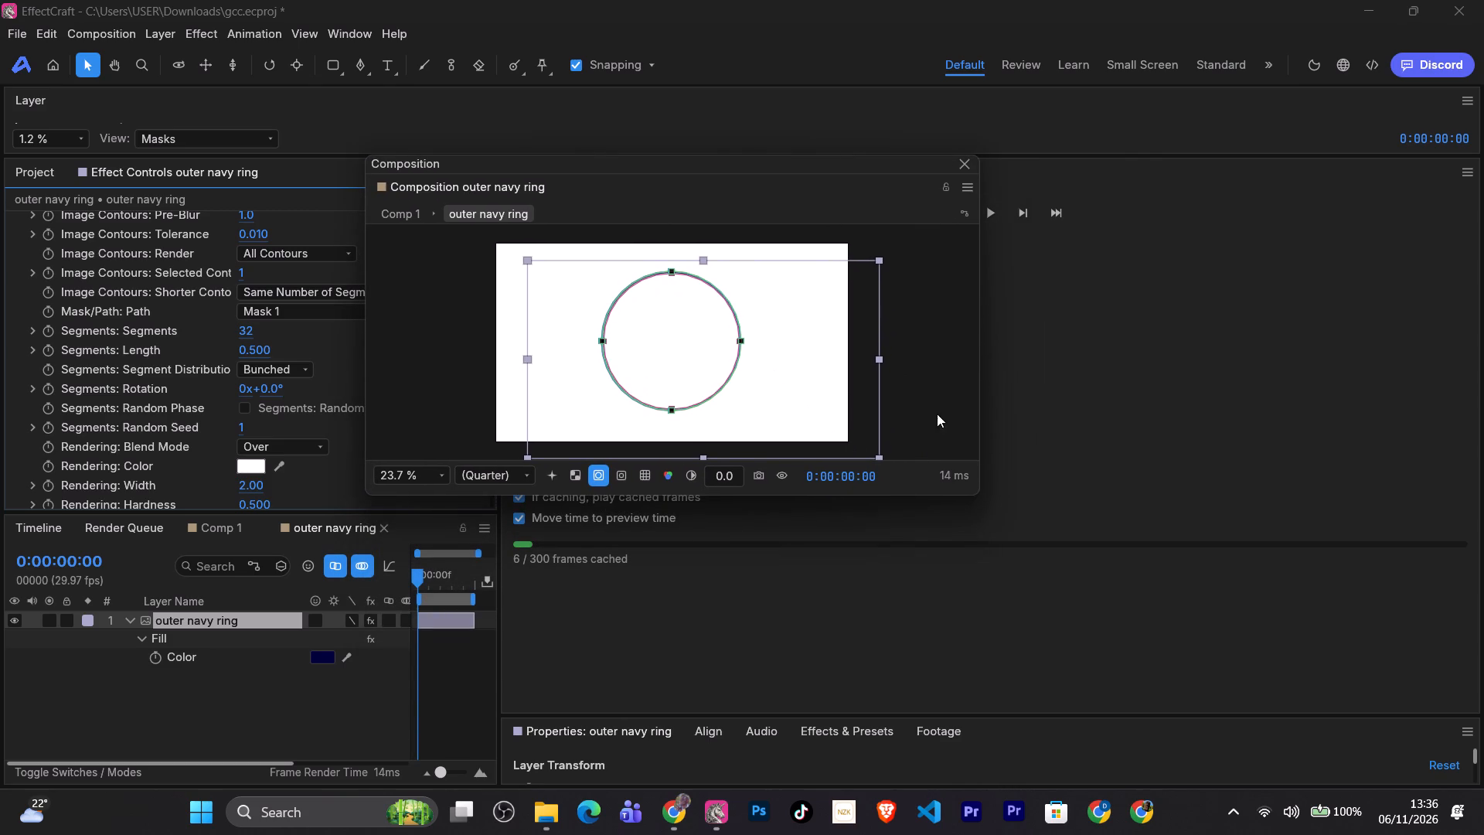
View Comp 1 through the composition flowchart, return to the outer navy ring composition and deselect its layer.
click(970, 213)
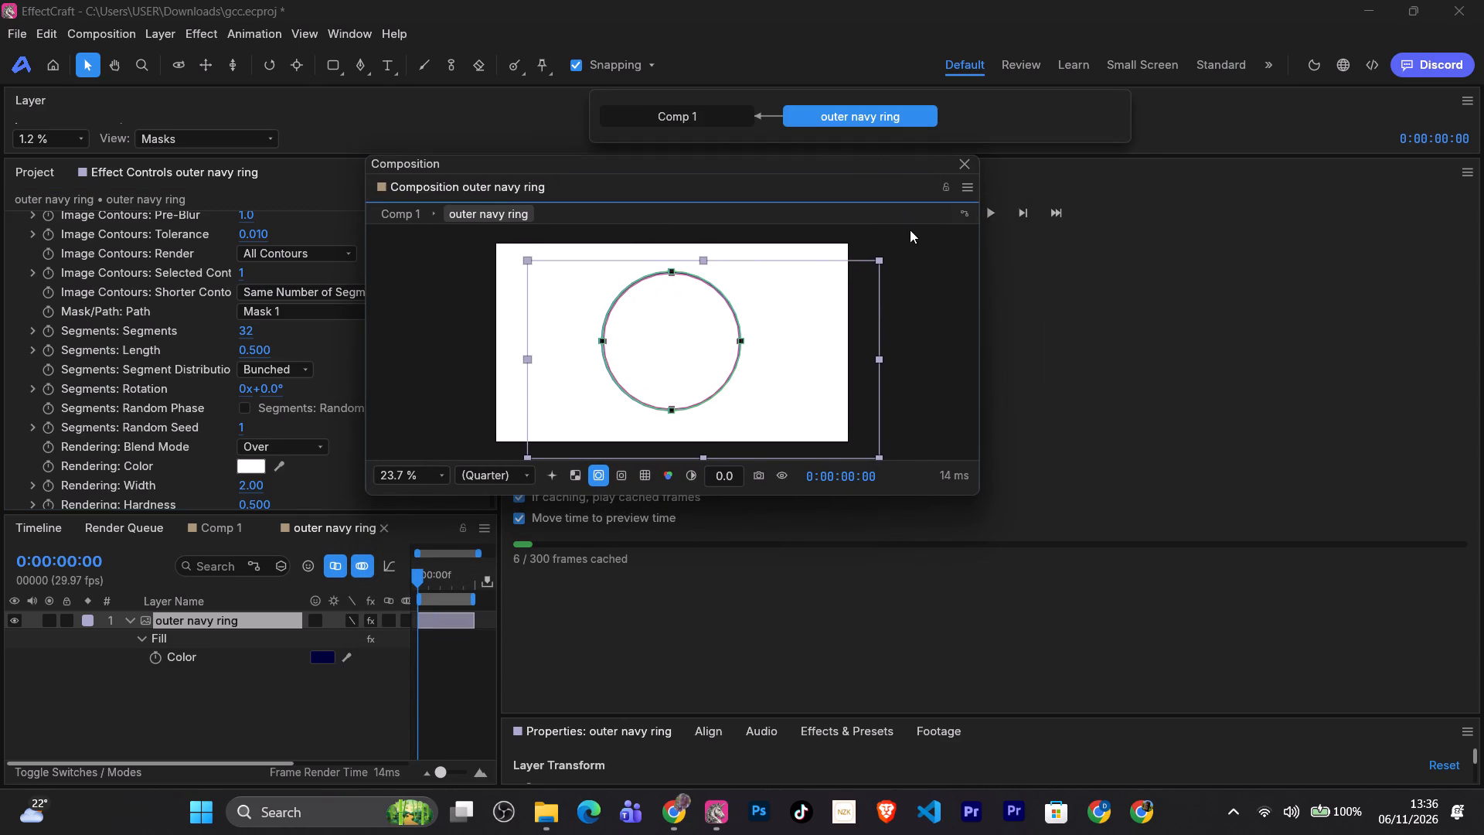
click(723, 112)
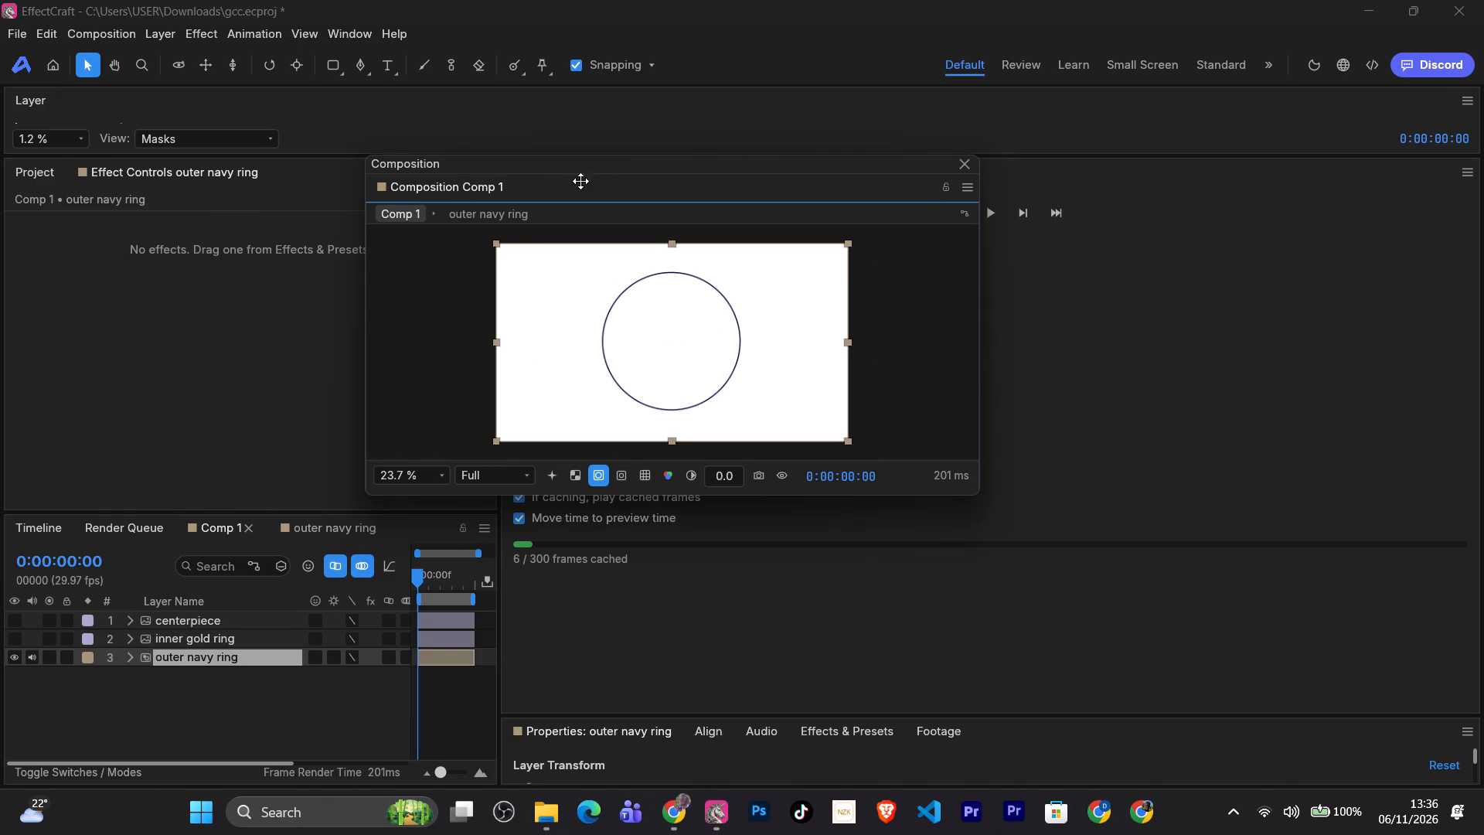
click(502, 215)
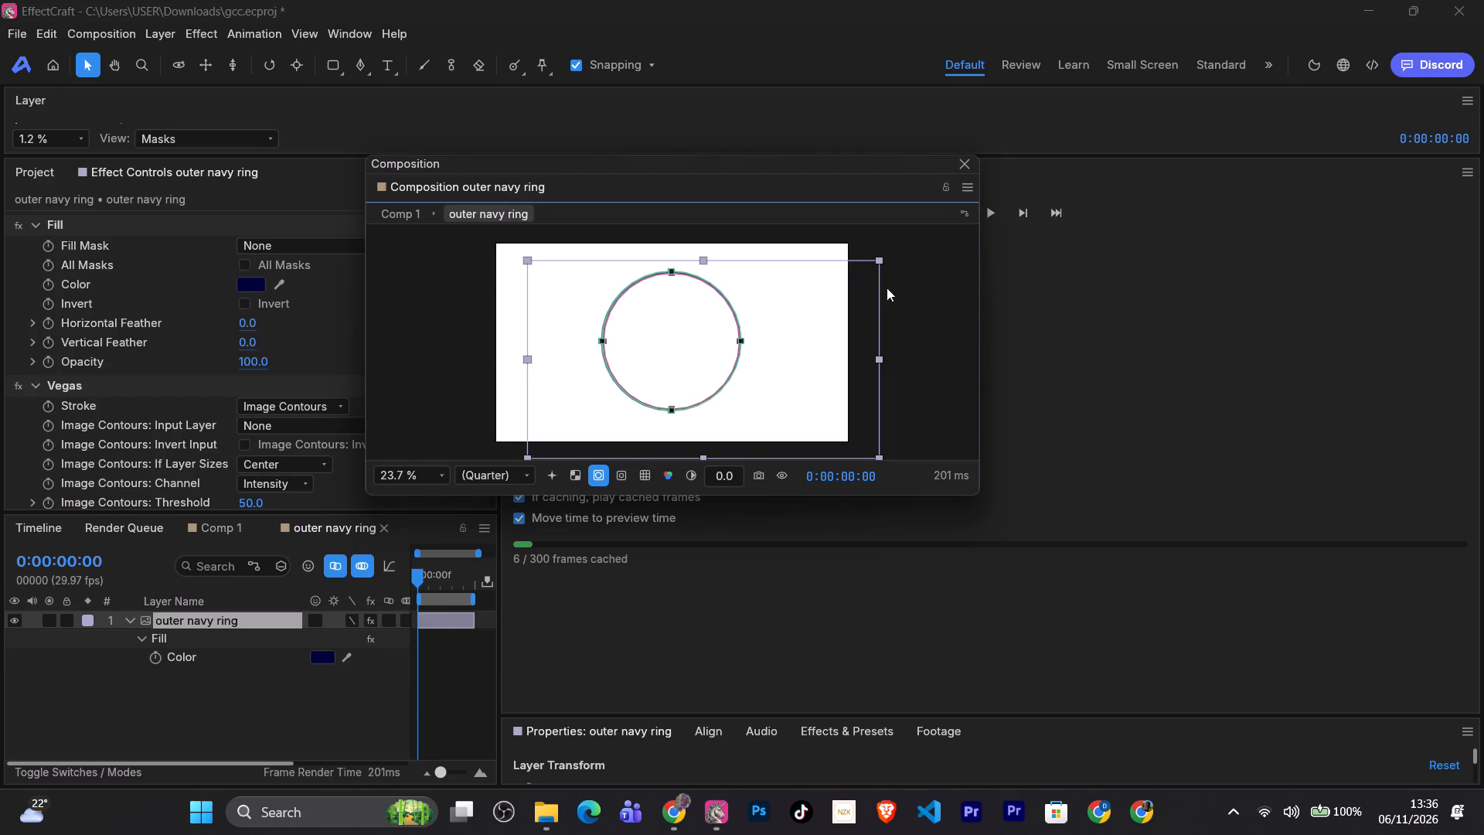
click(927, 294)
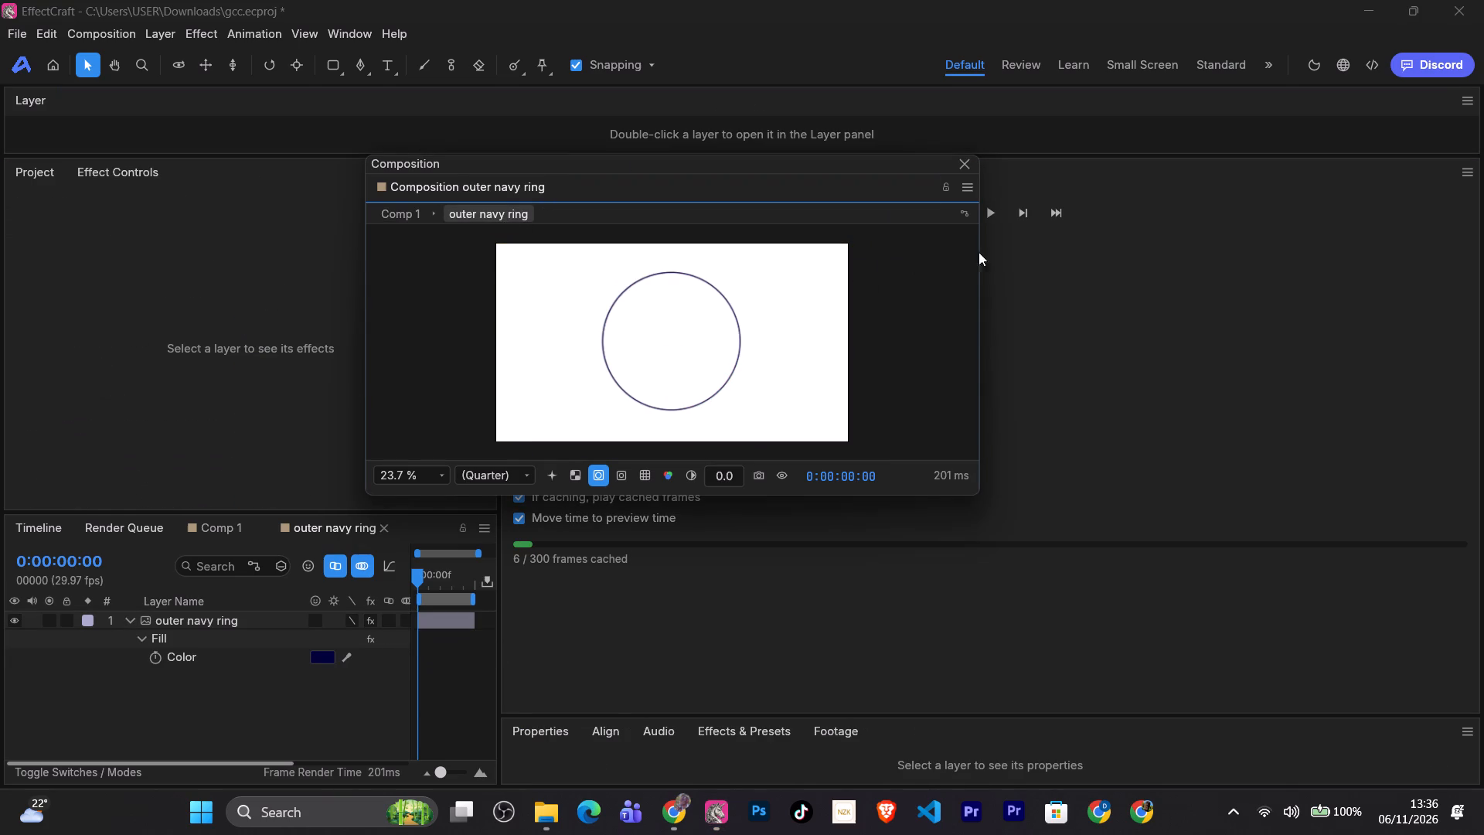
Lock the floating Composition viewer on the outer navy ring composition.
click(949, 190)
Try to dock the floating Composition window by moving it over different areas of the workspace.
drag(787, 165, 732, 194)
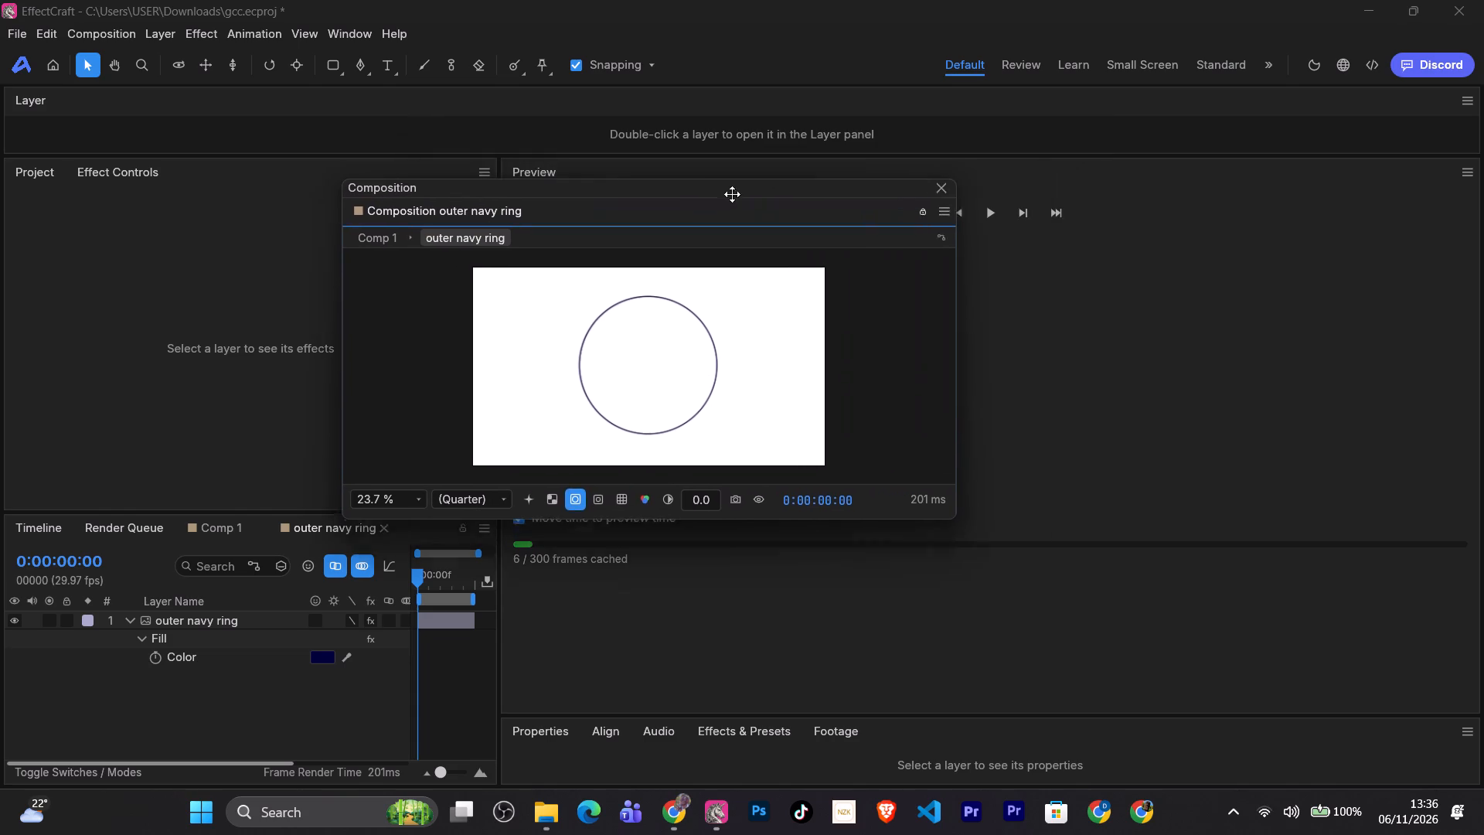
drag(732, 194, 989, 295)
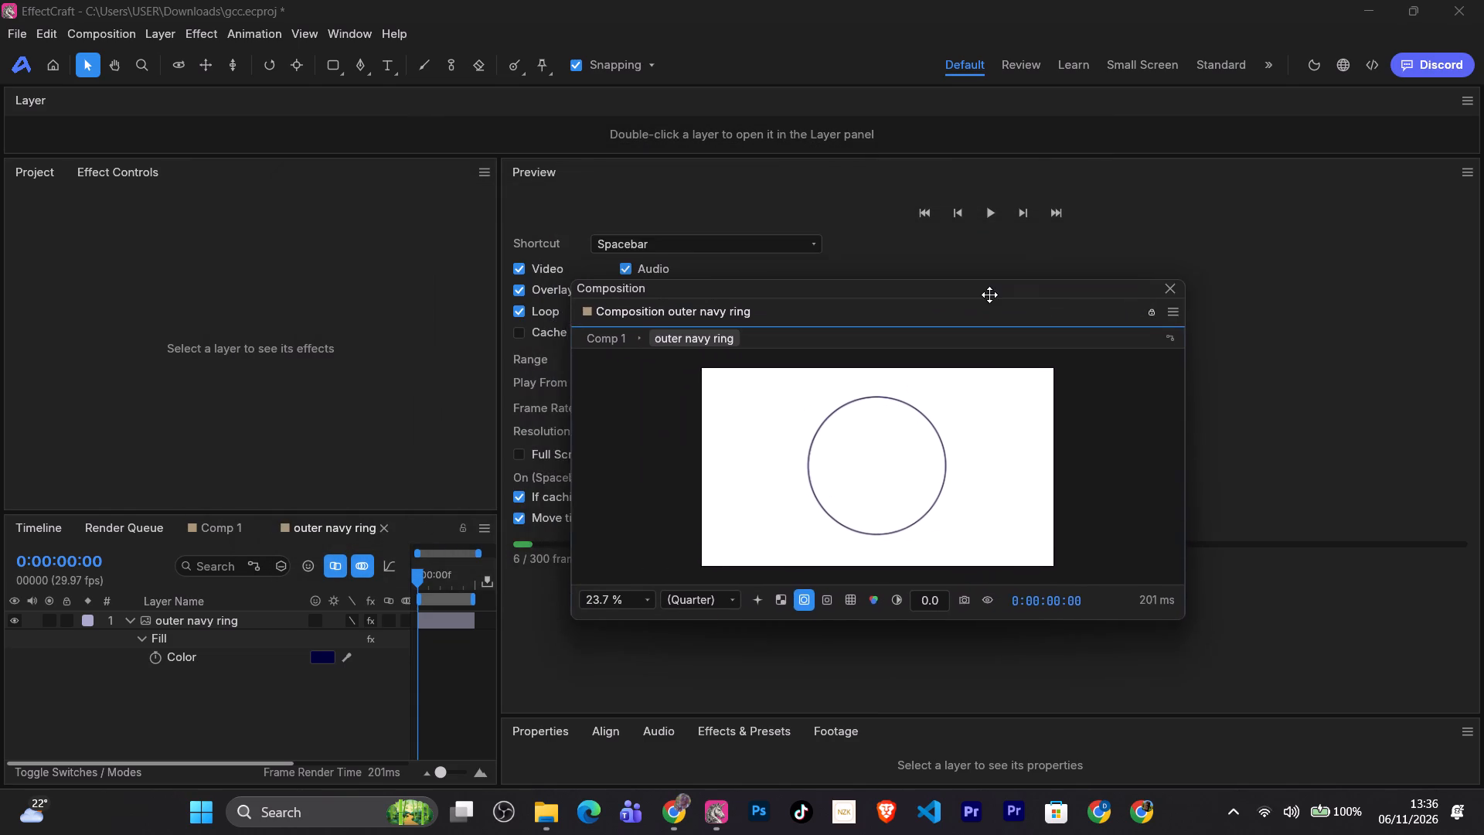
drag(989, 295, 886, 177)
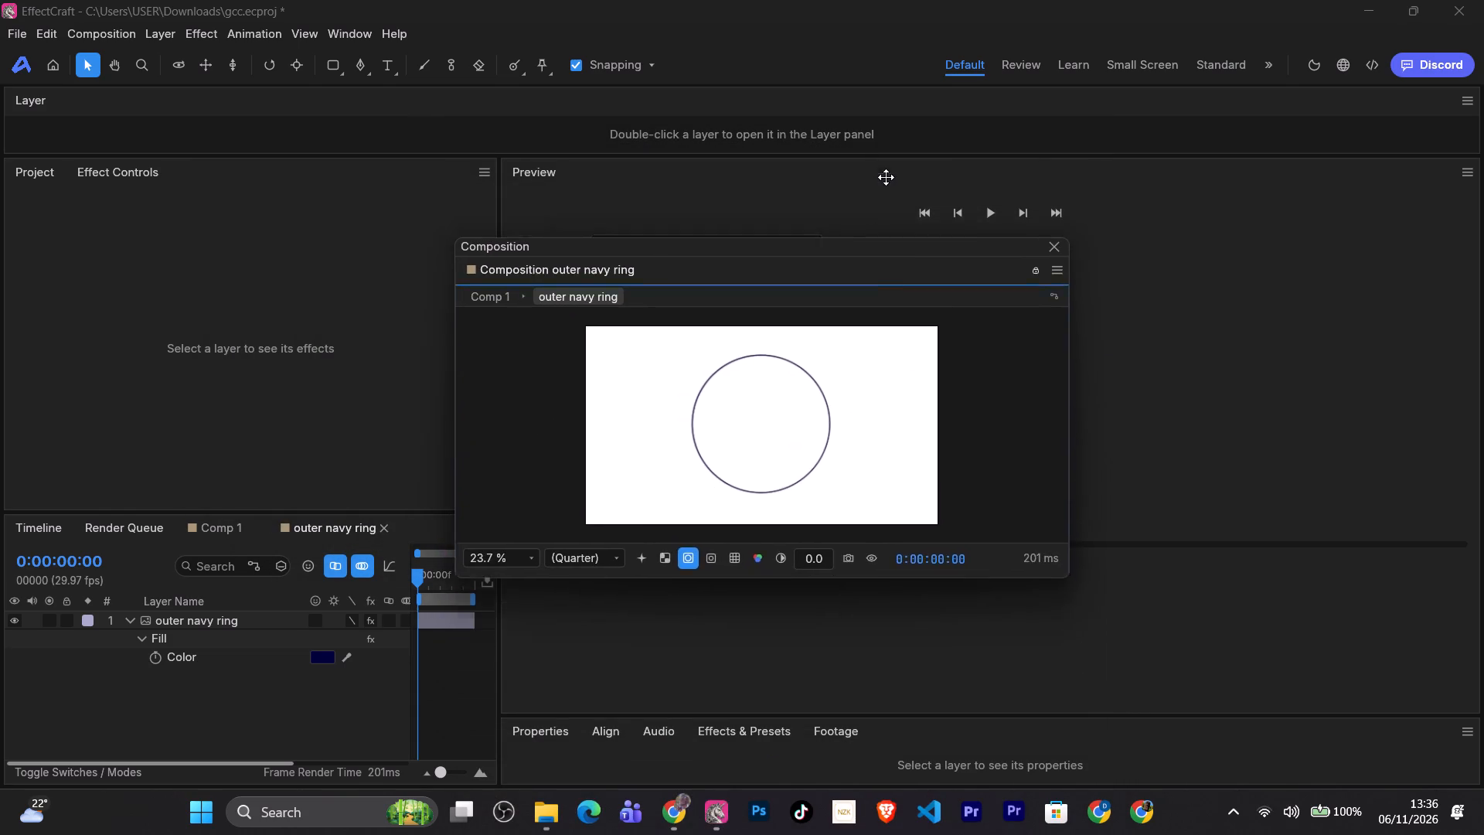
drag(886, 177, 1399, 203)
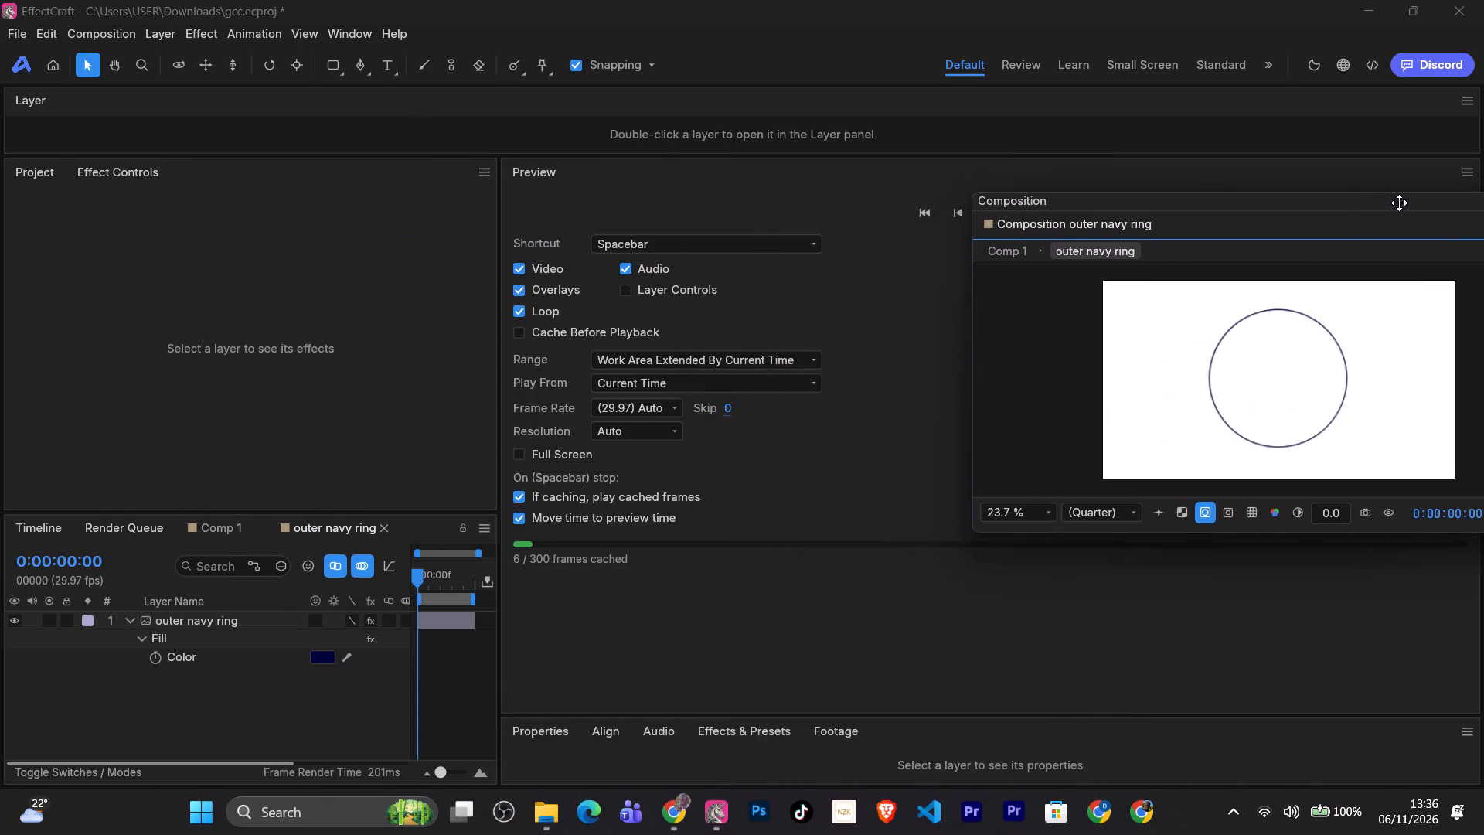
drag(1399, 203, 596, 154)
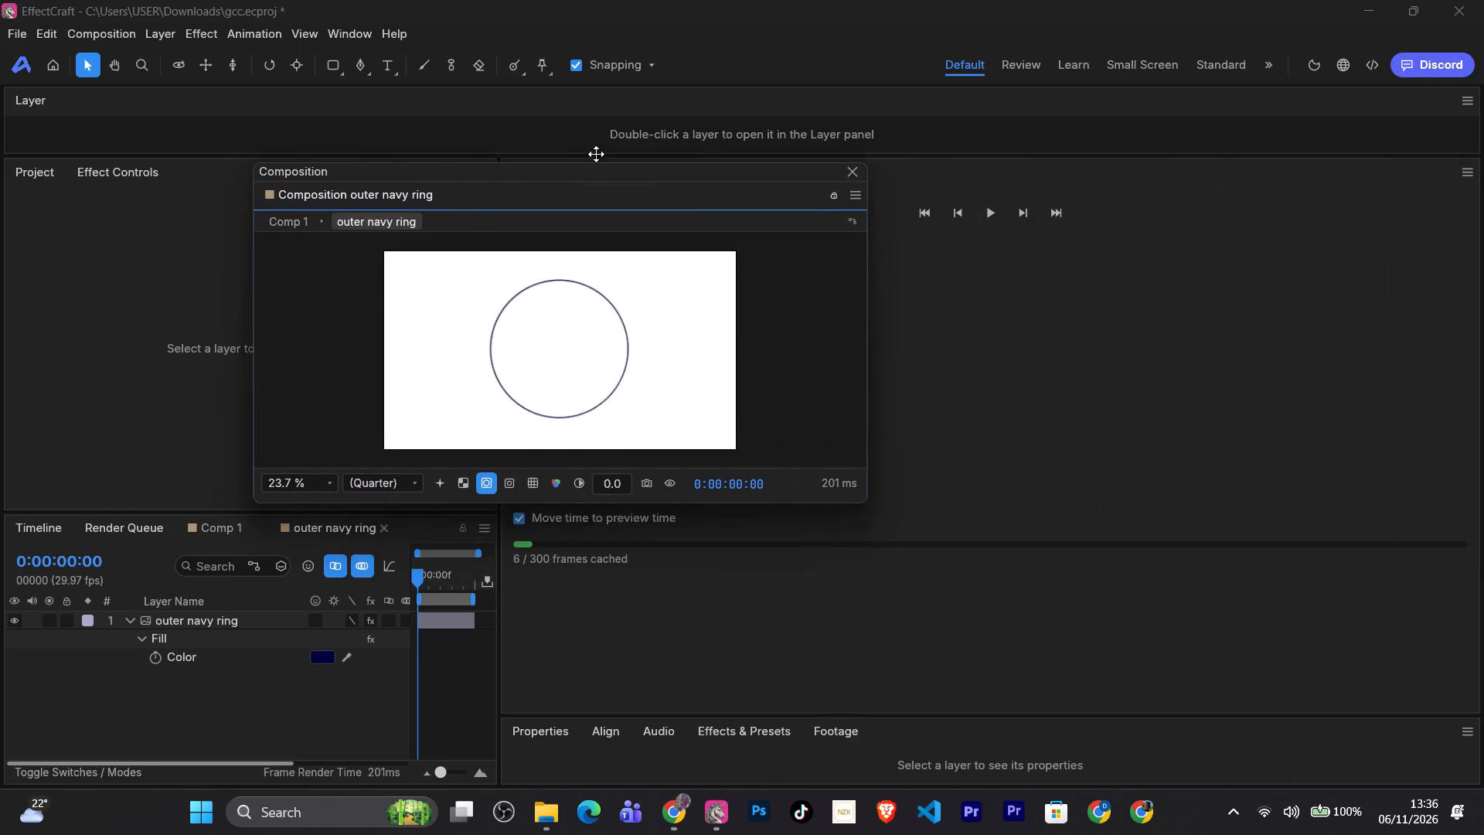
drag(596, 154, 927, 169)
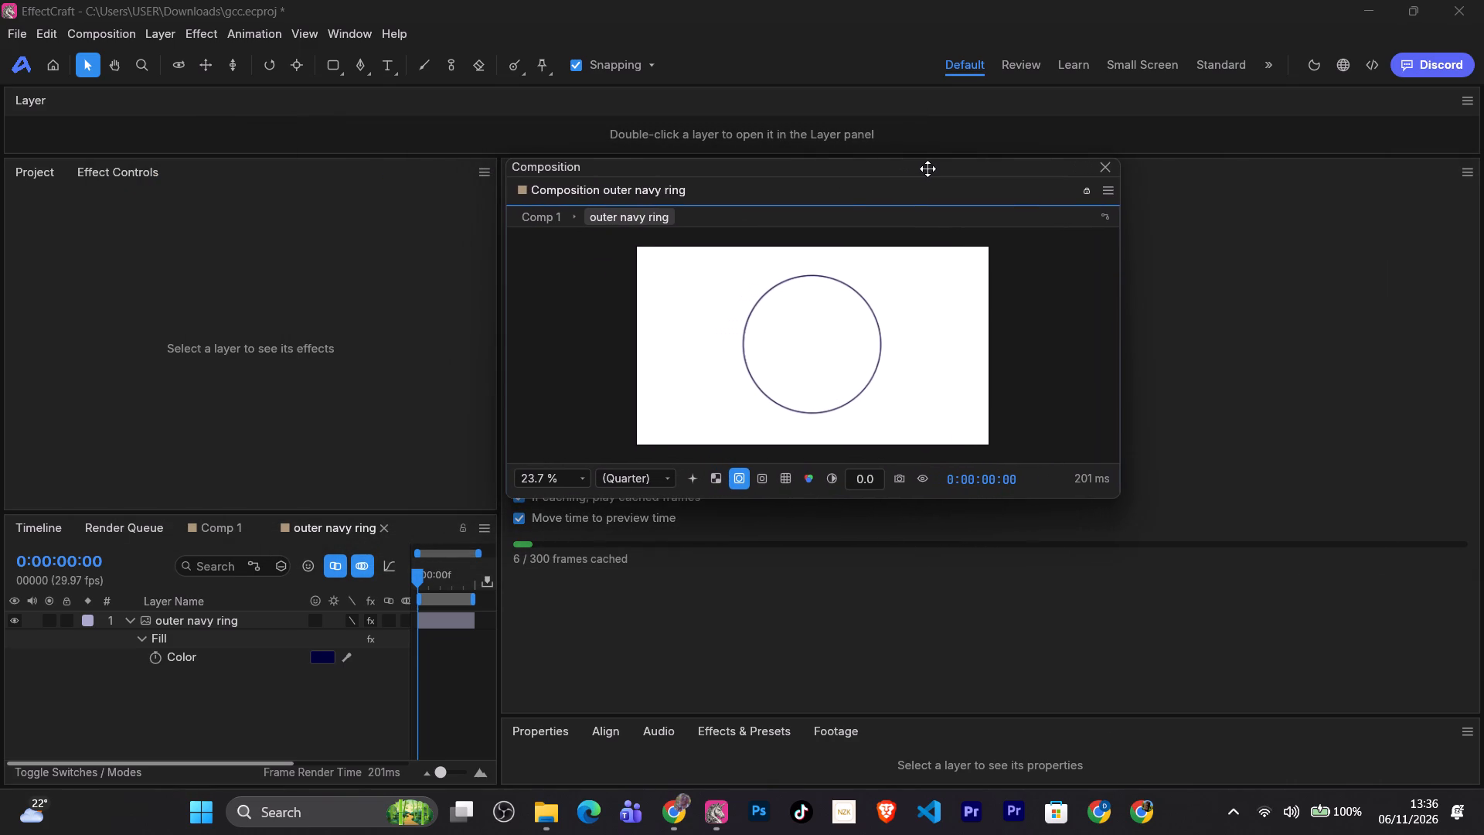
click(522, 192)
Move the floating Composition panel back into the main window.
click(1221, 226)
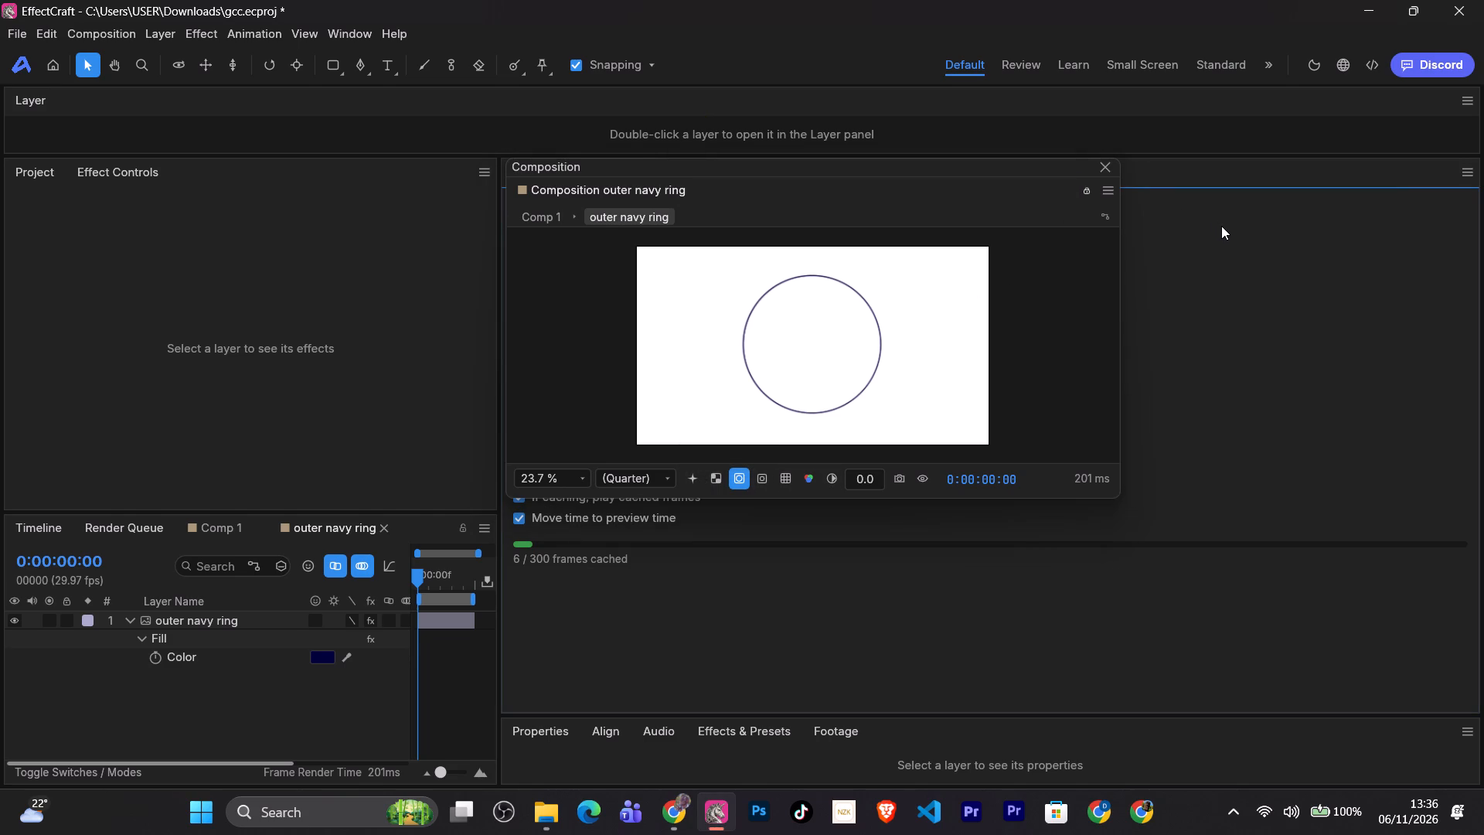
click(1465, 178)
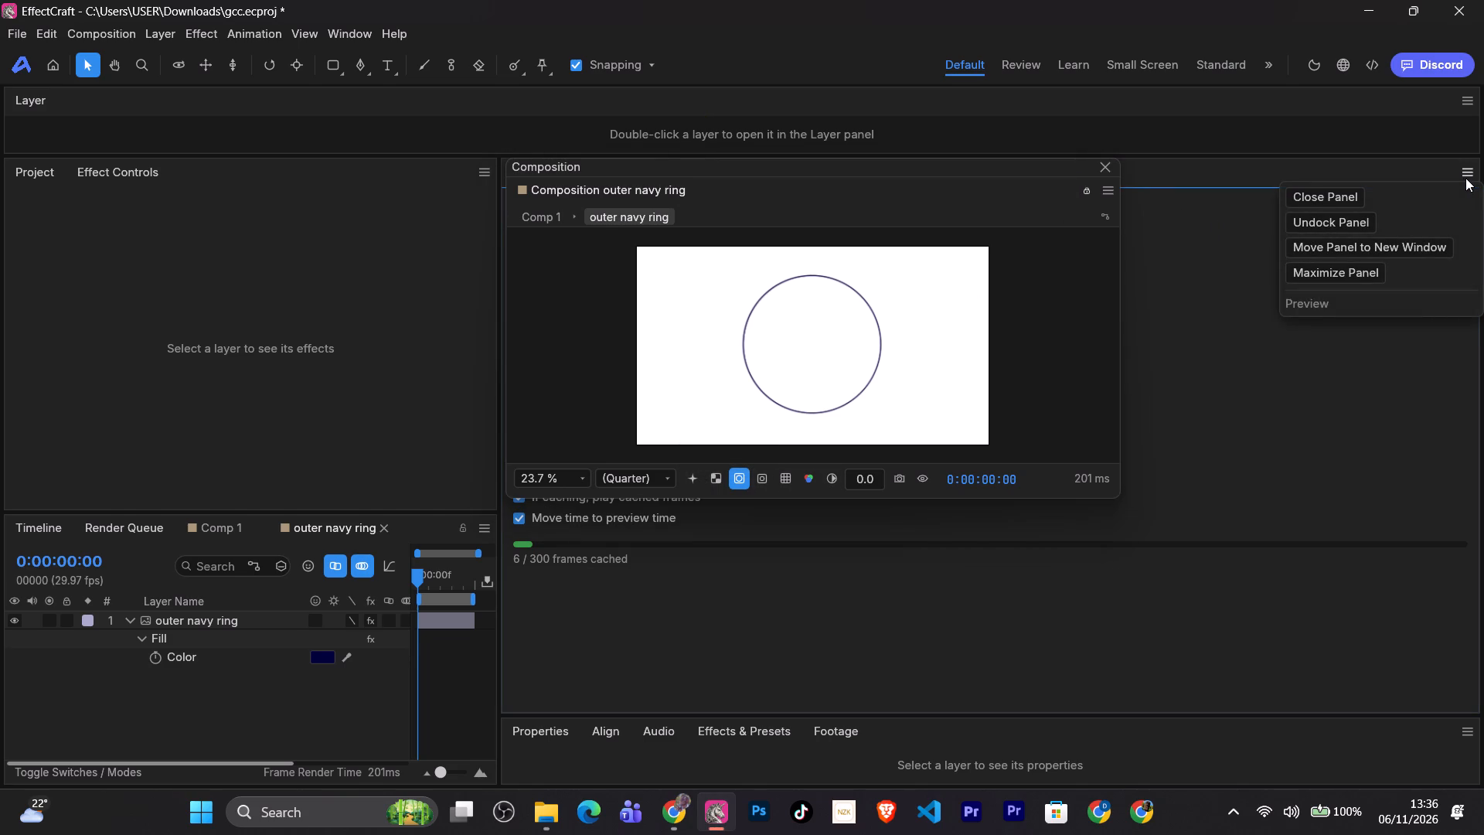
click(1108, 193)
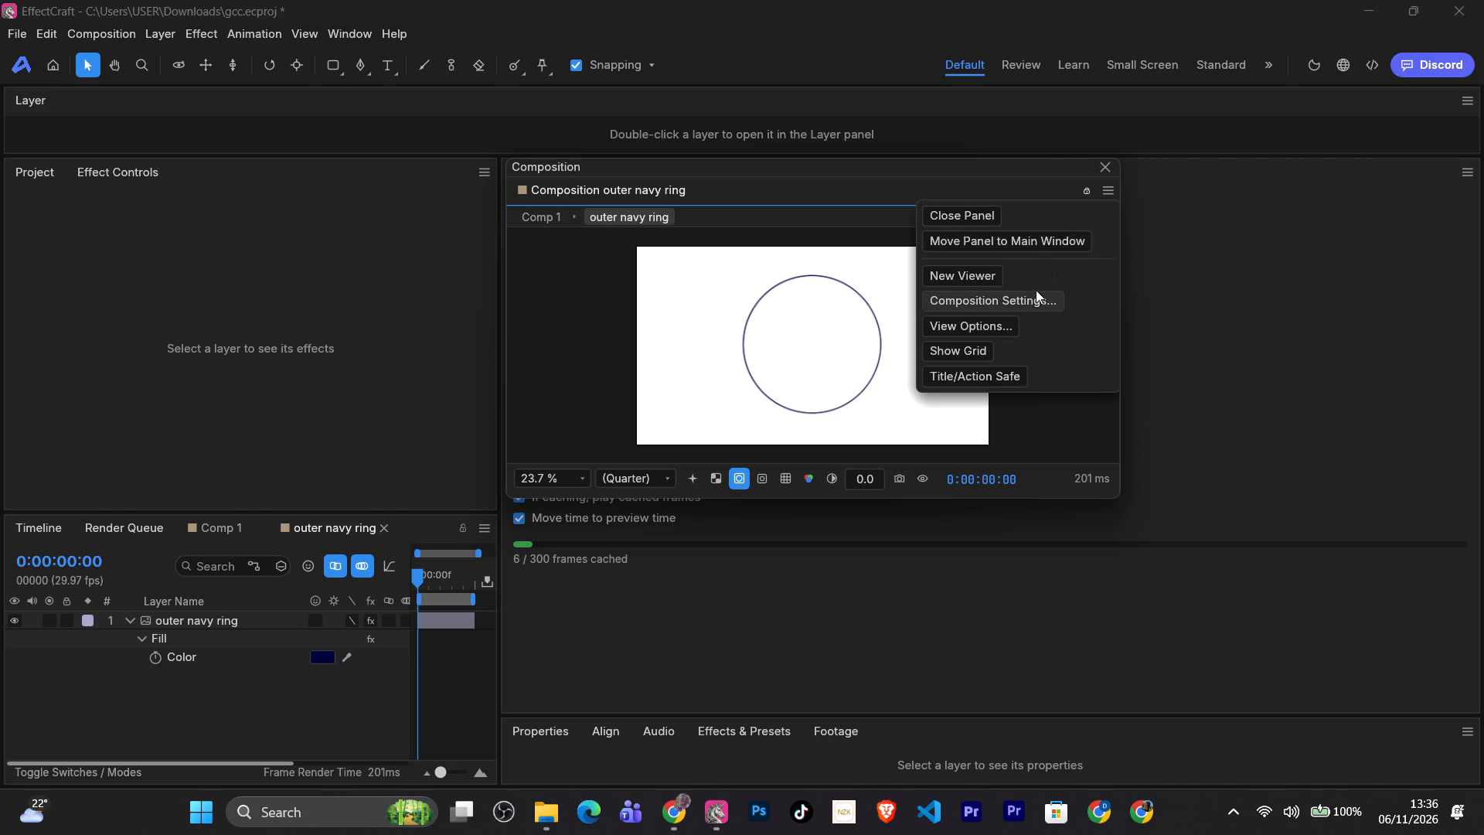
click(991, 238)
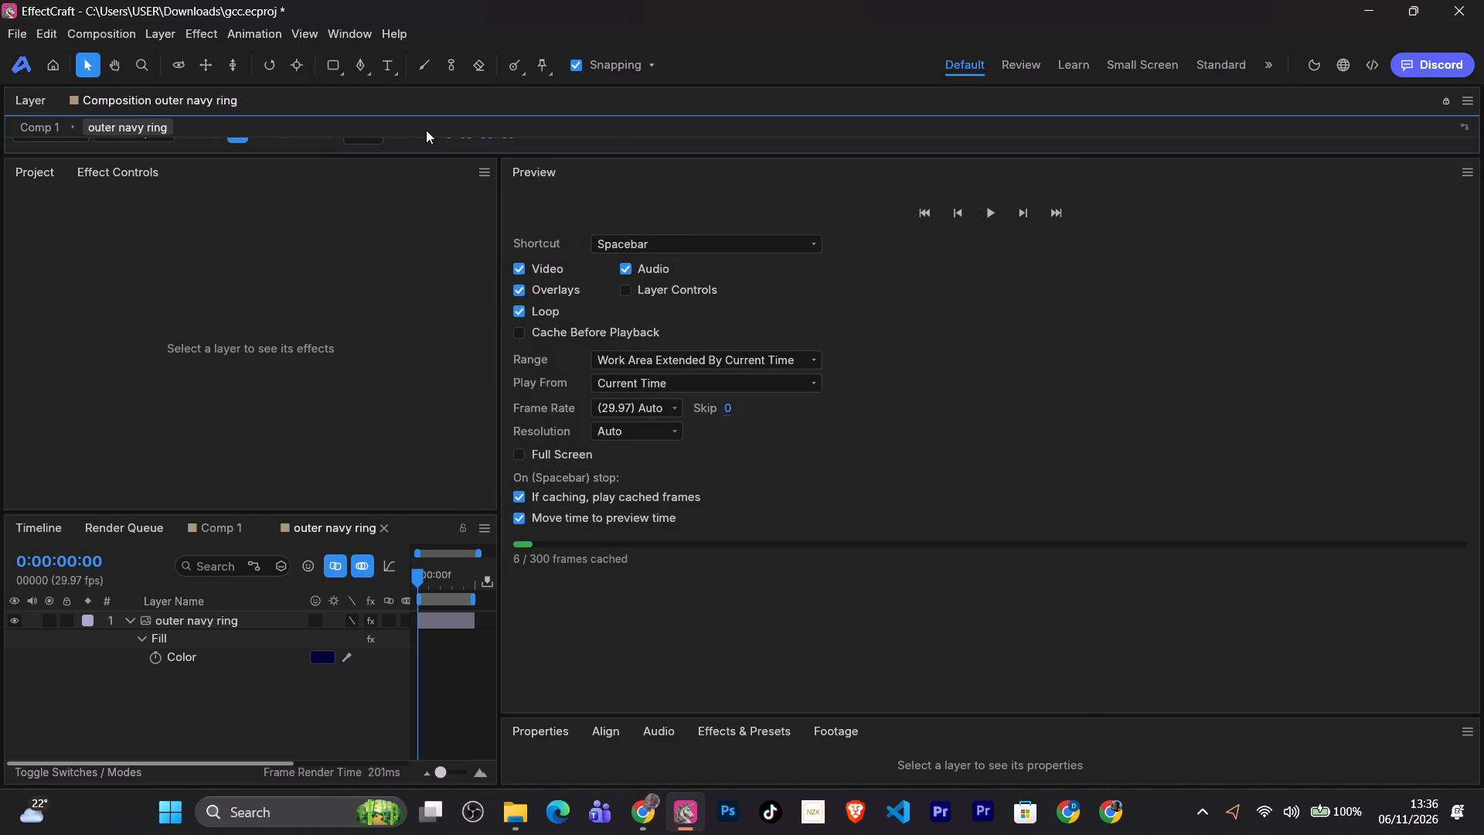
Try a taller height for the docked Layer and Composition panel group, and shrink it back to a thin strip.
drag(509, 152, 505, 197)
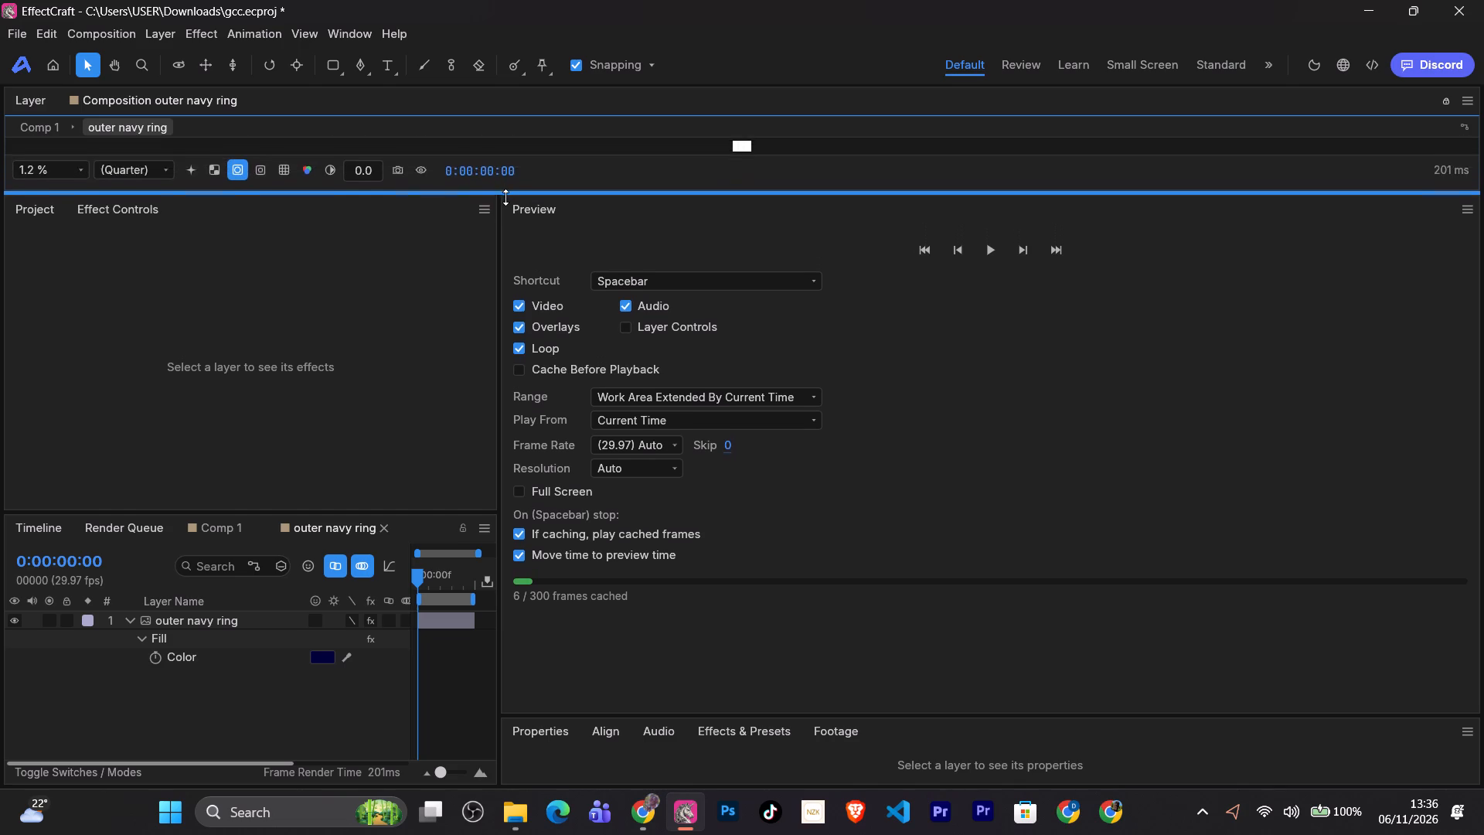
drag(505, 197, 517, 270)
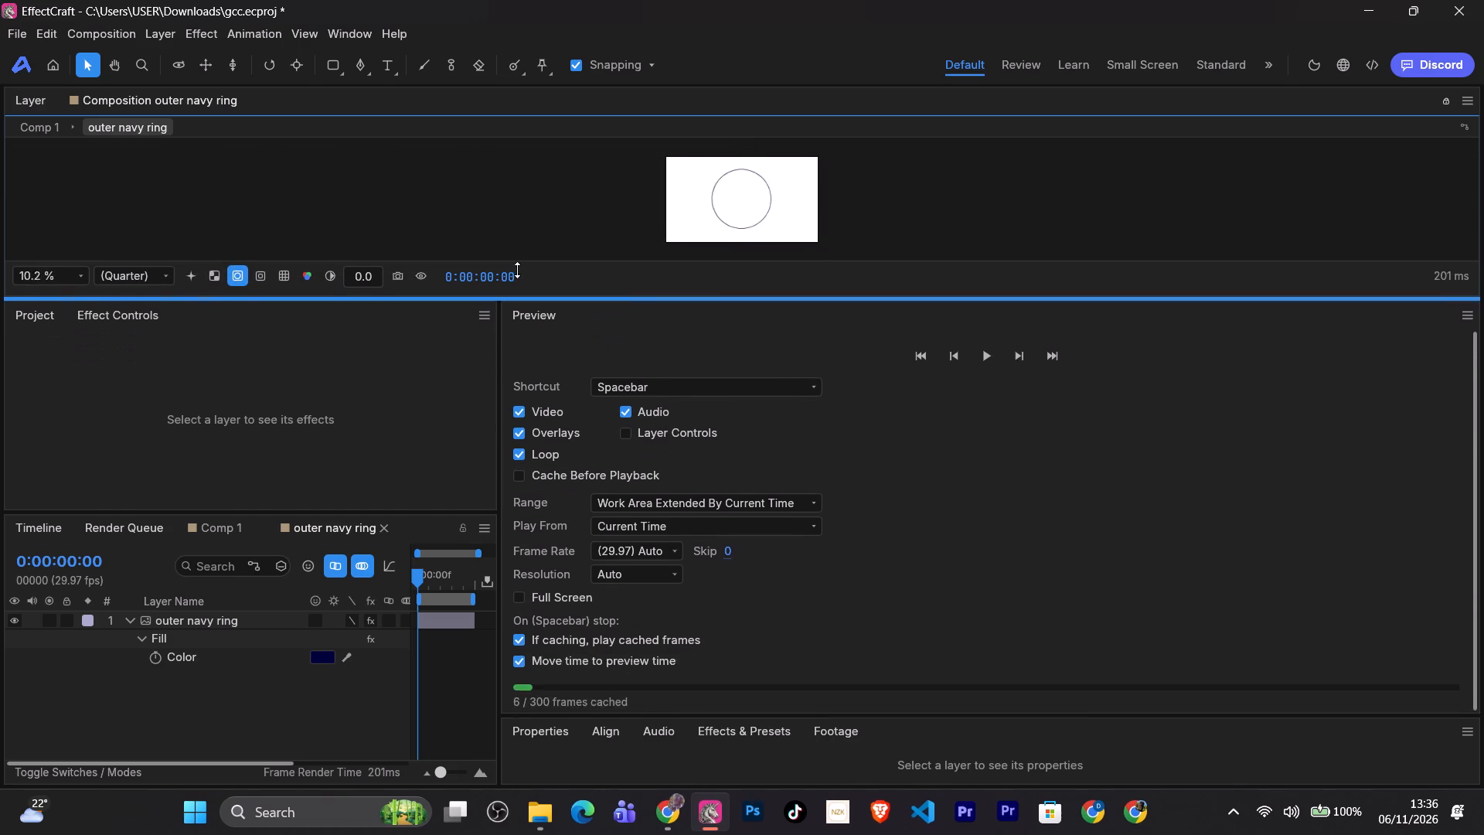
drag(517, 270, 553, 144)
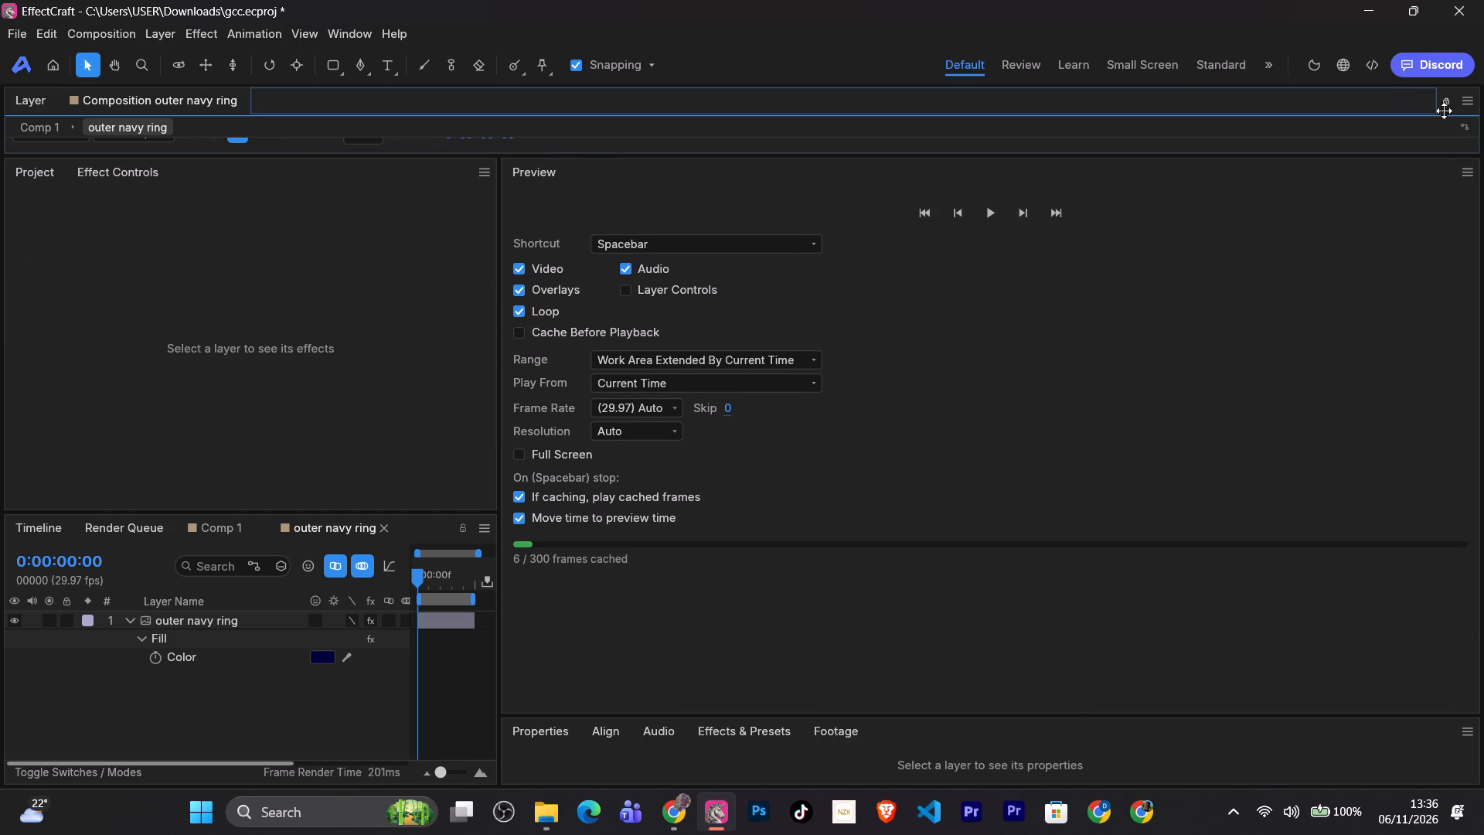
Dock the Layer and Composition panel group together with the Preview panel.
click(1467, 104)
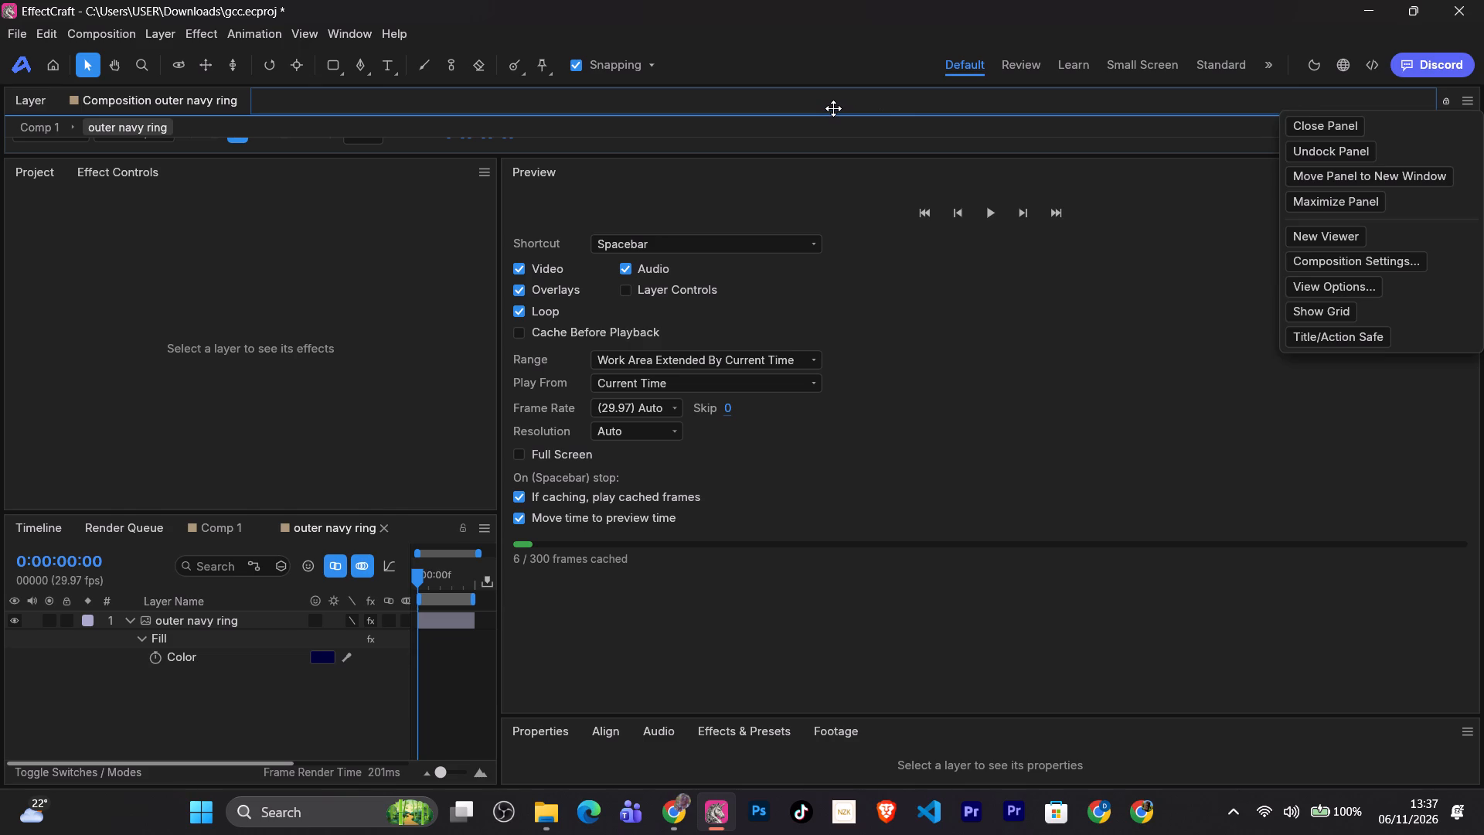
drag(833, 108, 798, 175)
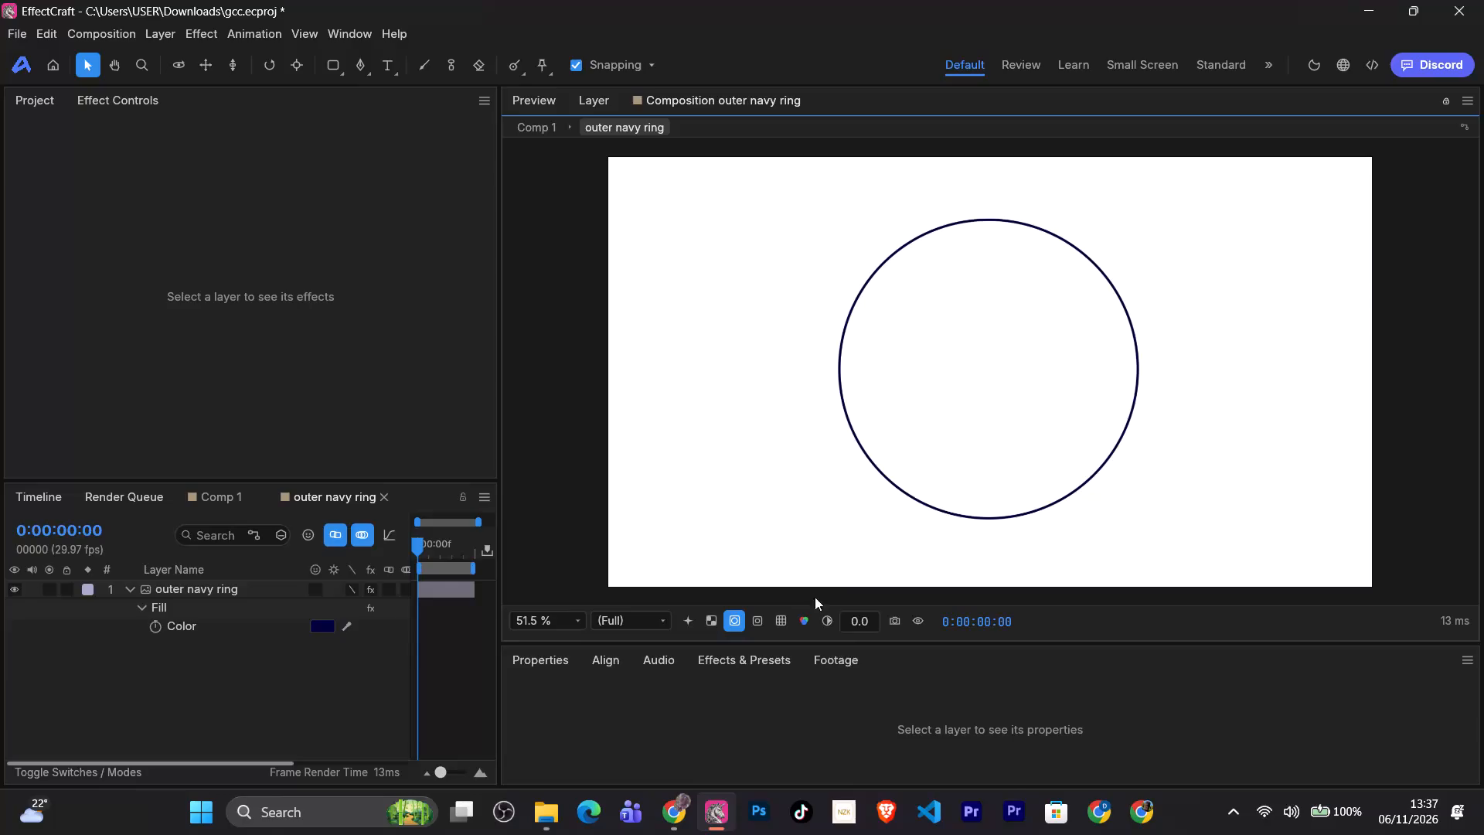
Reduce the Composition panel's height to give the Properties panel group below it about half of the column.
drag(856, 645, 848, 483)
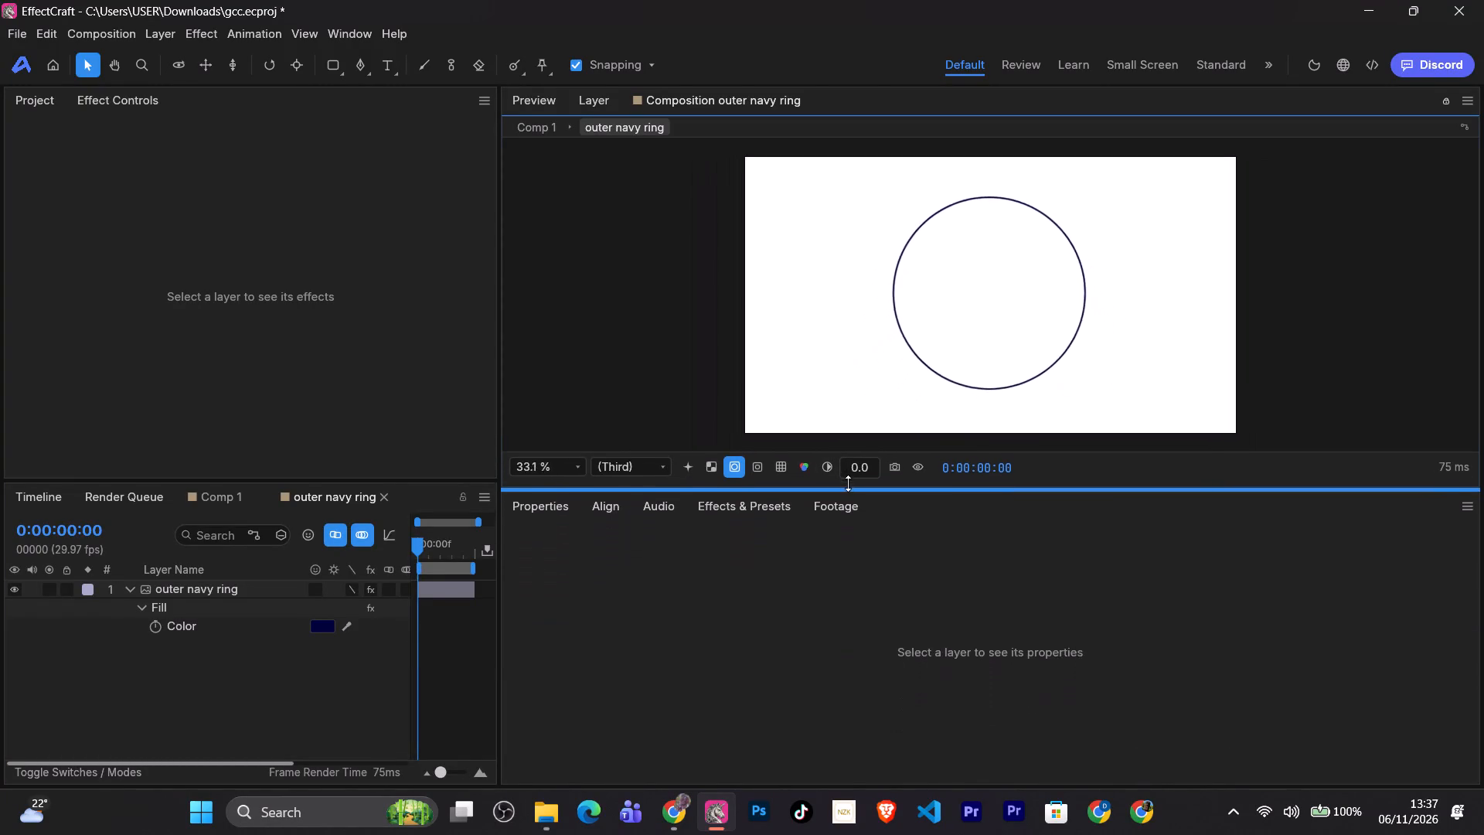
drag(848, 483, 870, 523)
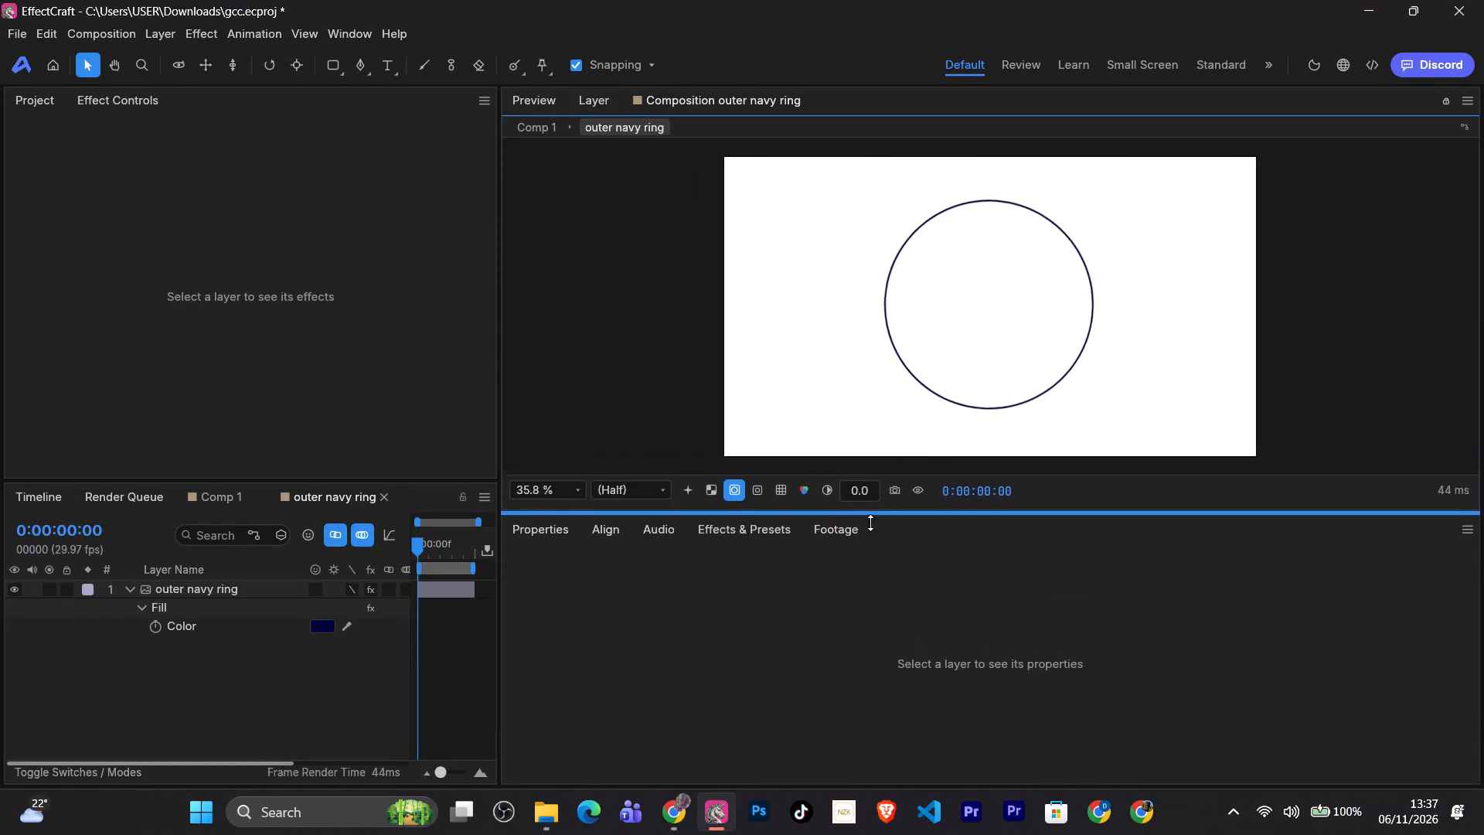
drag(870, 523, 846, 473)
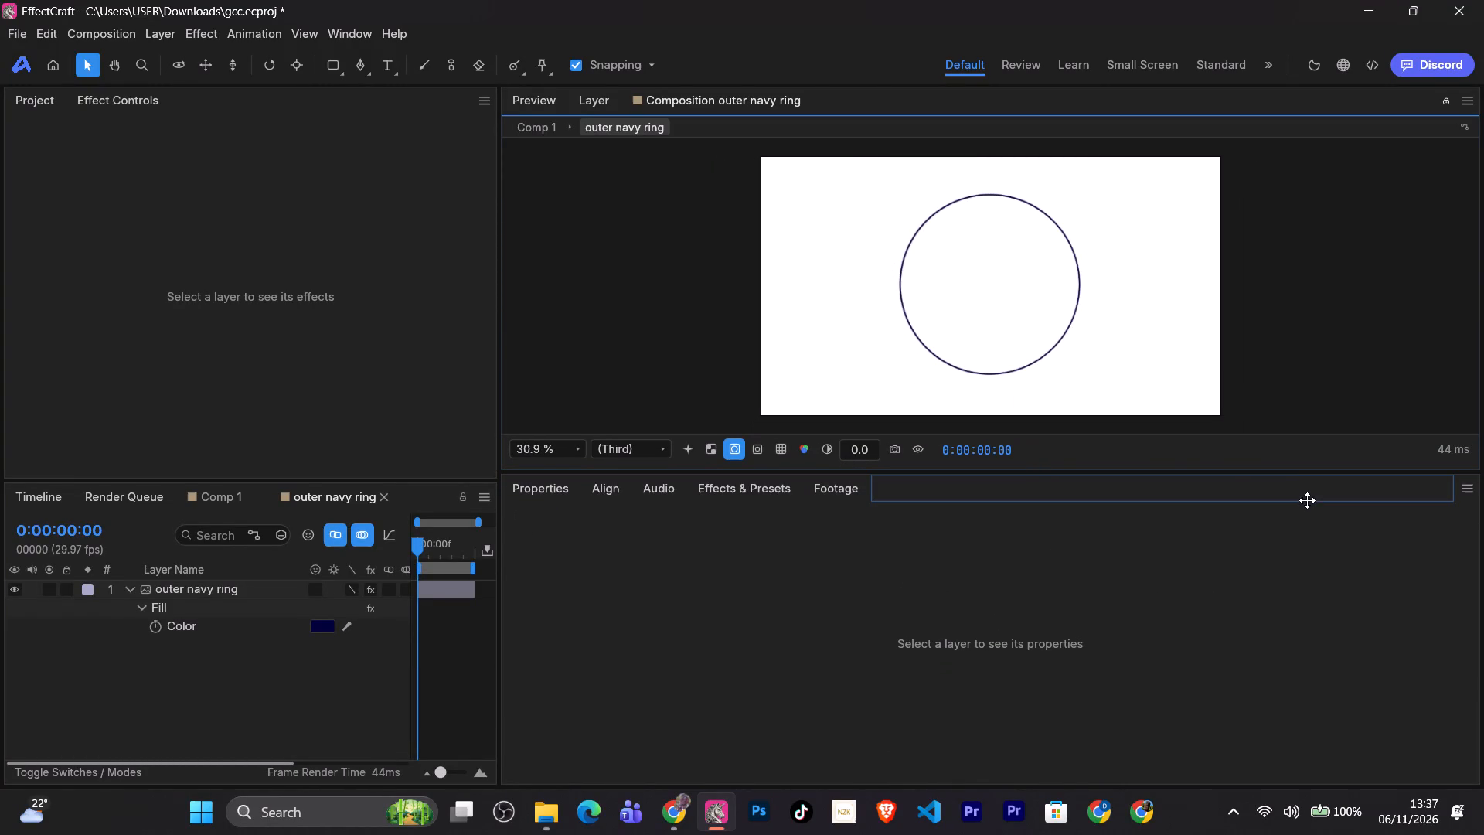
Dock the Properties, Align, Audio, Effects & Presets and Footage panel group above the Composition panel group.
drag(1307, 500, 1402, 121)
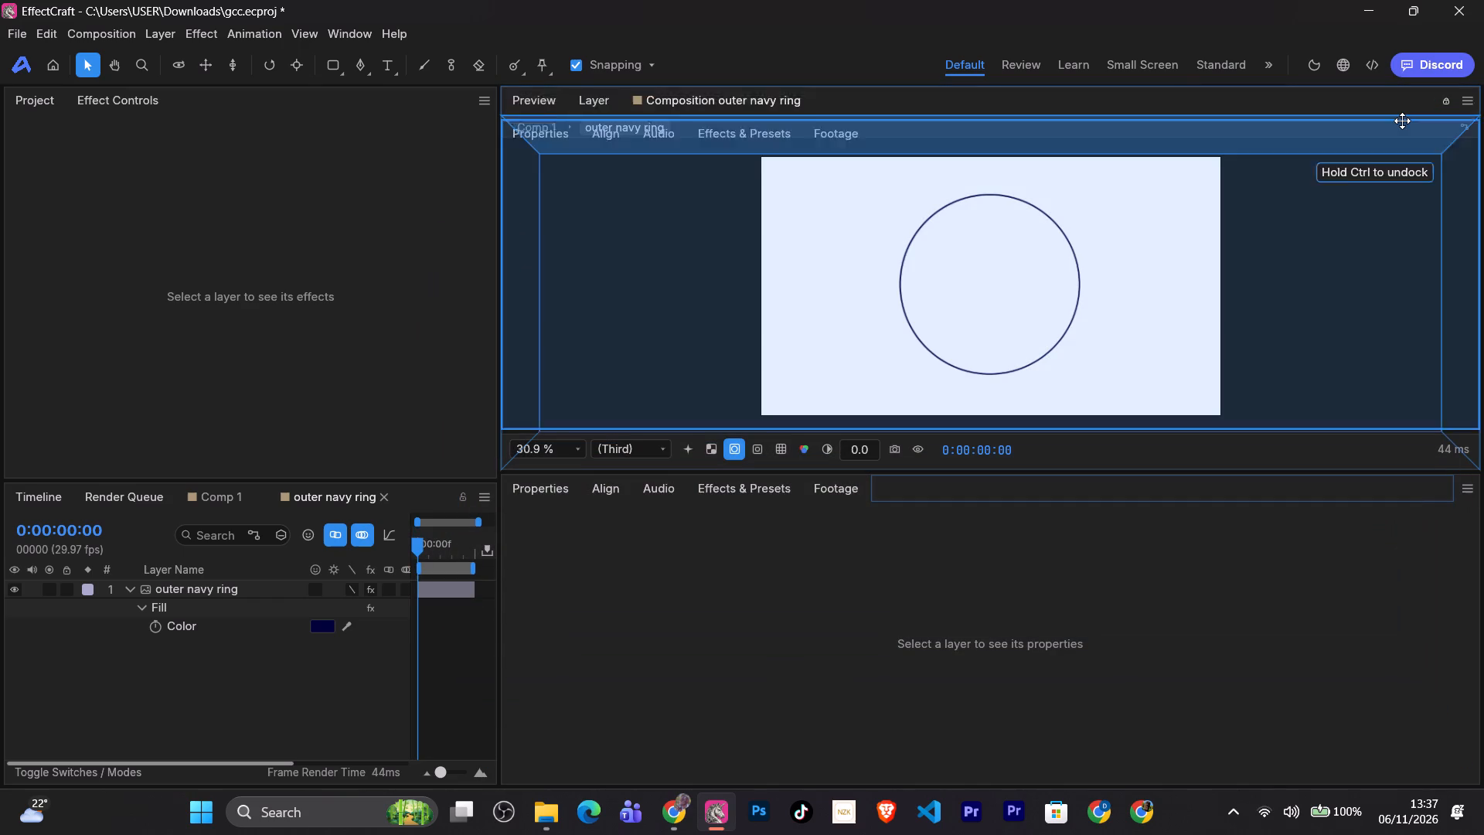
drag(1402, 121, 1424, 119)
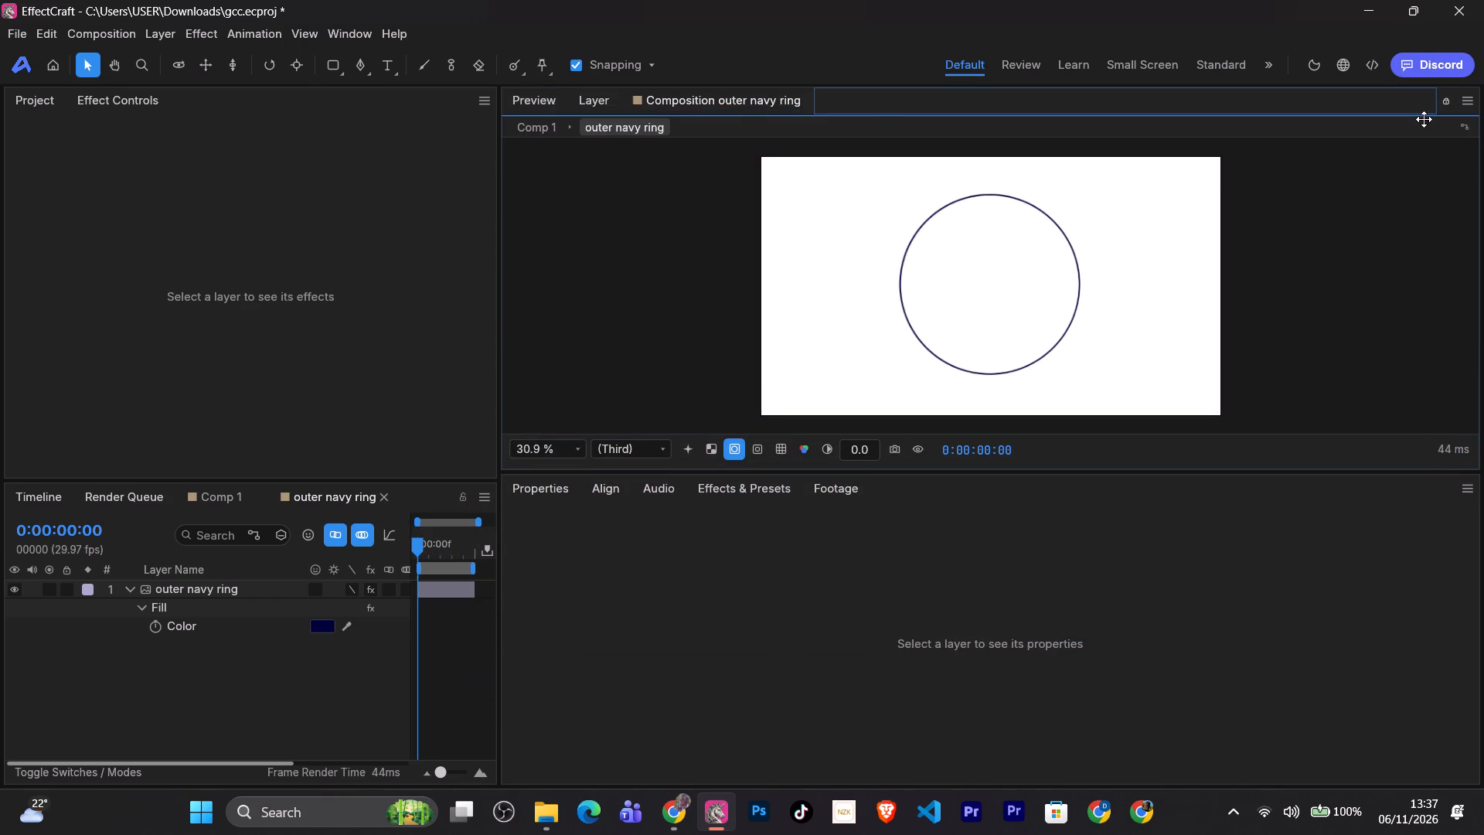
Dock the Preview, Layer and Composition panel group into the same tab group as Properties, Align, Audio, Effects & Presets and Footage.
drag(1372, 456, 761, 154)
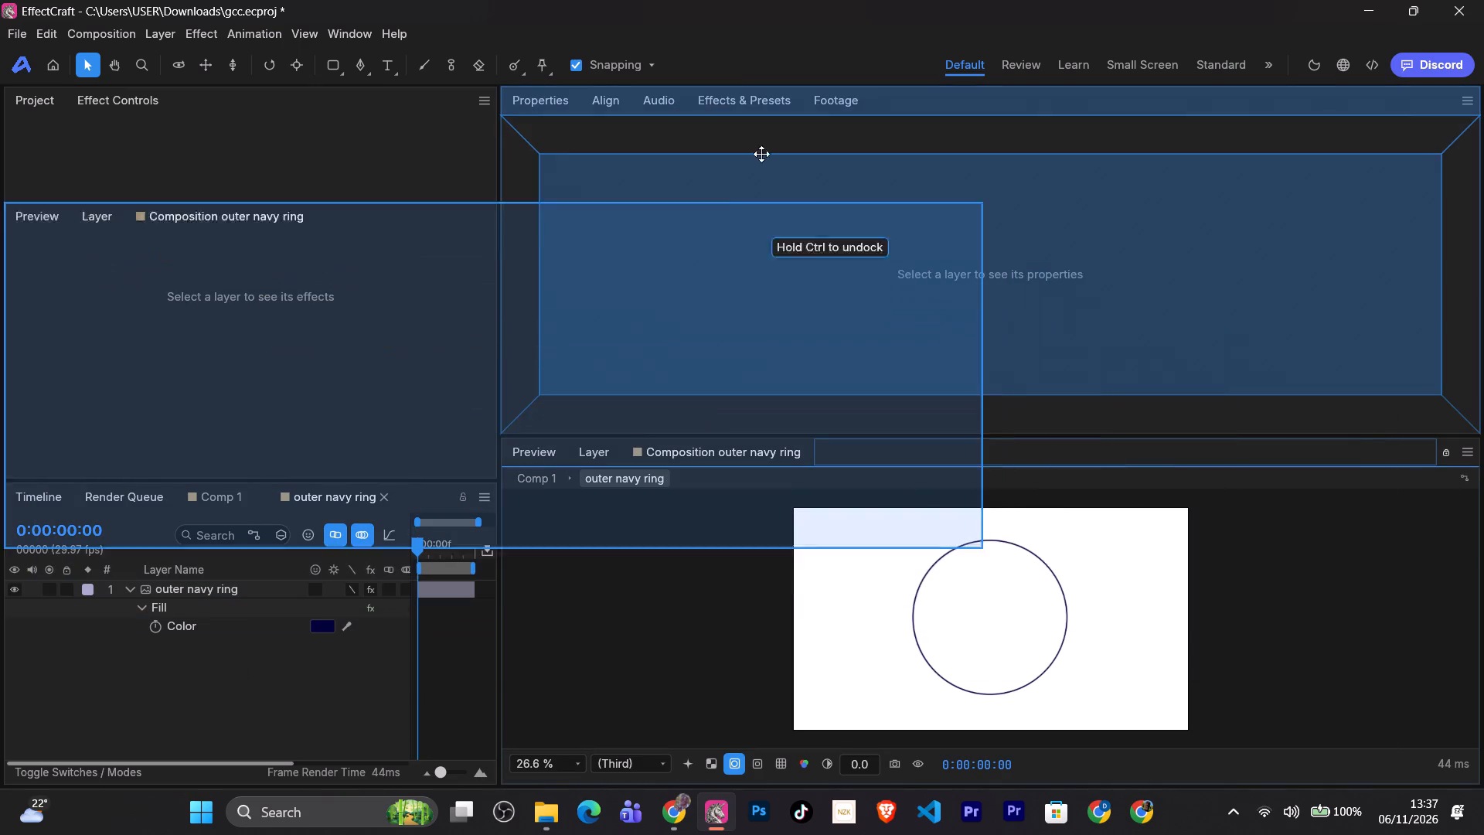
drag(761, 154, 501, 104)
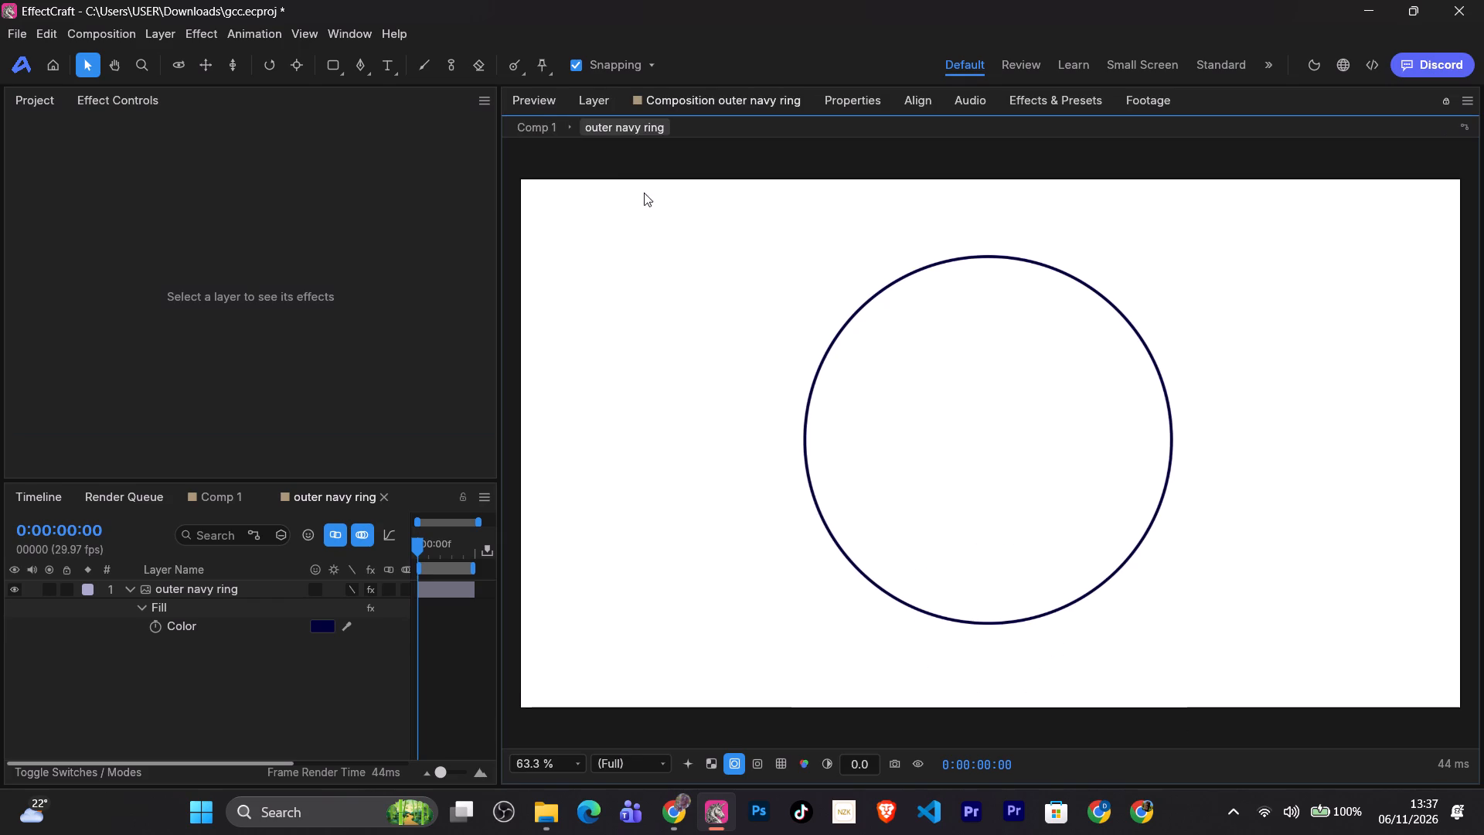
scroll(733, 346, up, 1)
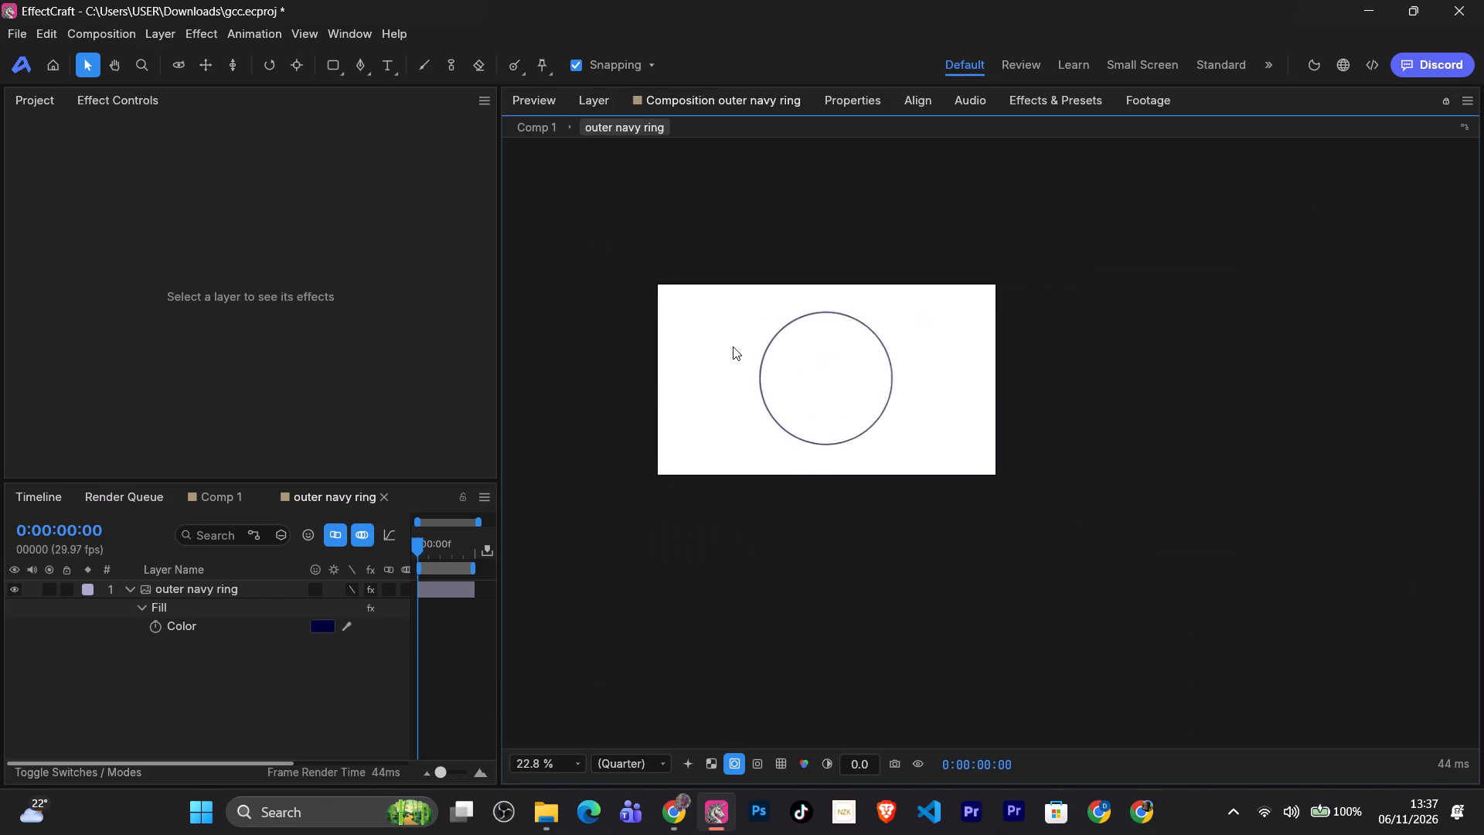
scroll(733, 346, up, 1)
scroll(733, 346, down, 6)
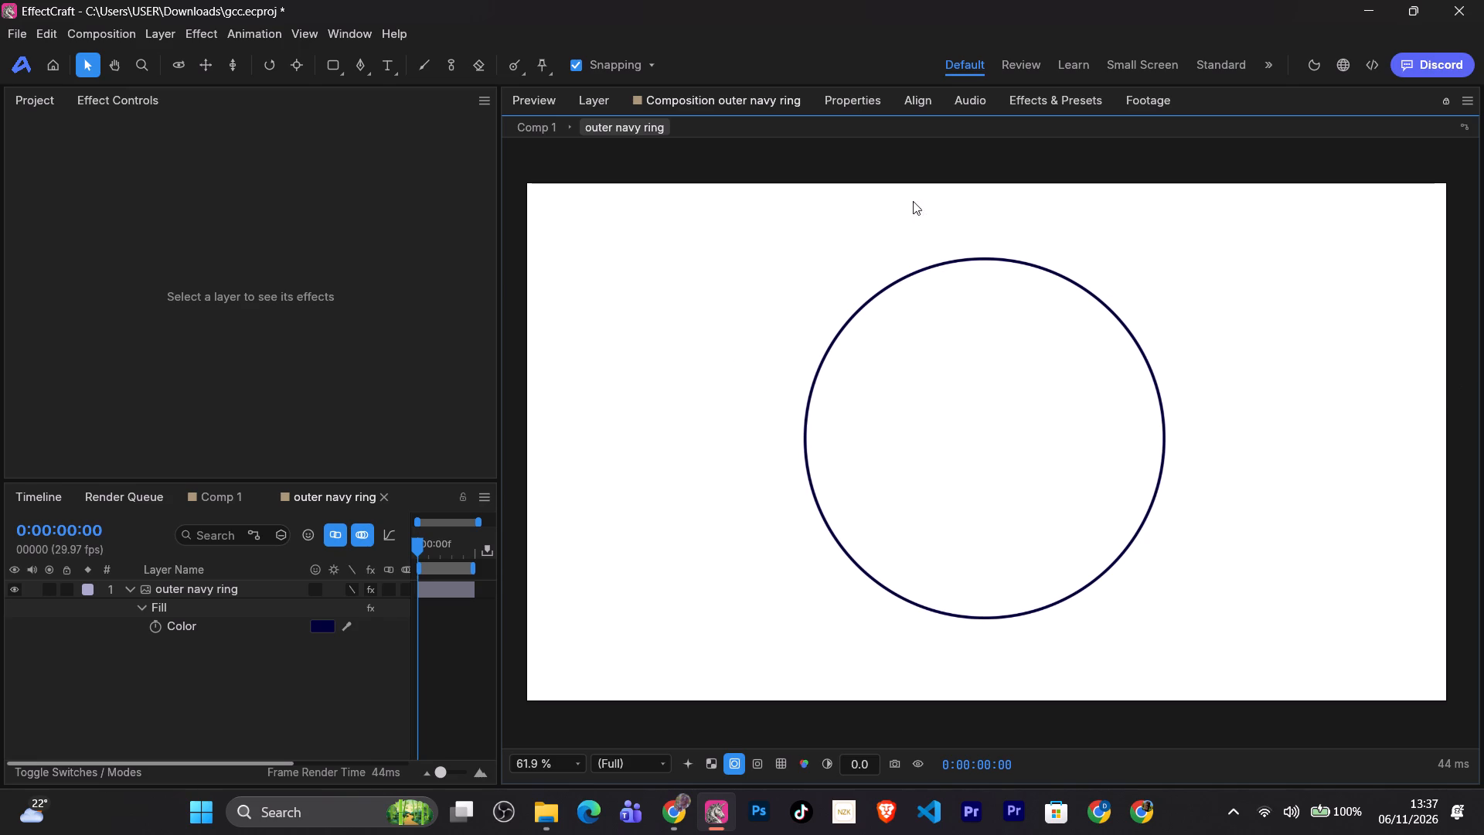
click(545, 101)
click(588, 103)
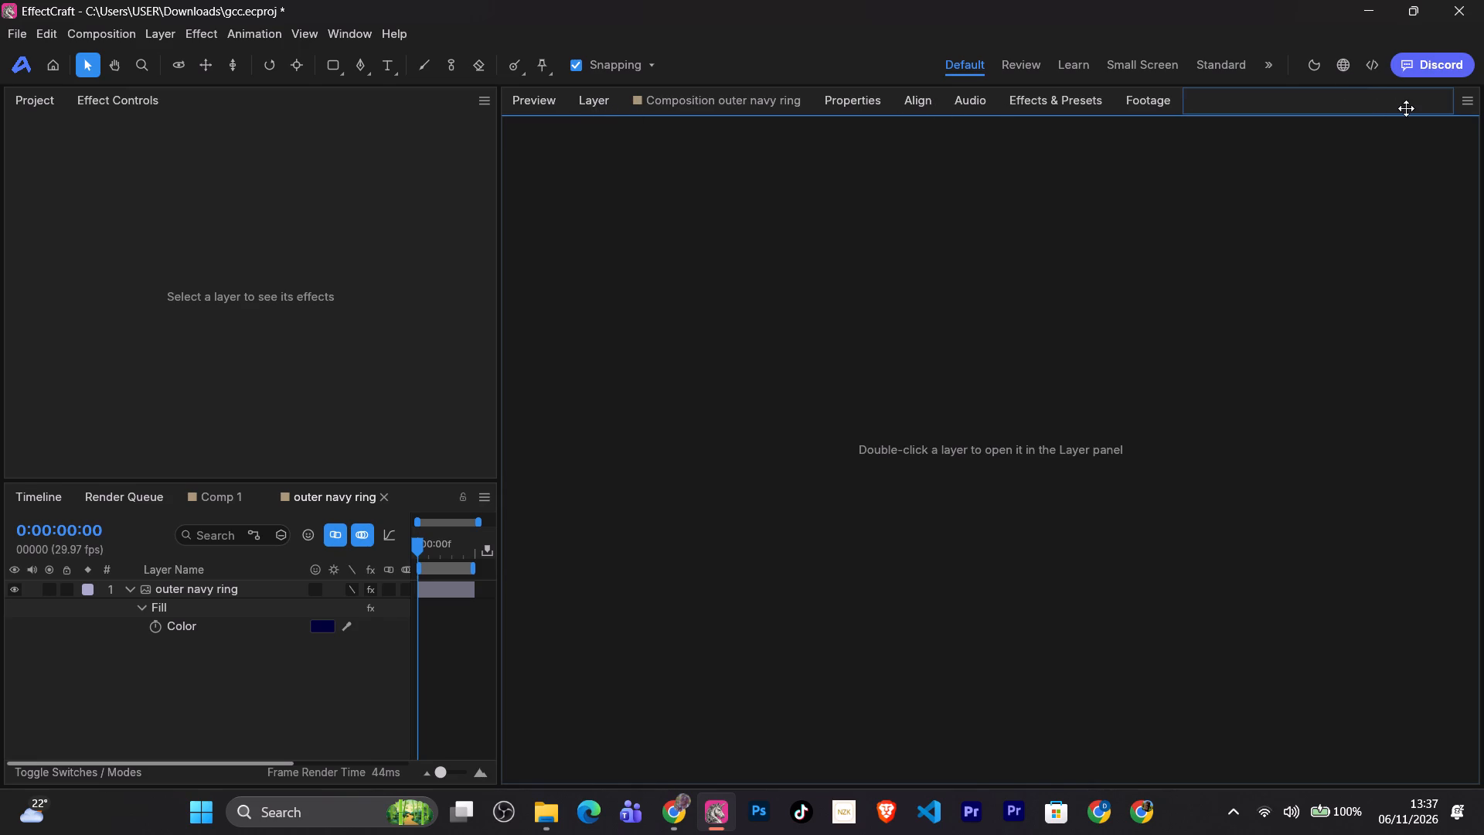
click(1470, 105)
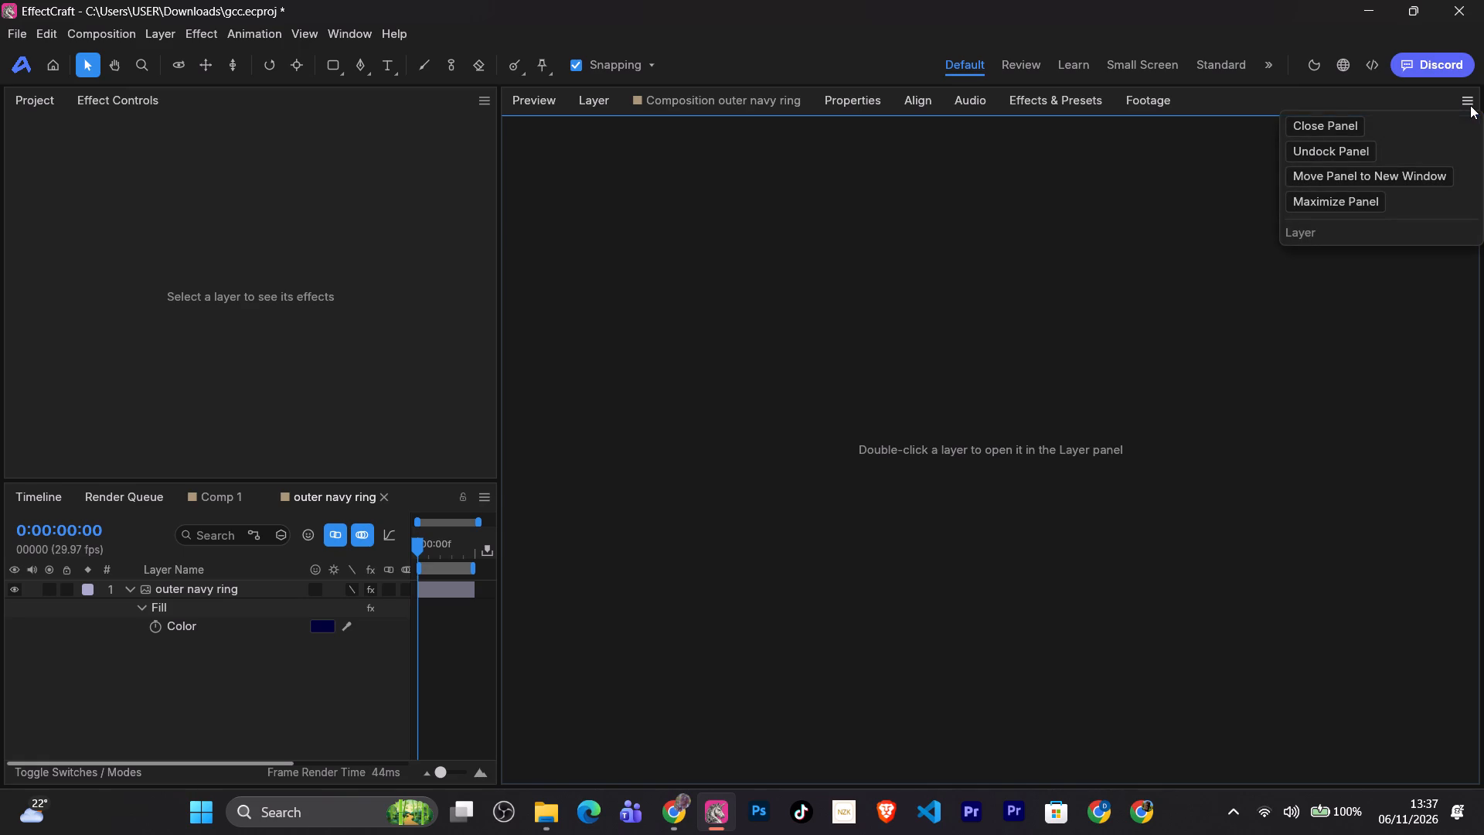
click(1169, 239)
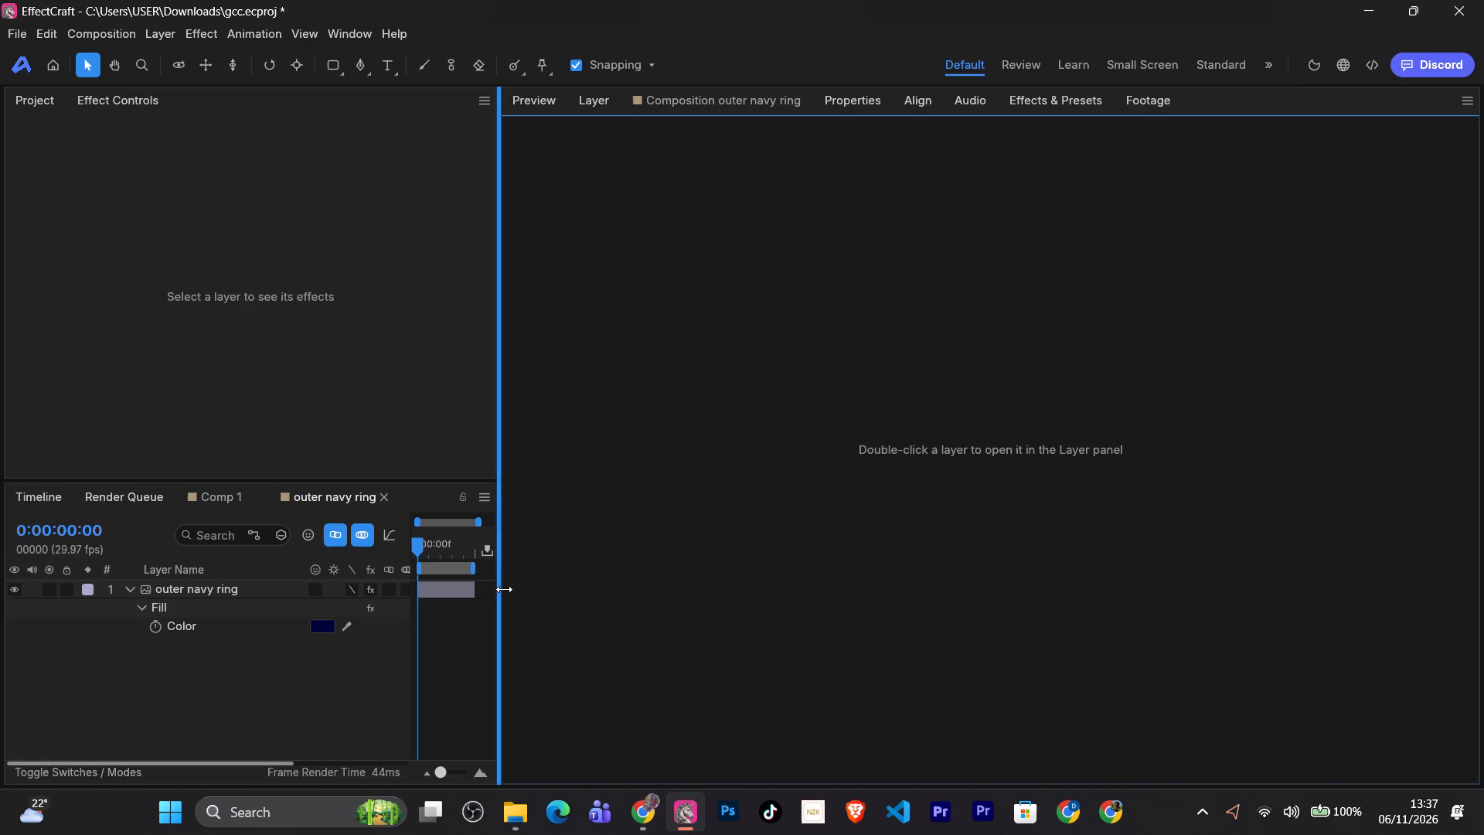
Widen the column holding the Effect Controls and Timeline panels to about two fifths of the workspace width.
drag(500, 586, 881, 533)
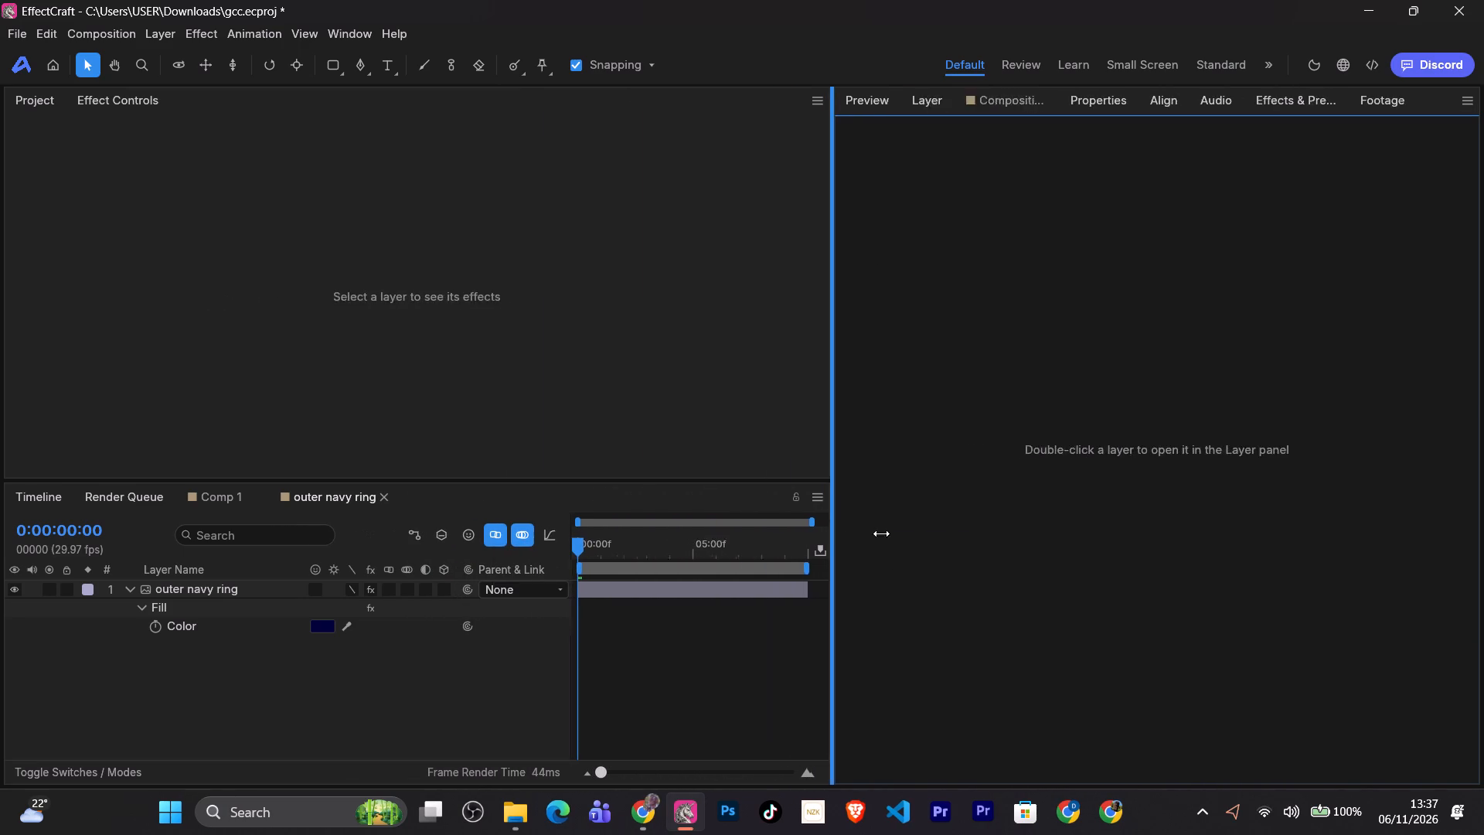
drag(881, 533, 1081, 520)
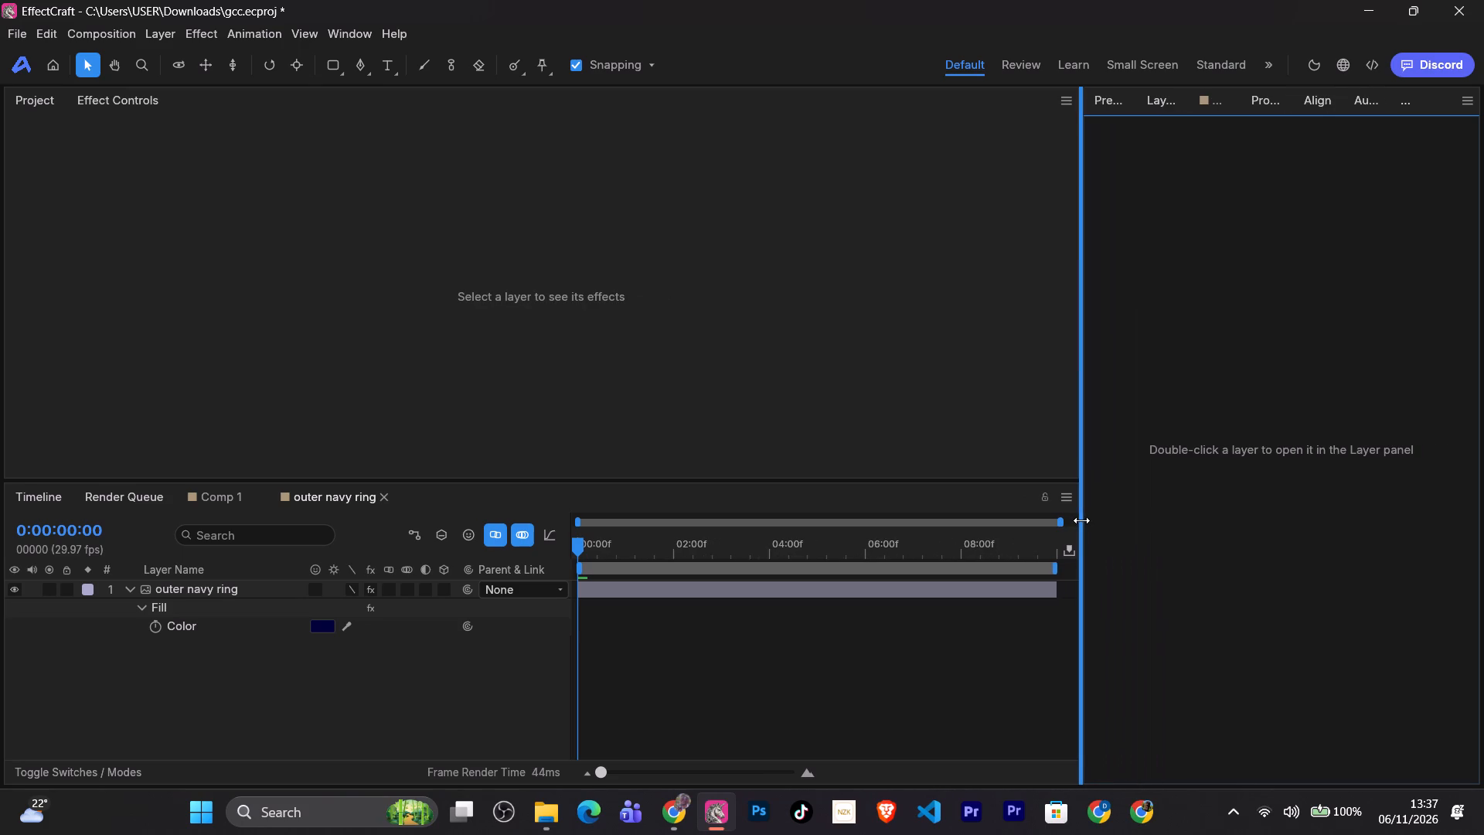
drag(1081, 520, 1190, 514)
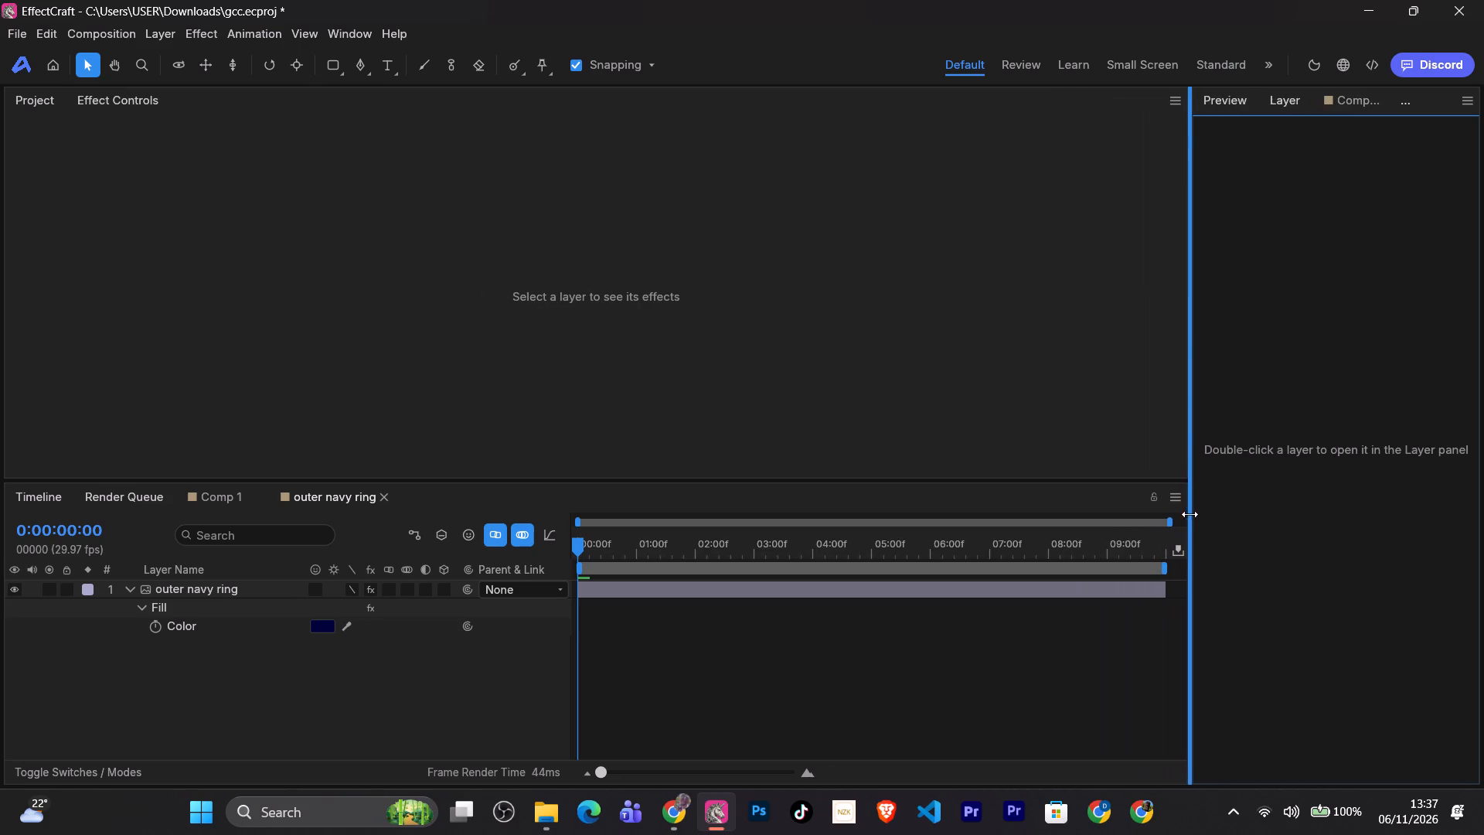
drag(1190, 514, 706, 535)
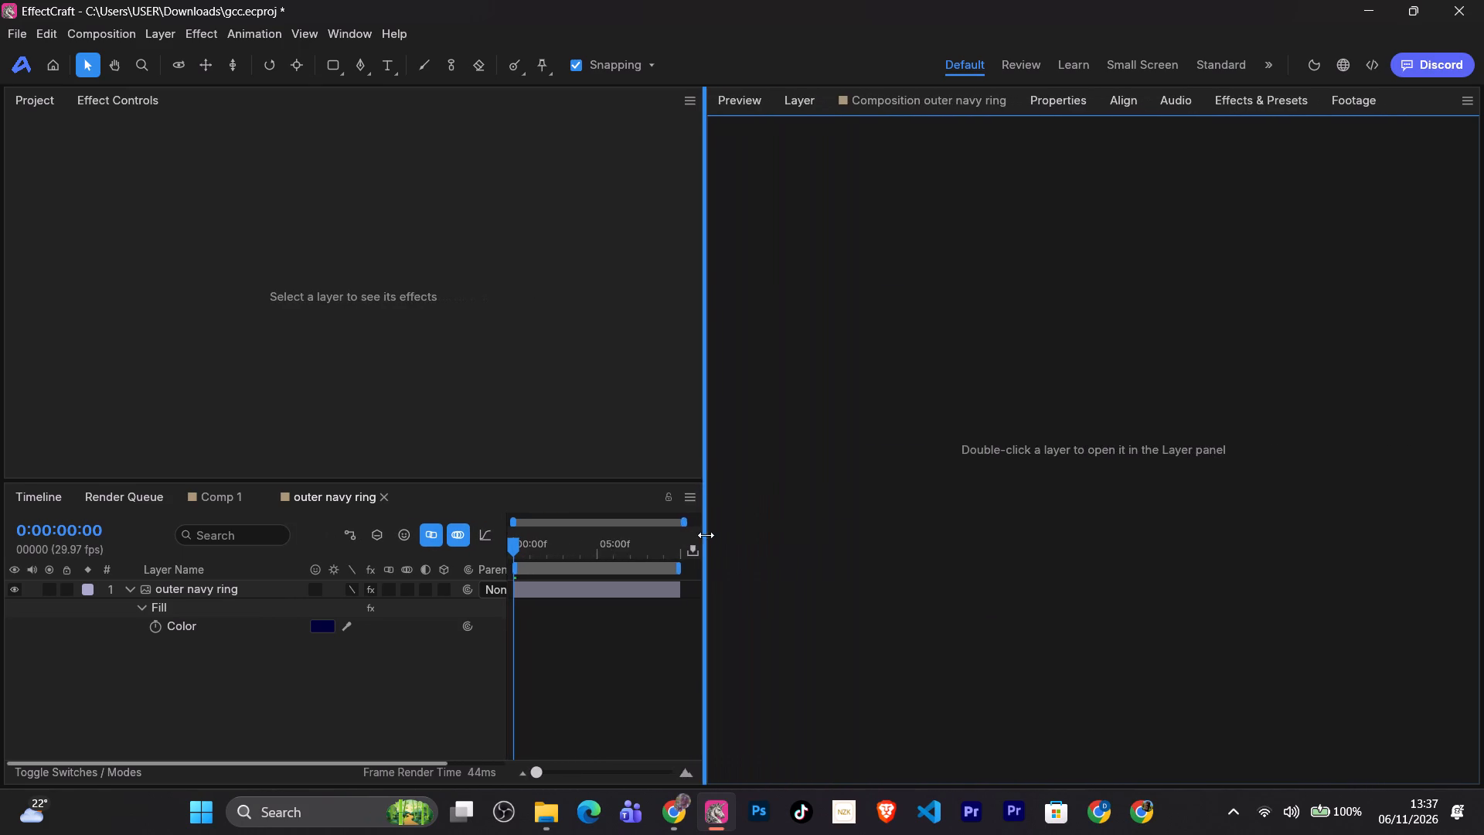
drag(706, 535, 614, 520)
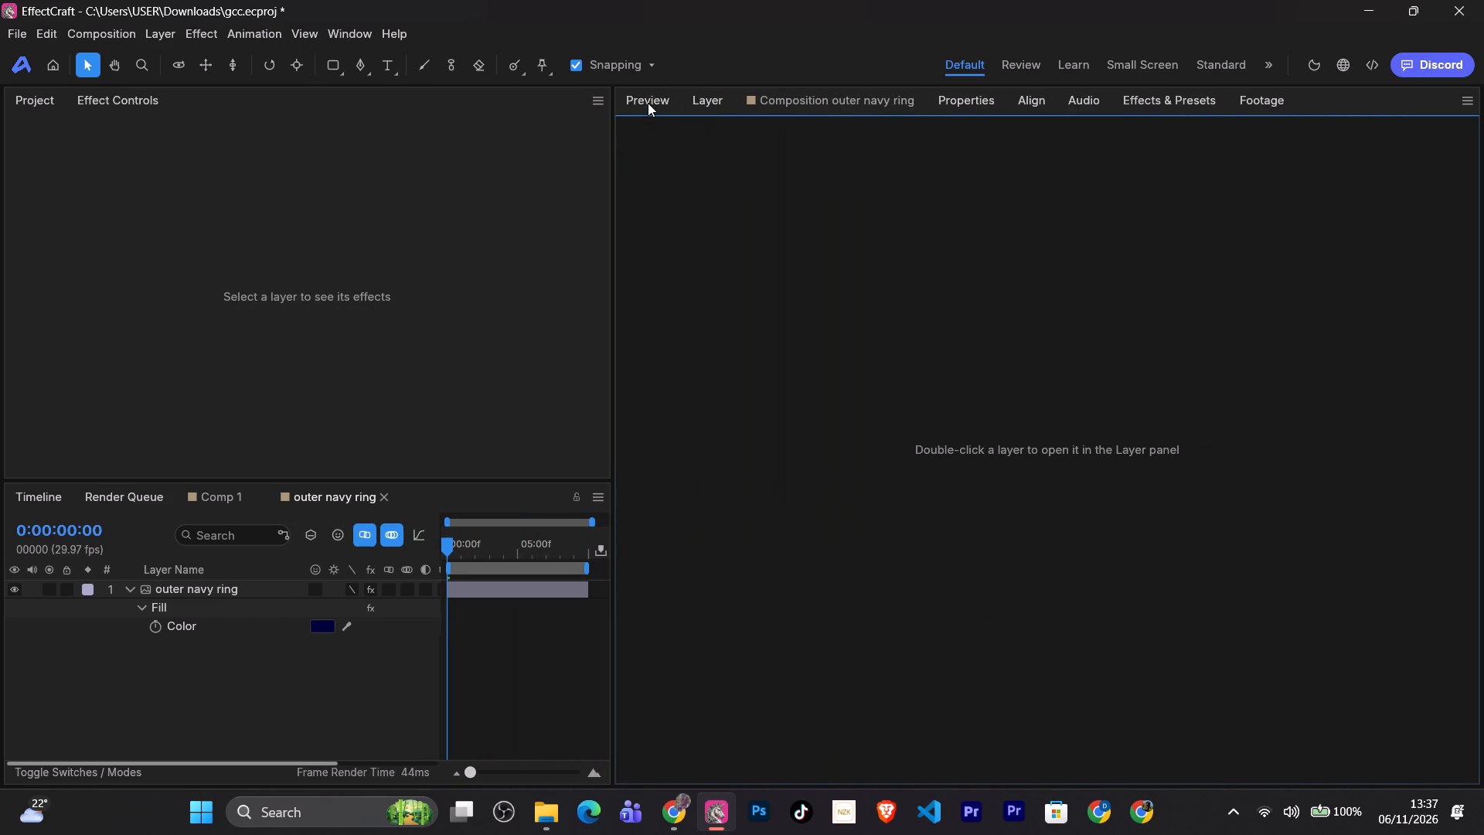
Dock the Preview panel with the Project and Effect Controls panels.
click(648, 103)
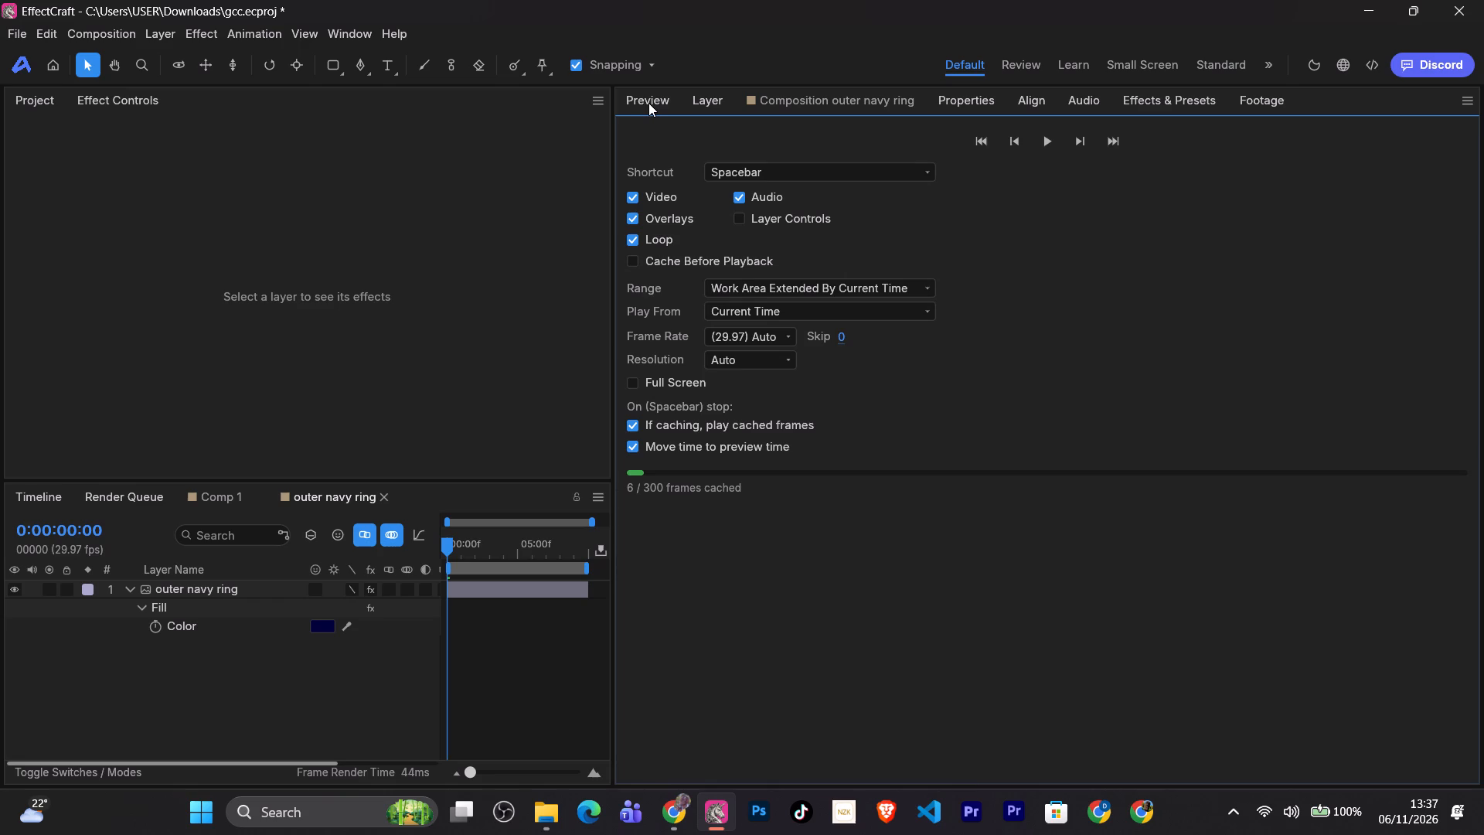
drag(655, 103, 571, 104)
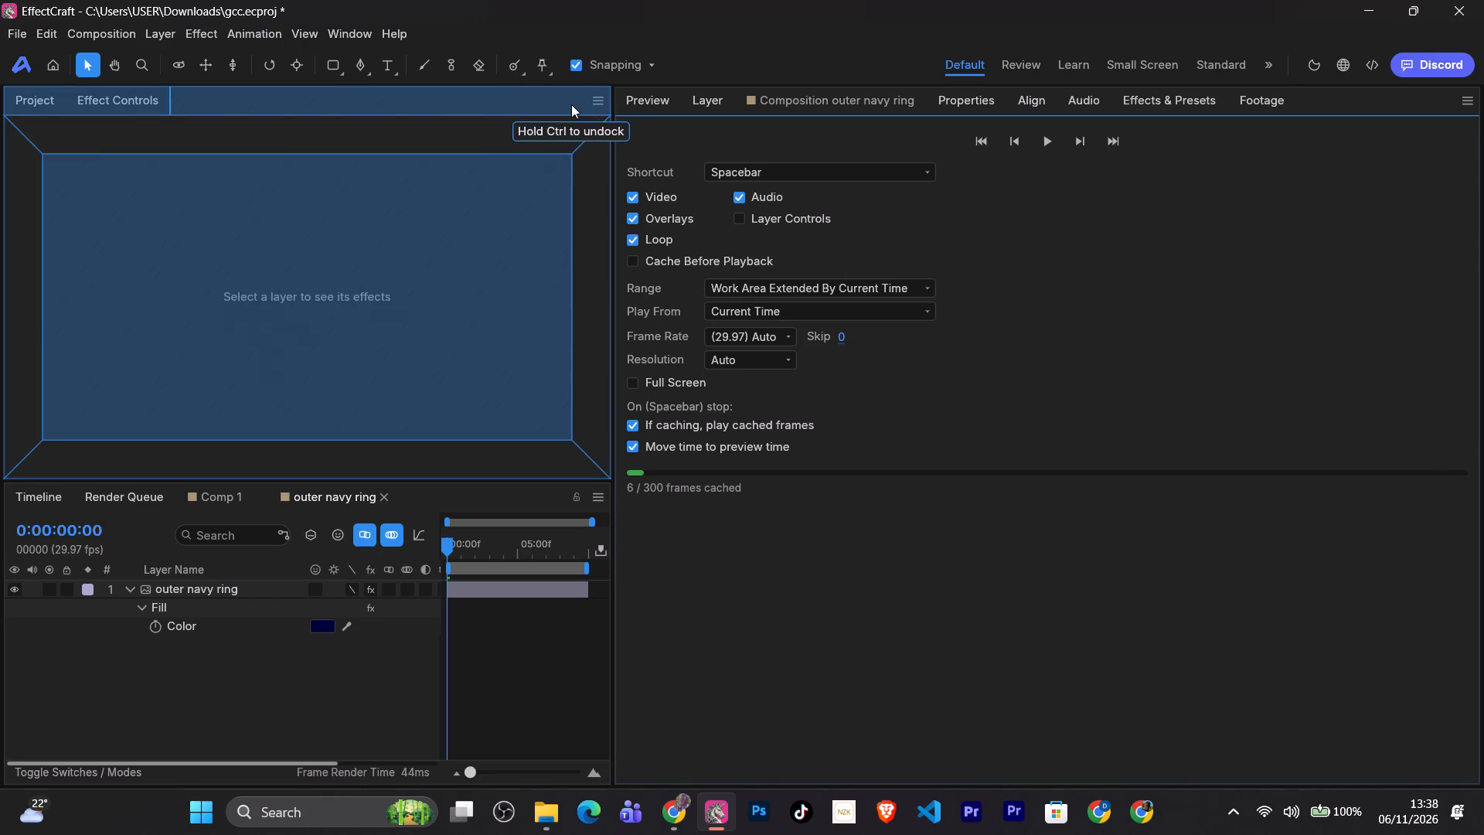
drag(571, 104, 572, 103)
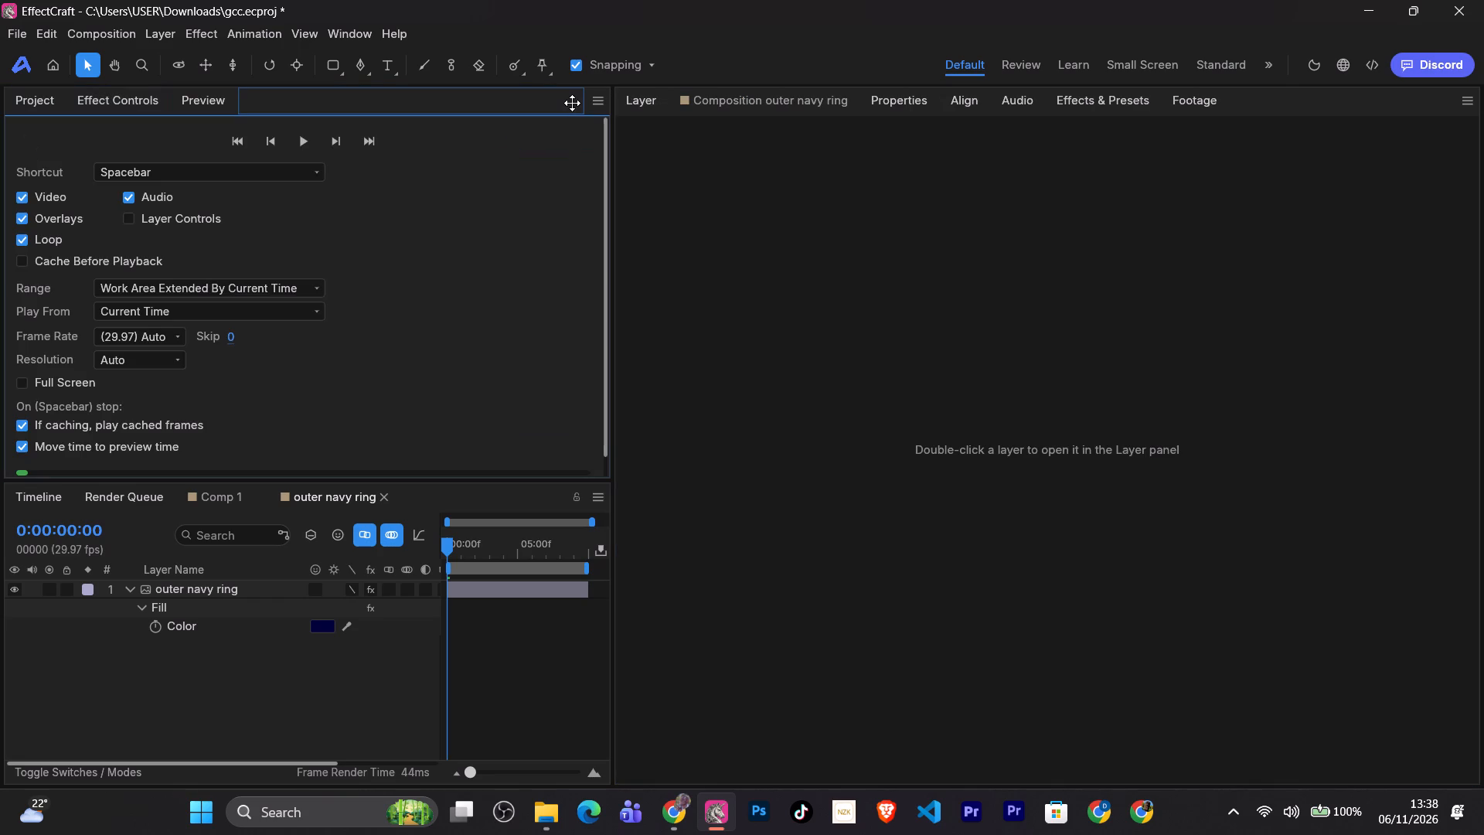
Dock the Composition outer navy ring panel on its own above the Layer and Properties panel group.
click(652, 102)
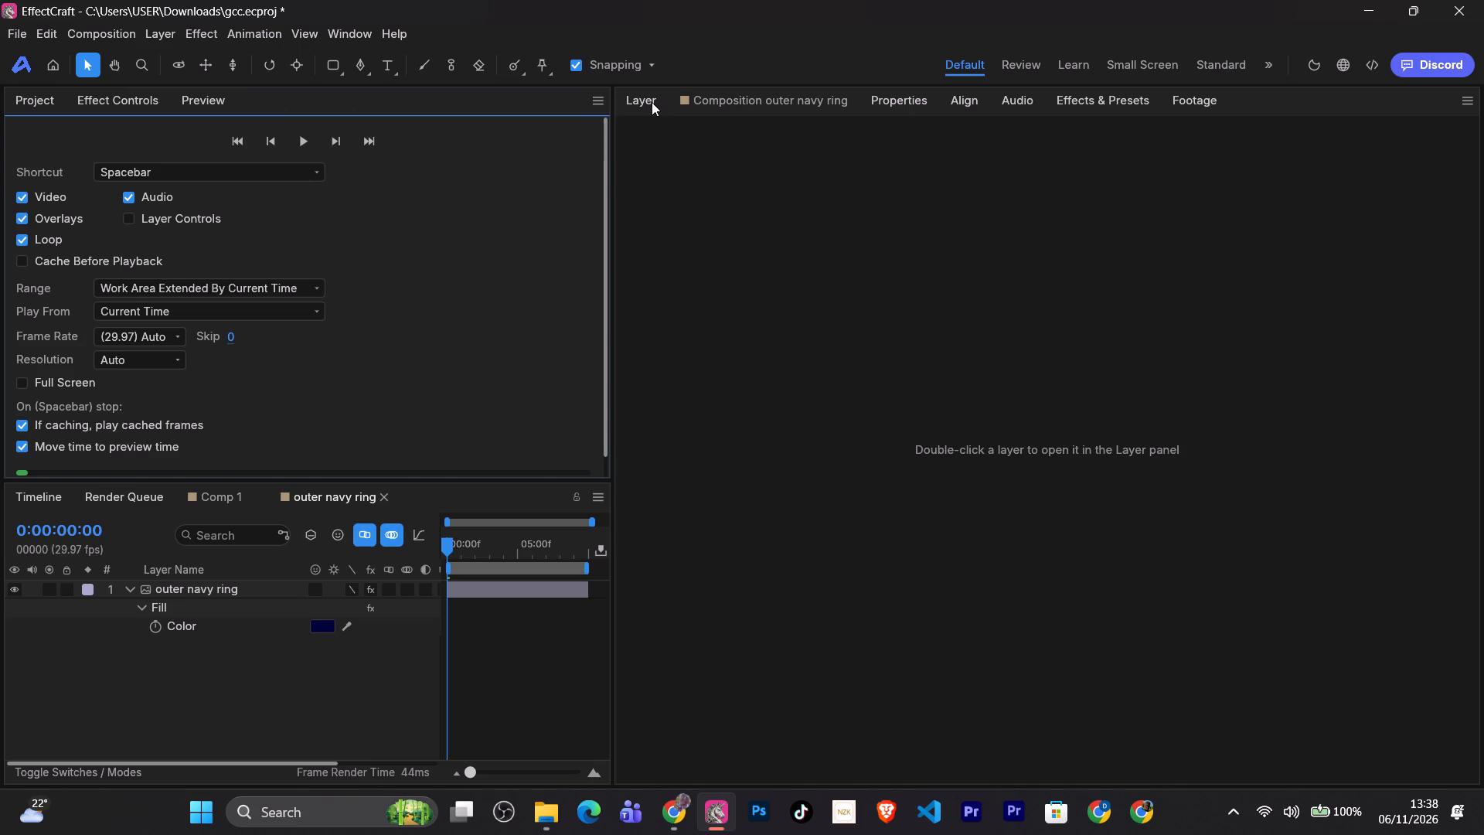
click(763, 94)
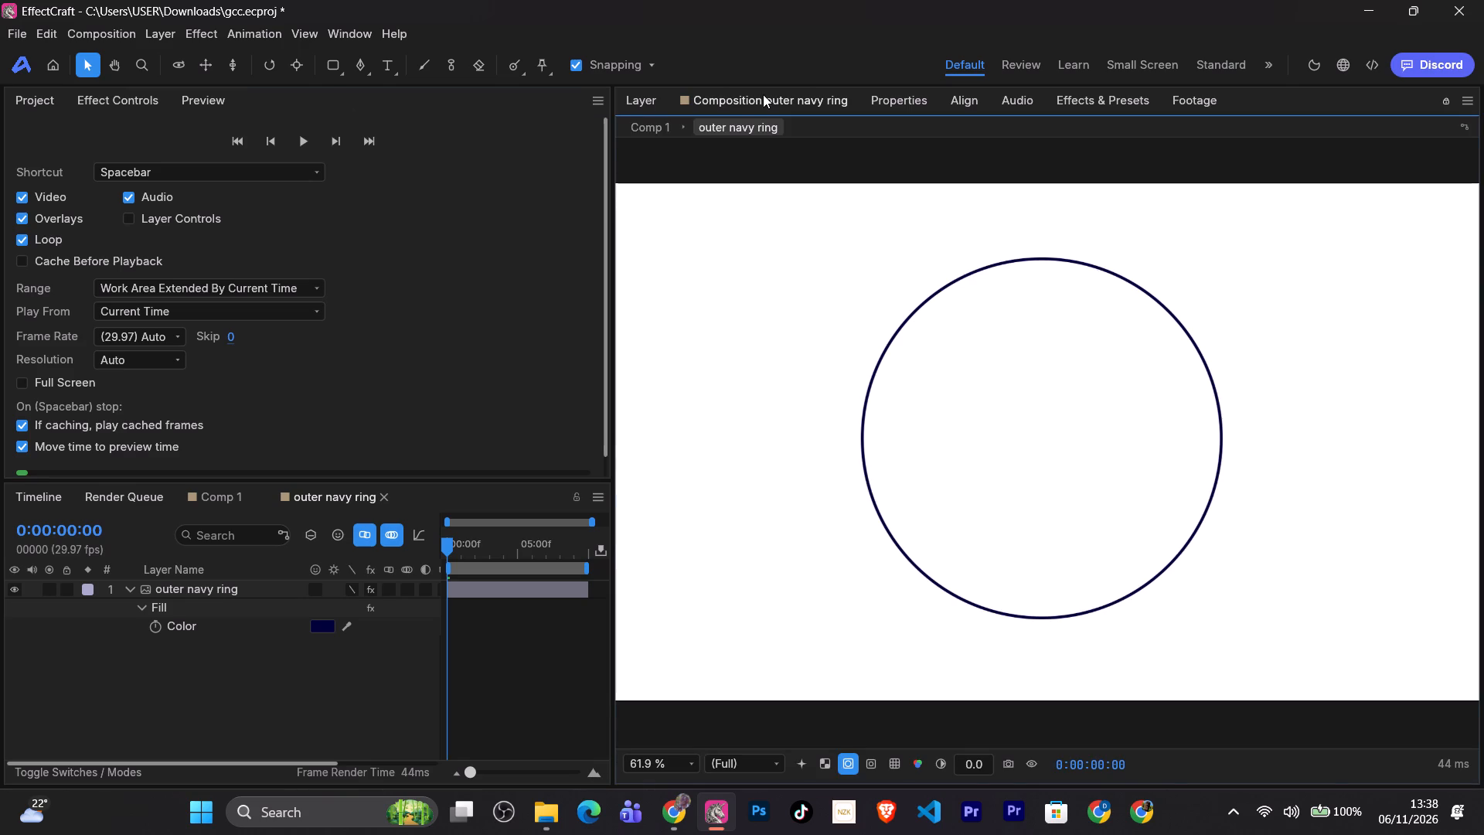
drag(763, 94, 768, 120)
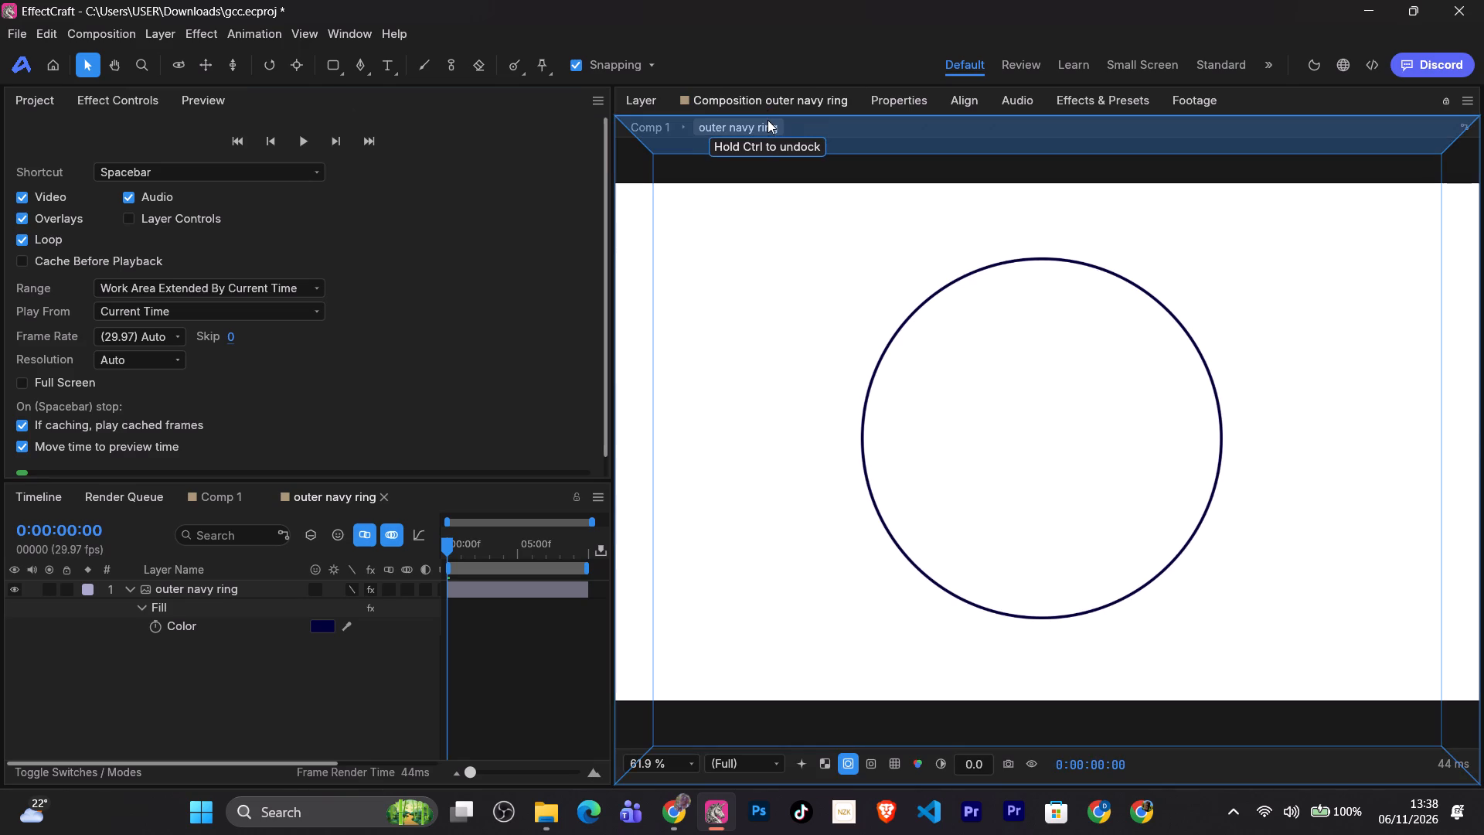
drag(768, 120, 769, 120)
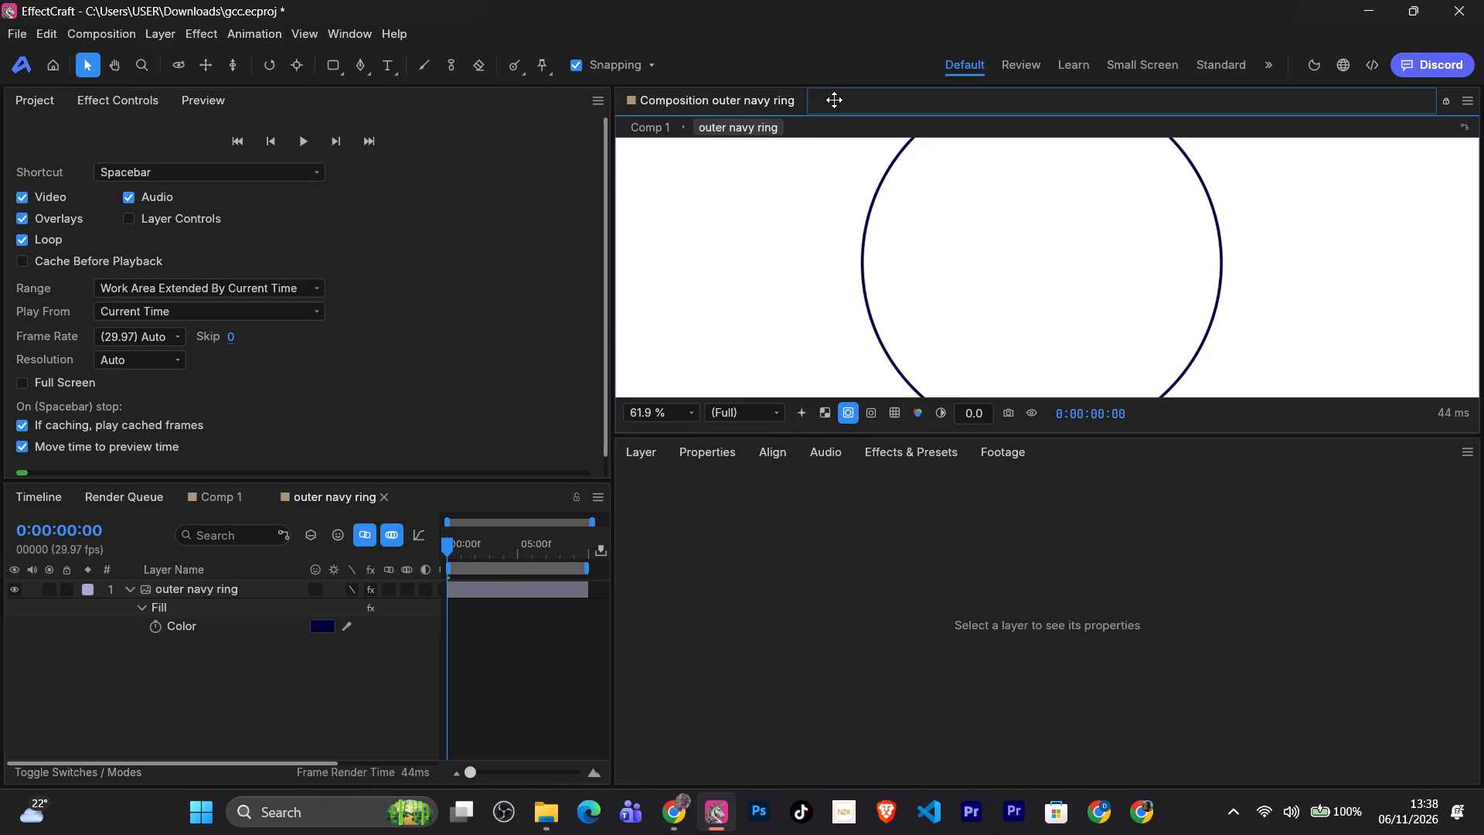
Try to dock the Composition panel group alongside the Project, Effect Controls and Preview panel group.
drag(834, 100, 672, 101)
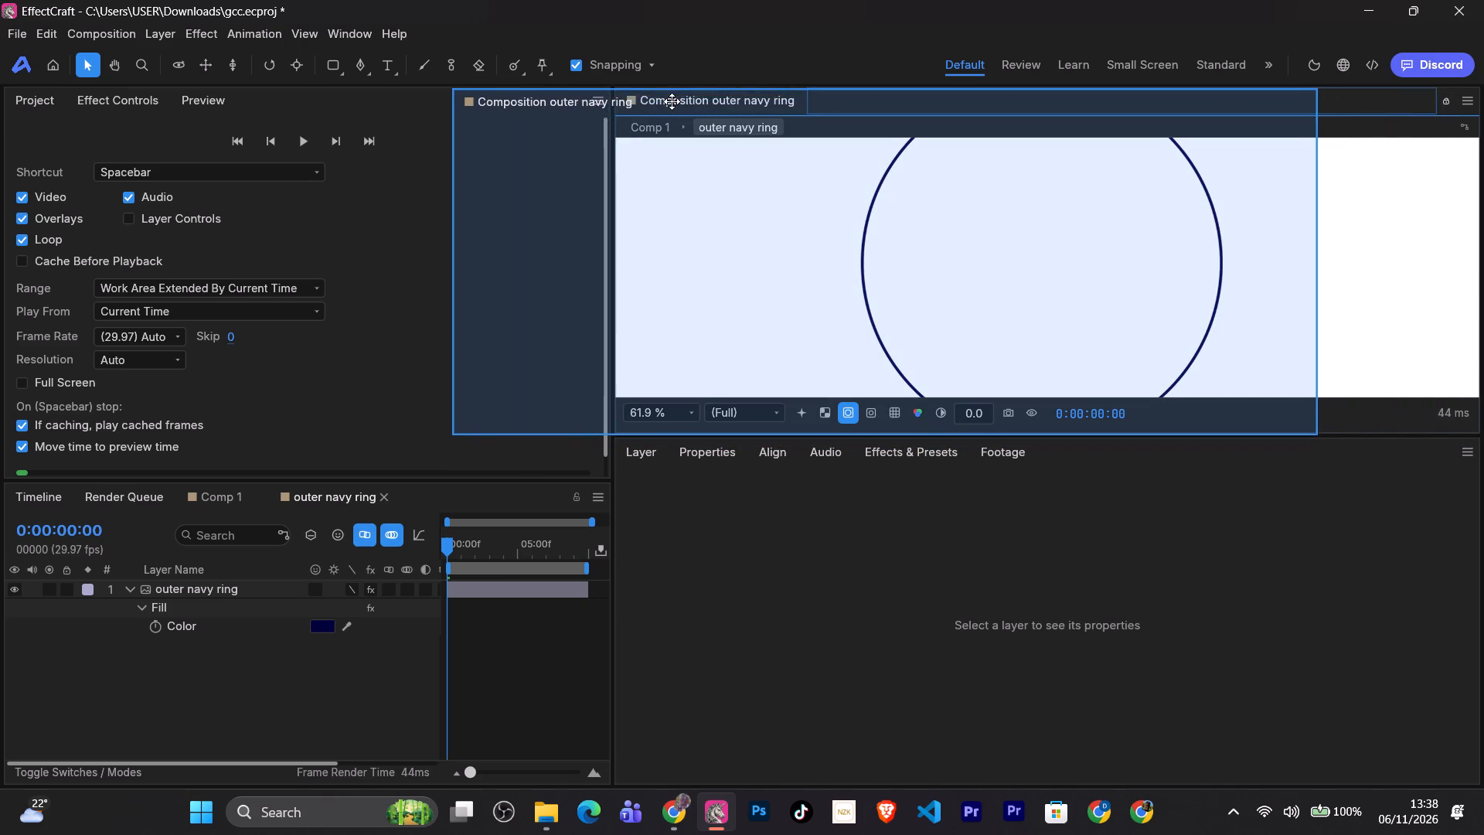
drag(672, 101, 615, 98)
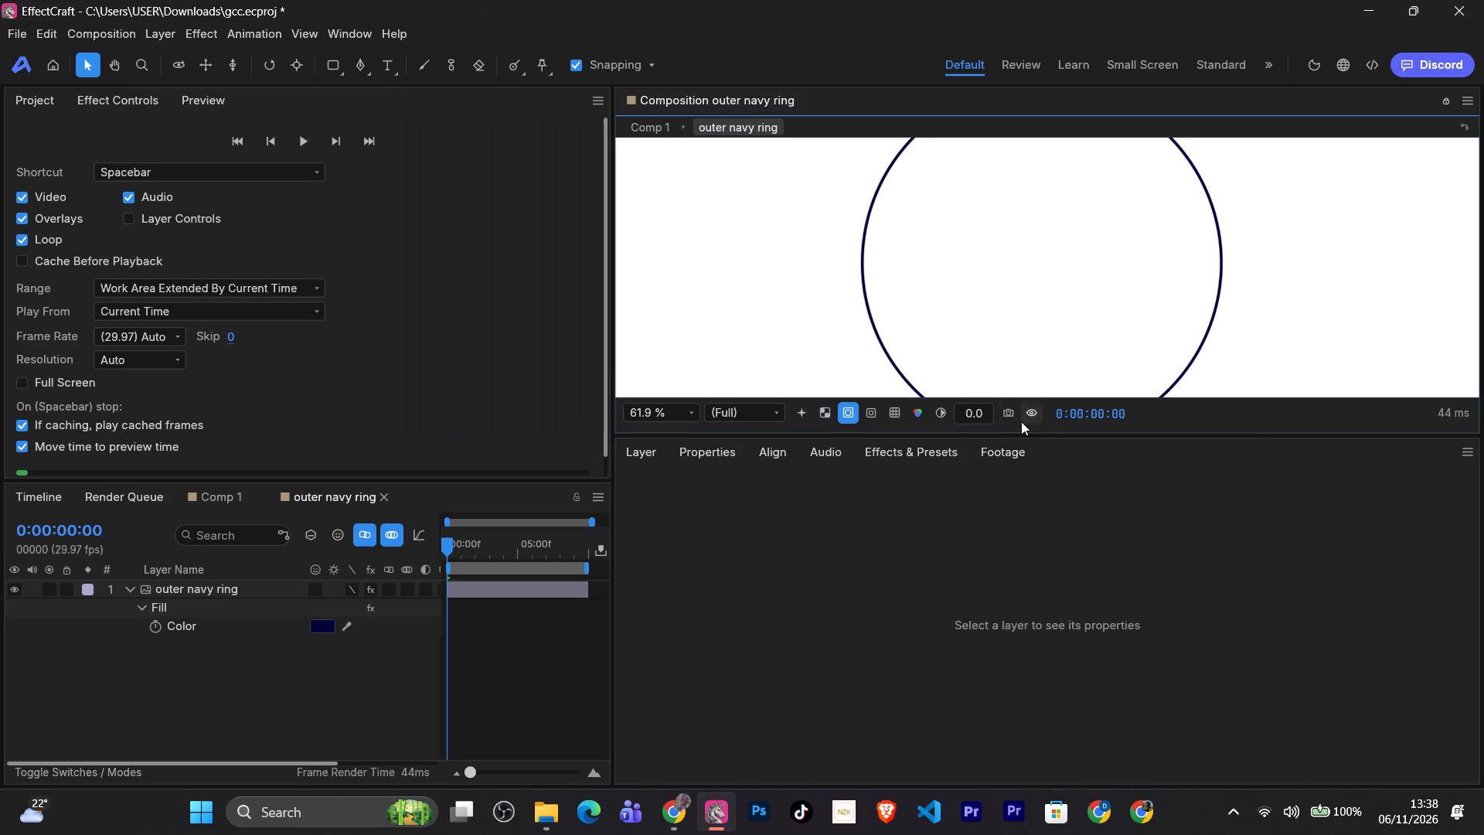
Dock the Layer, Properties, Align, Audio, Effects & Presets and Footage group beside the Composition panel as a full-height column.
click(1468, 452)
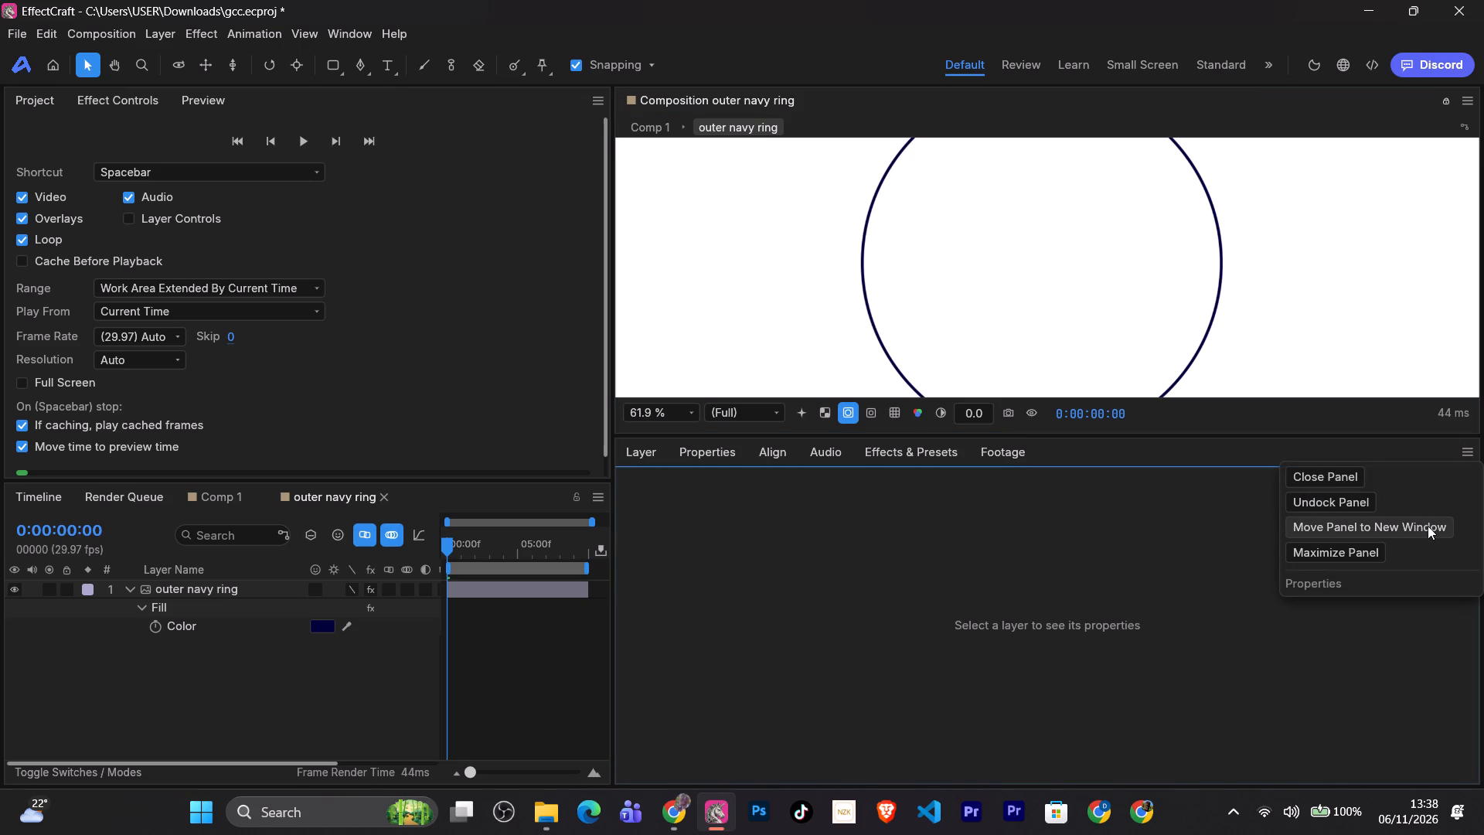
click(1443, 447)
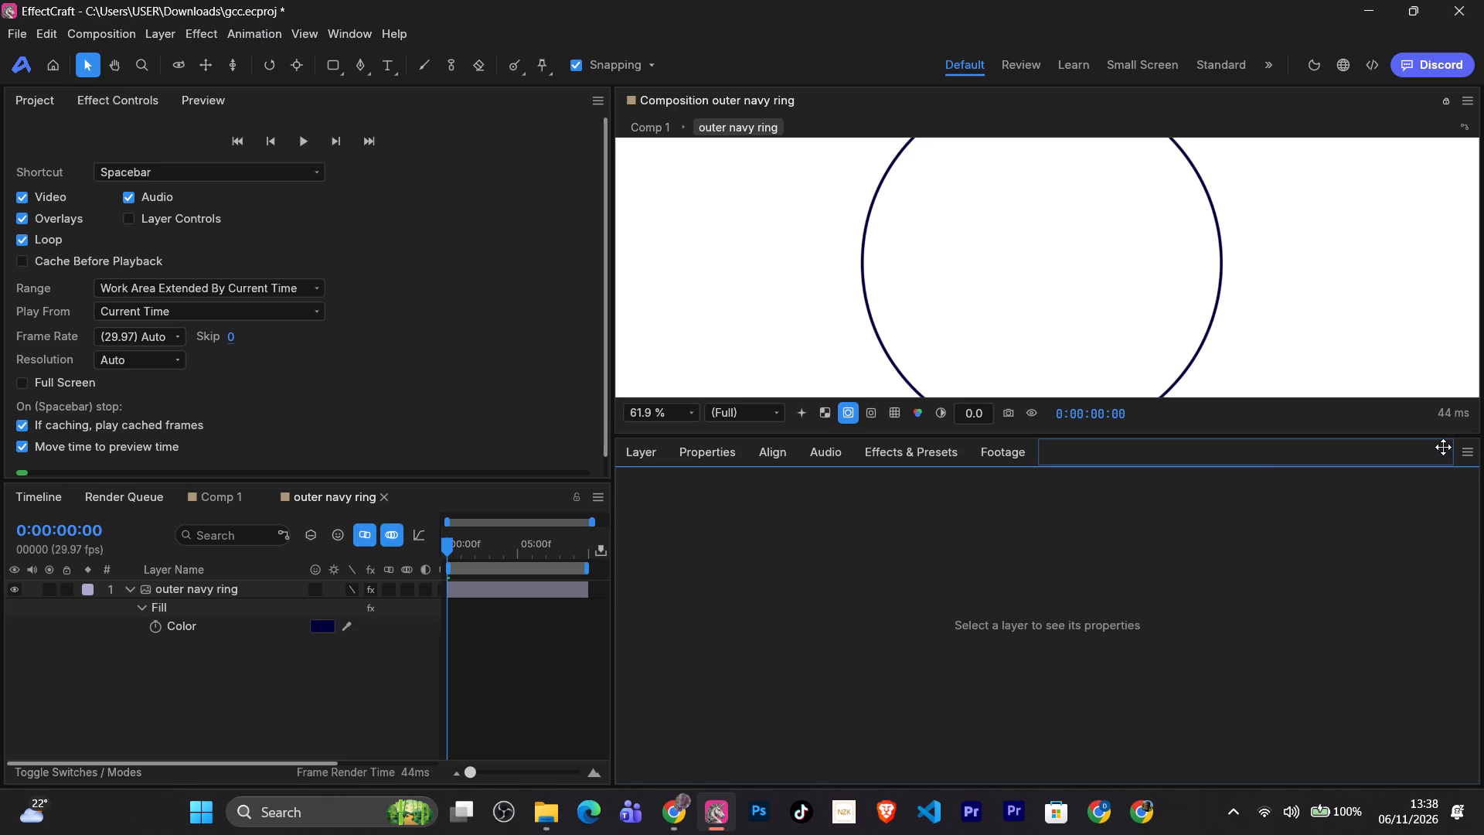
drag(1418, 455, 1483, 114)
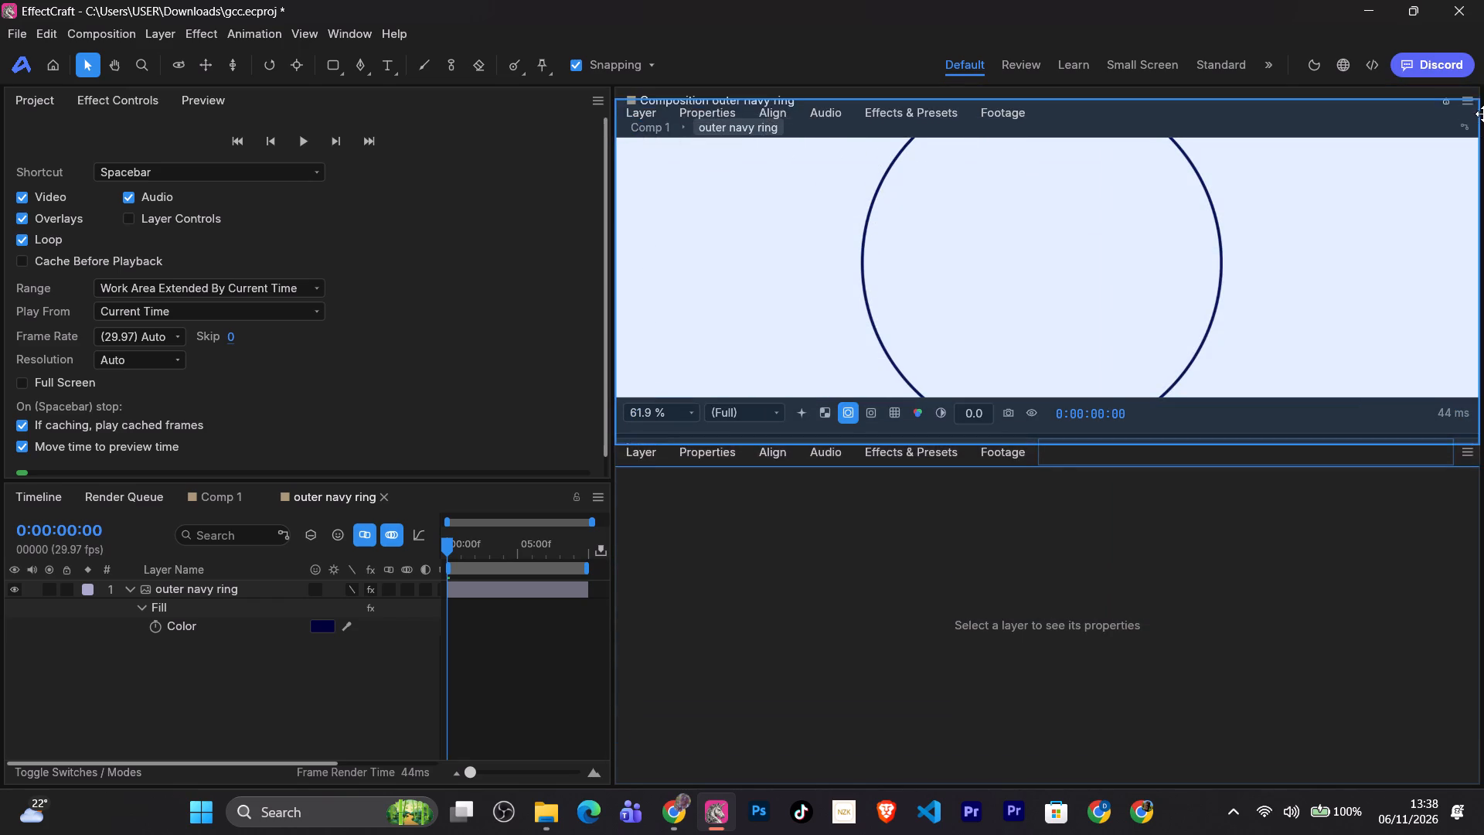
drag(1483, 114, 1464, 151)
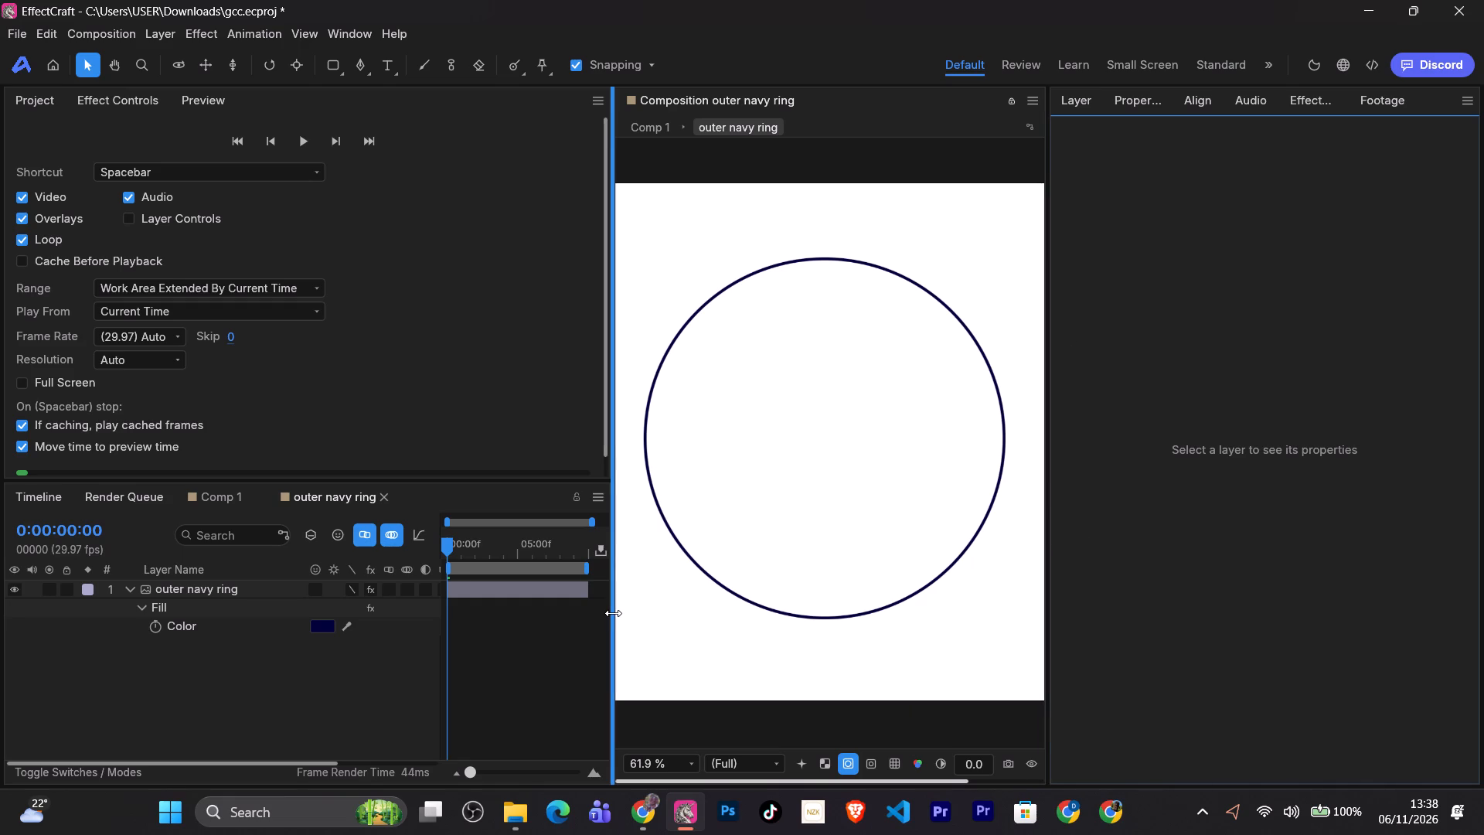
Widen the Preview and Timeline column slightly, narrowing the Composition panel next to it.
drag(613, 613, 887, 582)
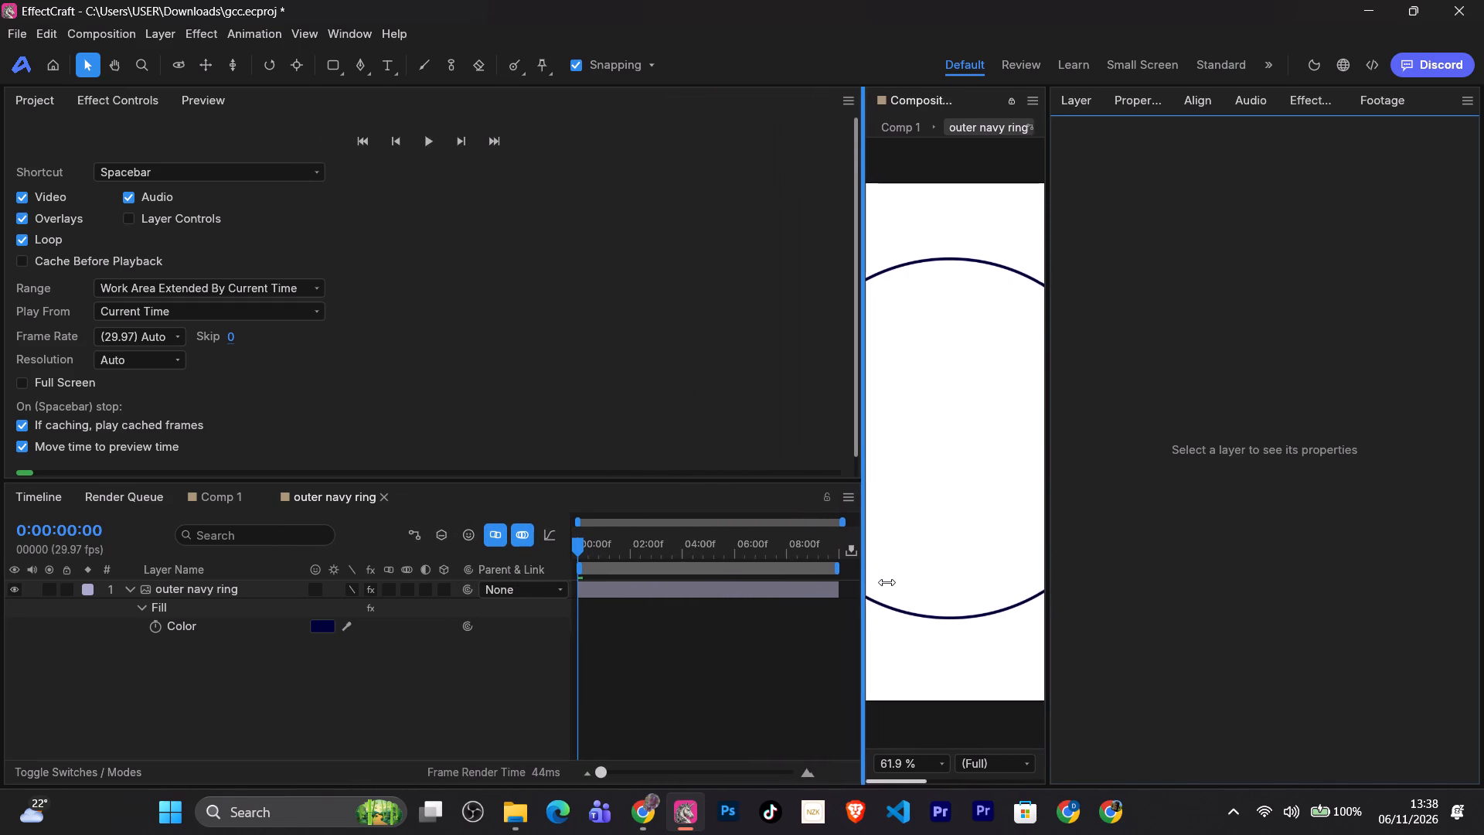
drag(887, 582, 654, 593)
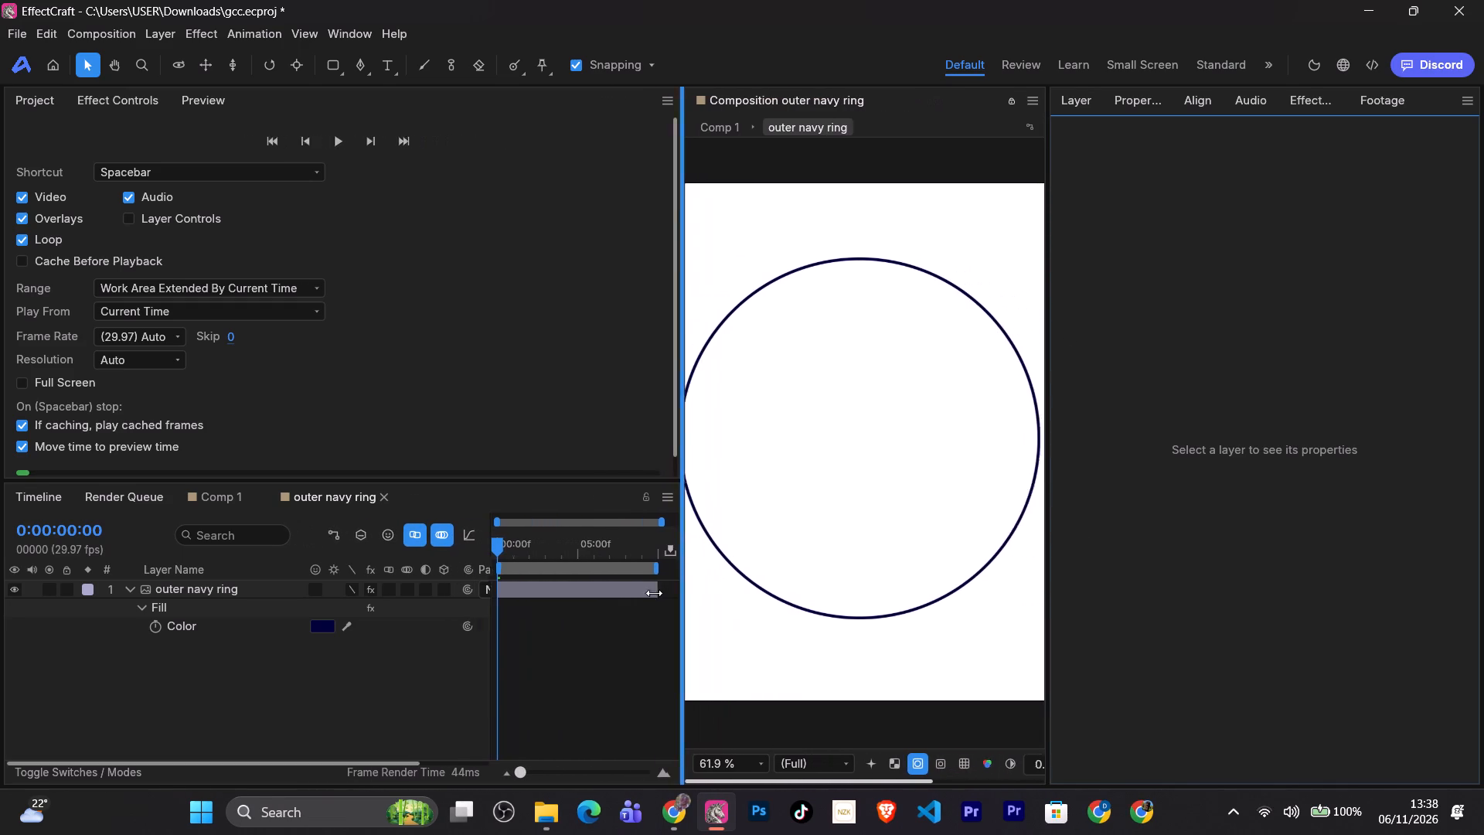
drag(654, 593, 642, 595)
Dock the Composition panel in the same tab group as Project, Effect Controls and Preview.
drag(930, 103, 711, 113)
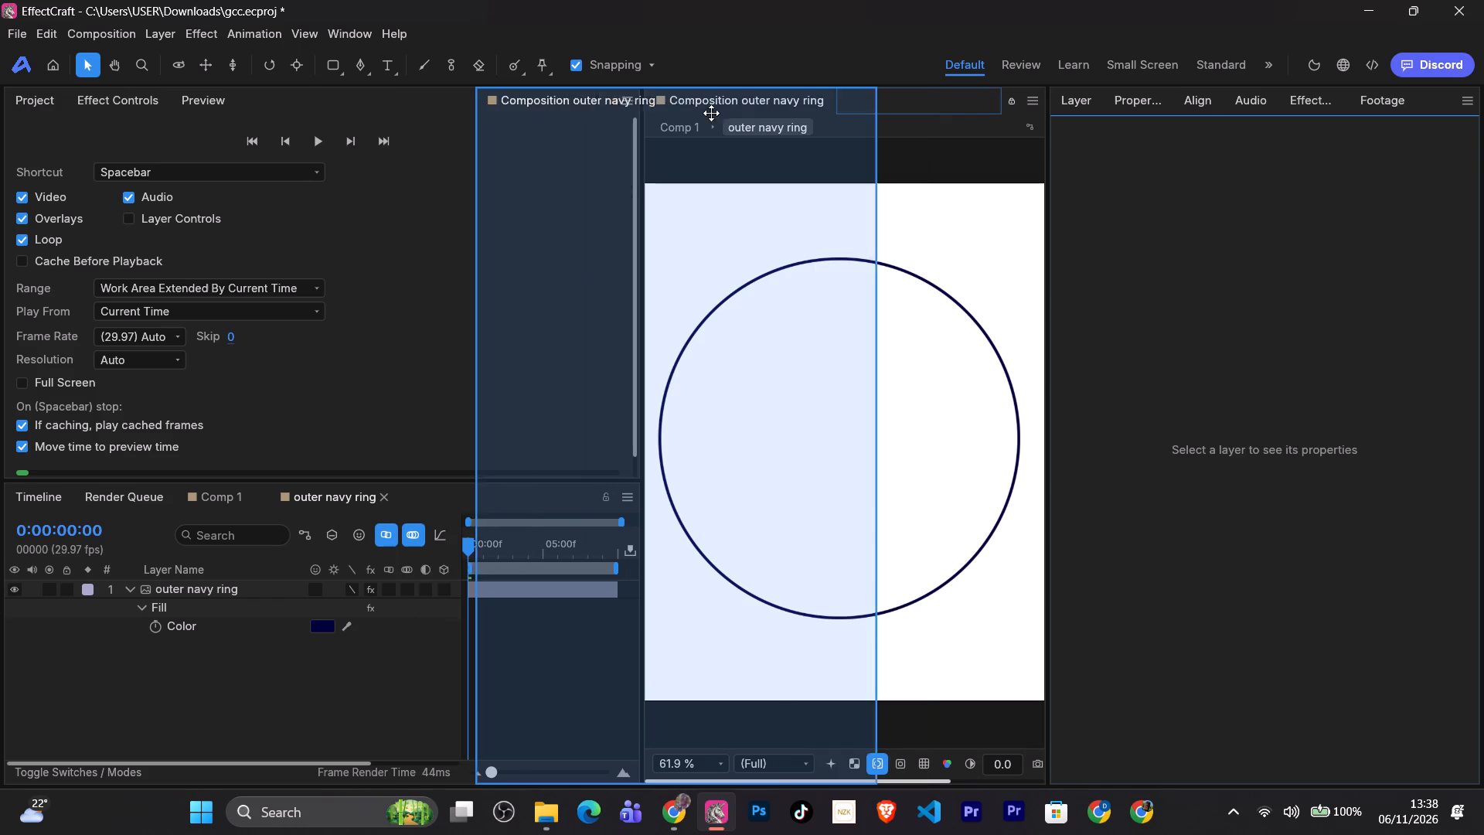
drag(711, 113, 624, 108)
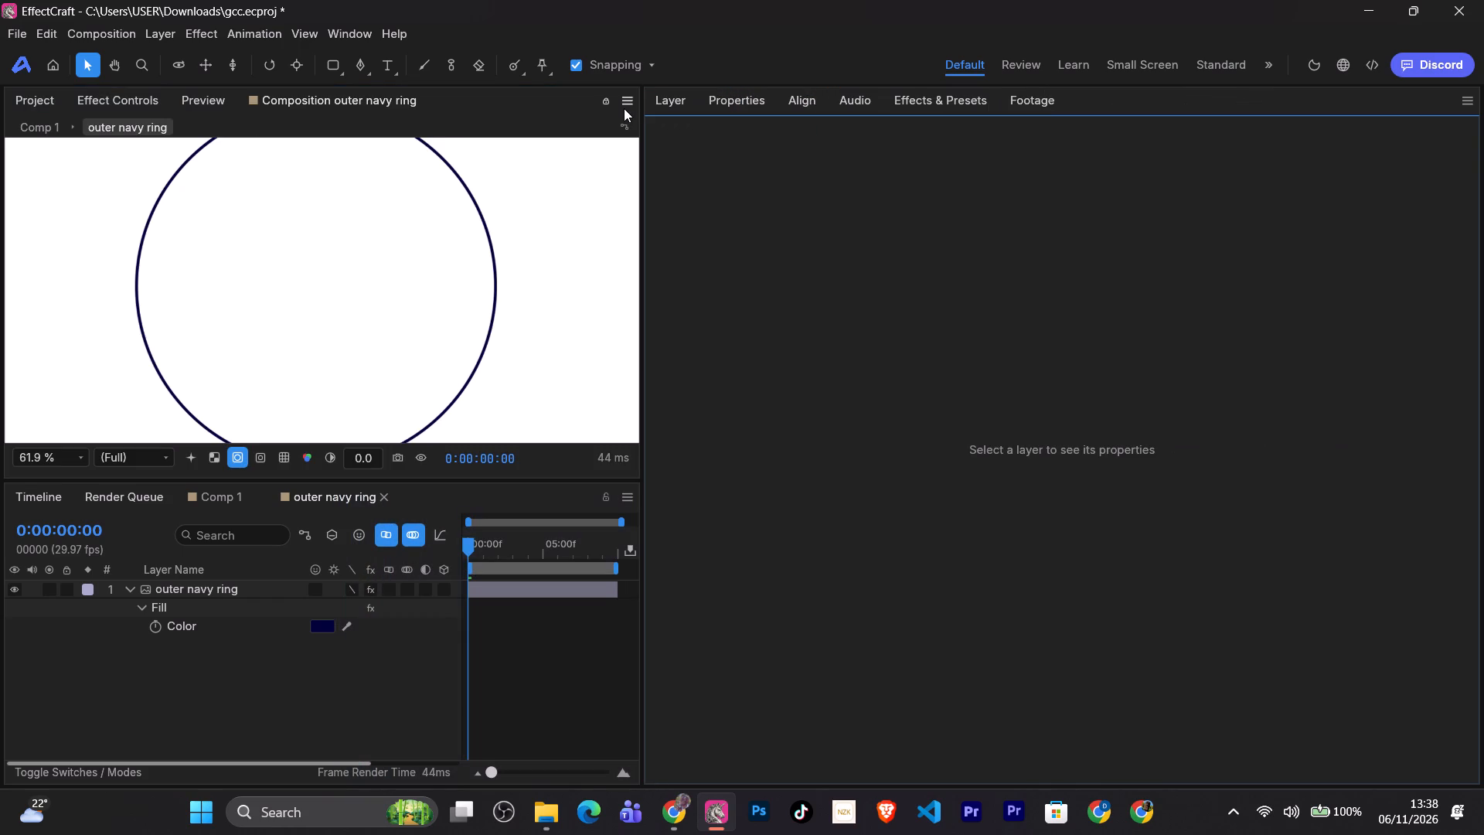
Dock the Layer, Properties, Align, Audio, Effects & Presets and Footage group into the Composition panel's tab group above the Timeline.
drag(1259, 110, 627, 110)
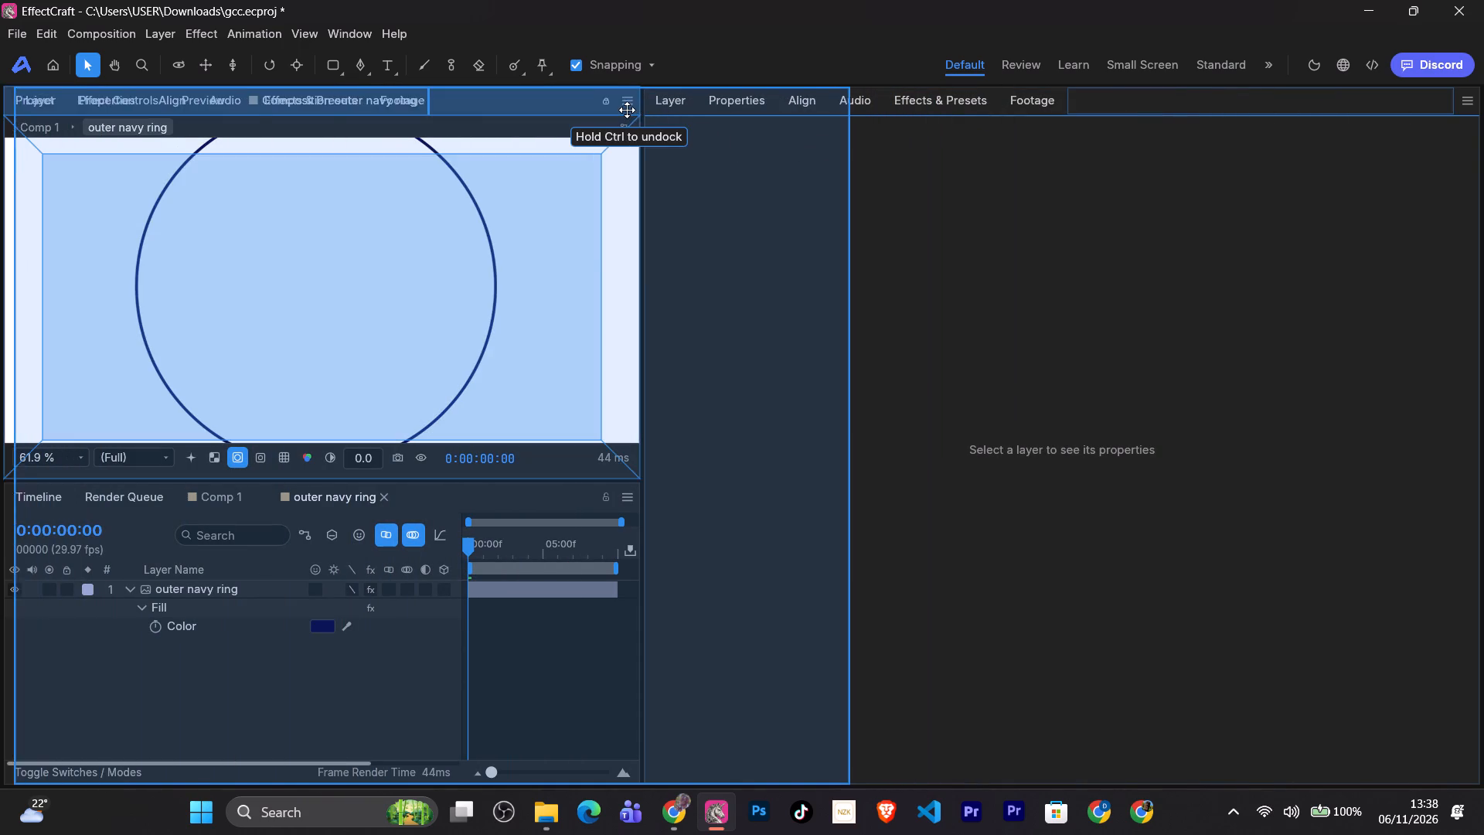
drag(627, 110, 624, 110)
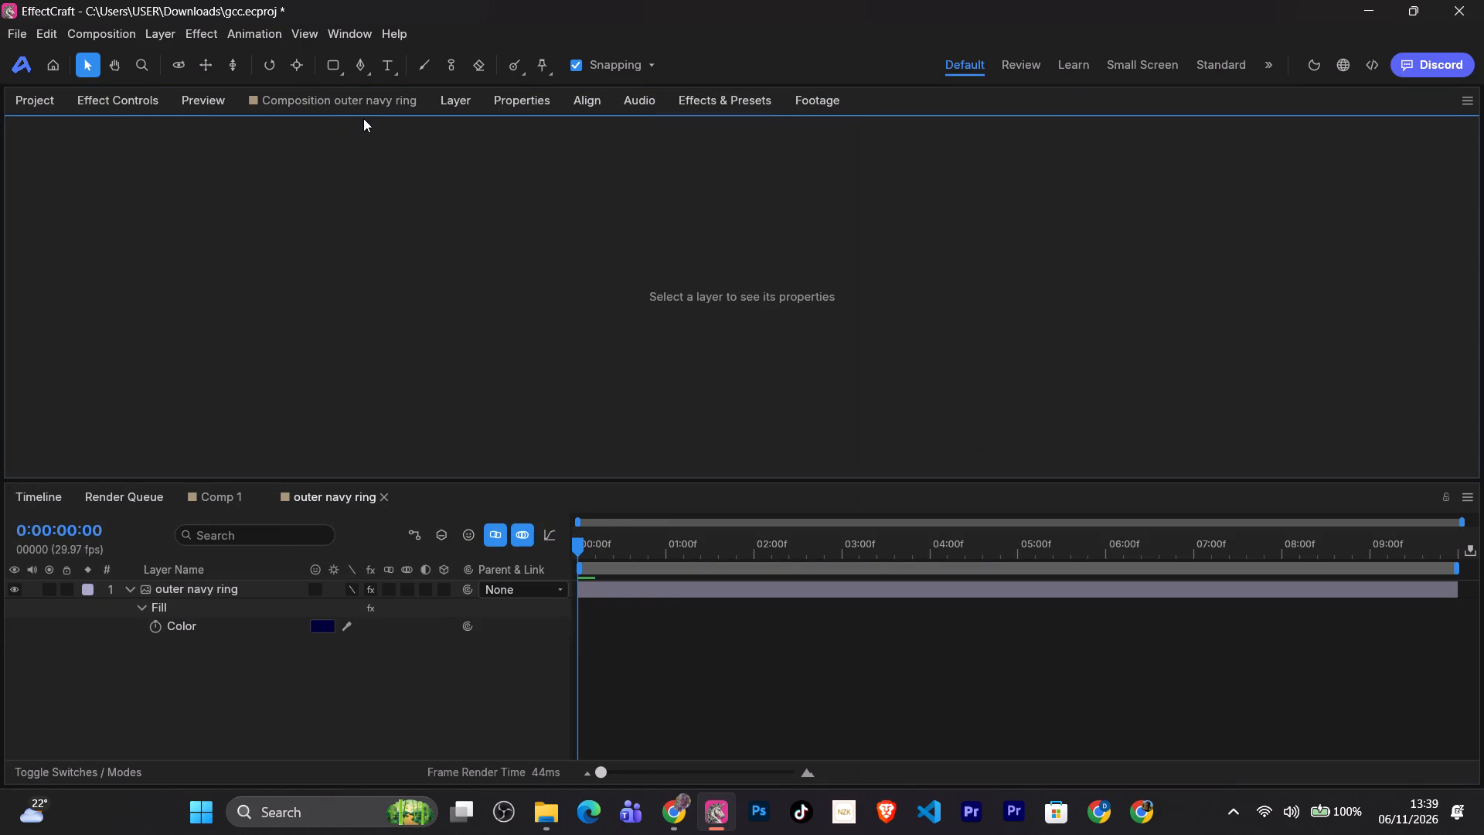
Dock the Composition outer navy ring panel on its own above the other tabbed panels, across the full width.
click(353, 95)
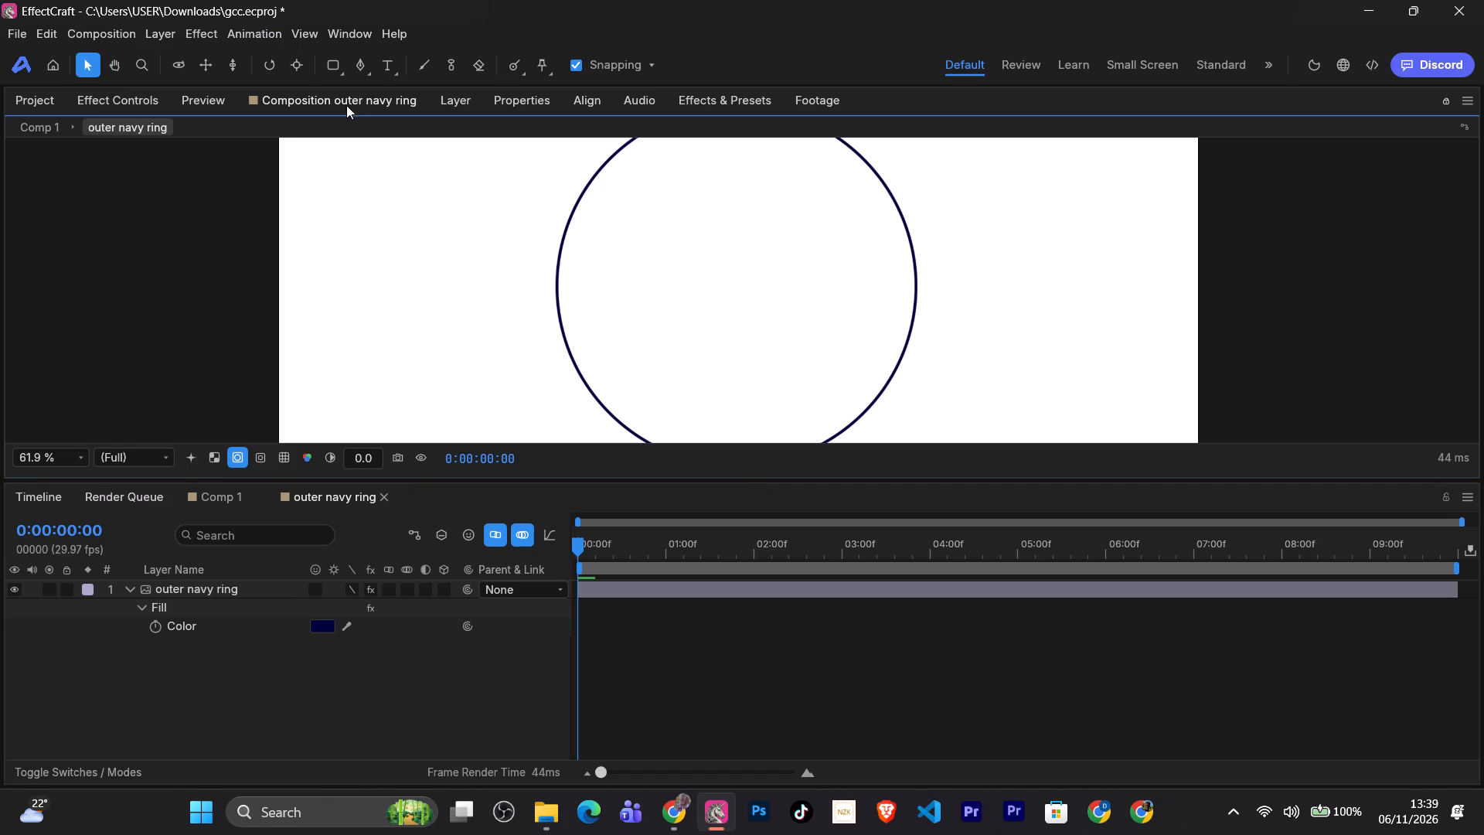
drag(340, 98, 330, 130)
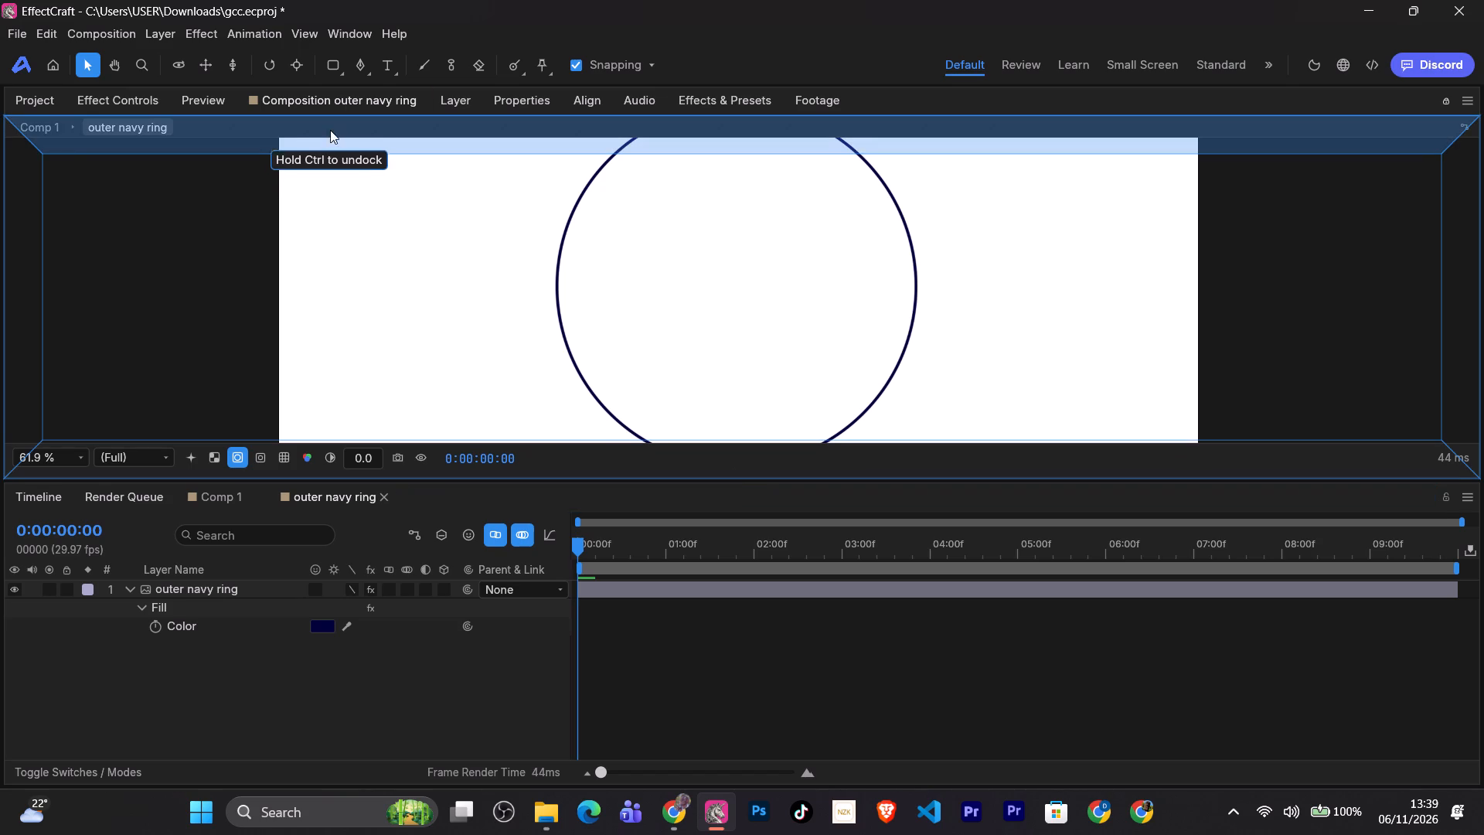
drag(330, 130, 332, 126)
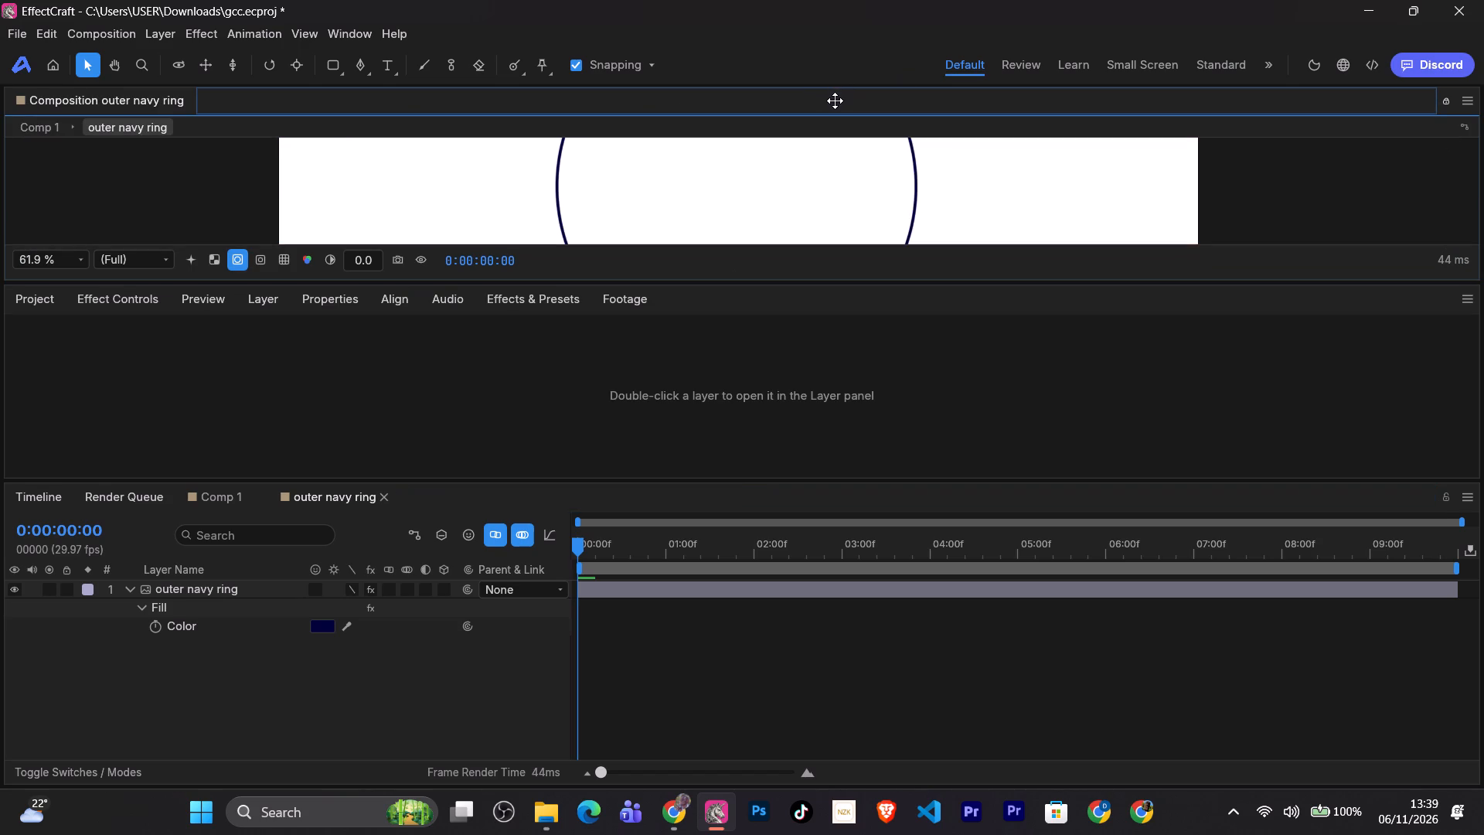
Dock the Composition outer navy ring panel beside the other tabbed panels, splitting the area above the Timeline into two columns.
drag(835, 101, 847, 328)
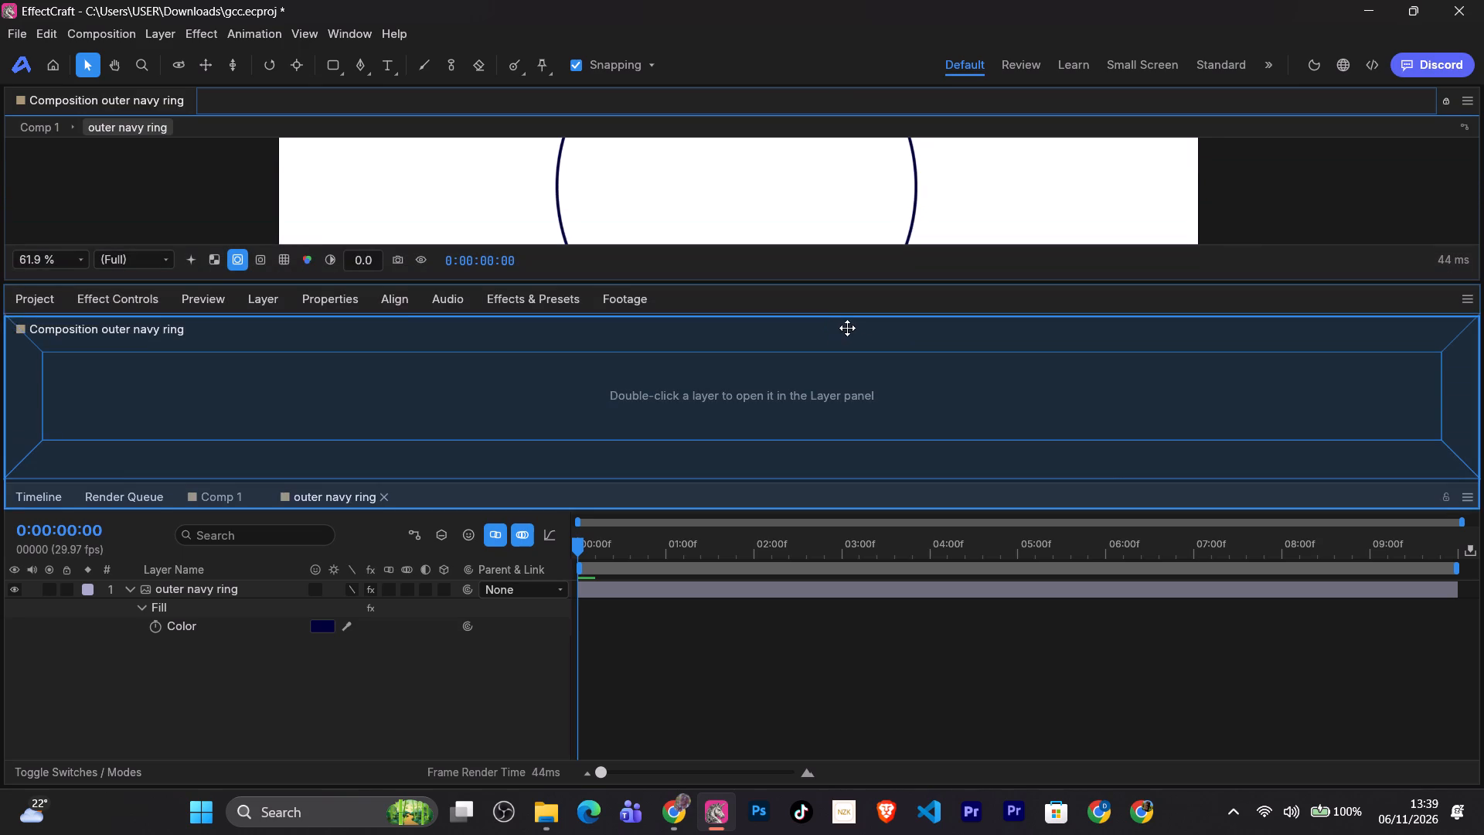
drag(847, 328, 1455, 351)
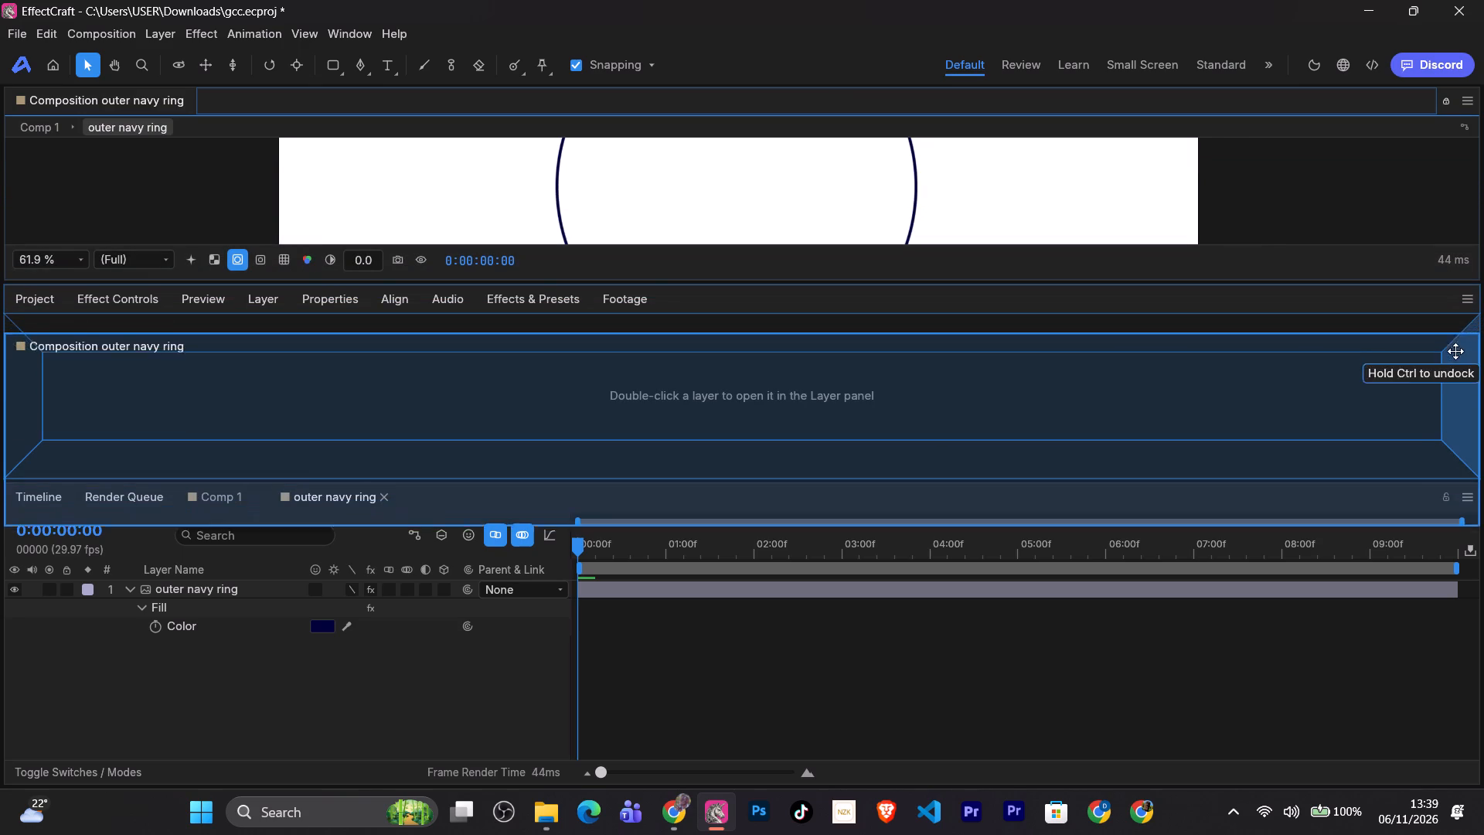
drag(1455, 351, 1458, 368)
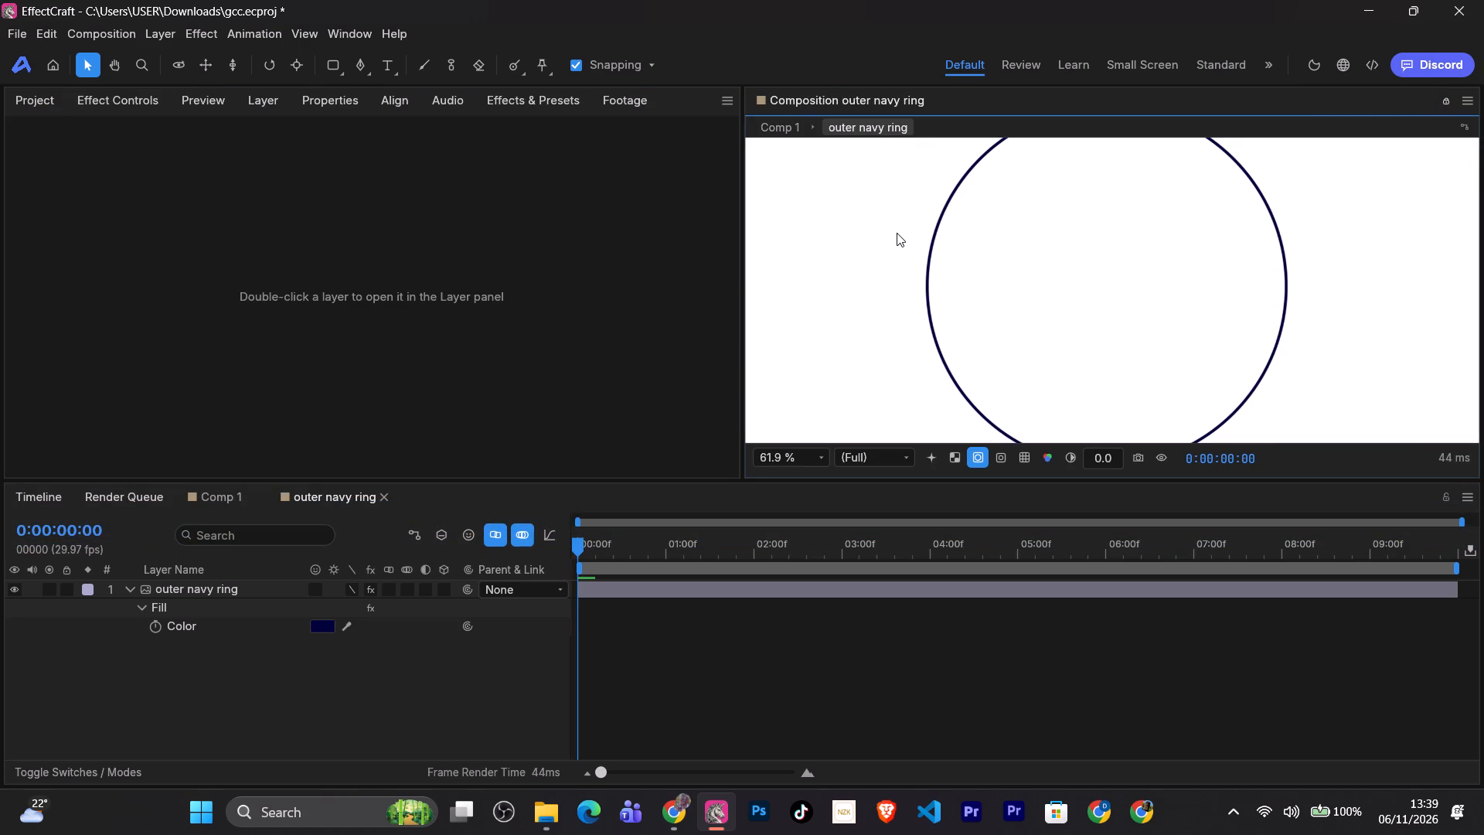
Split the Properties panel out of its tab group into its own column between the tabbed panels and the Composition panel.
click(328, 104)
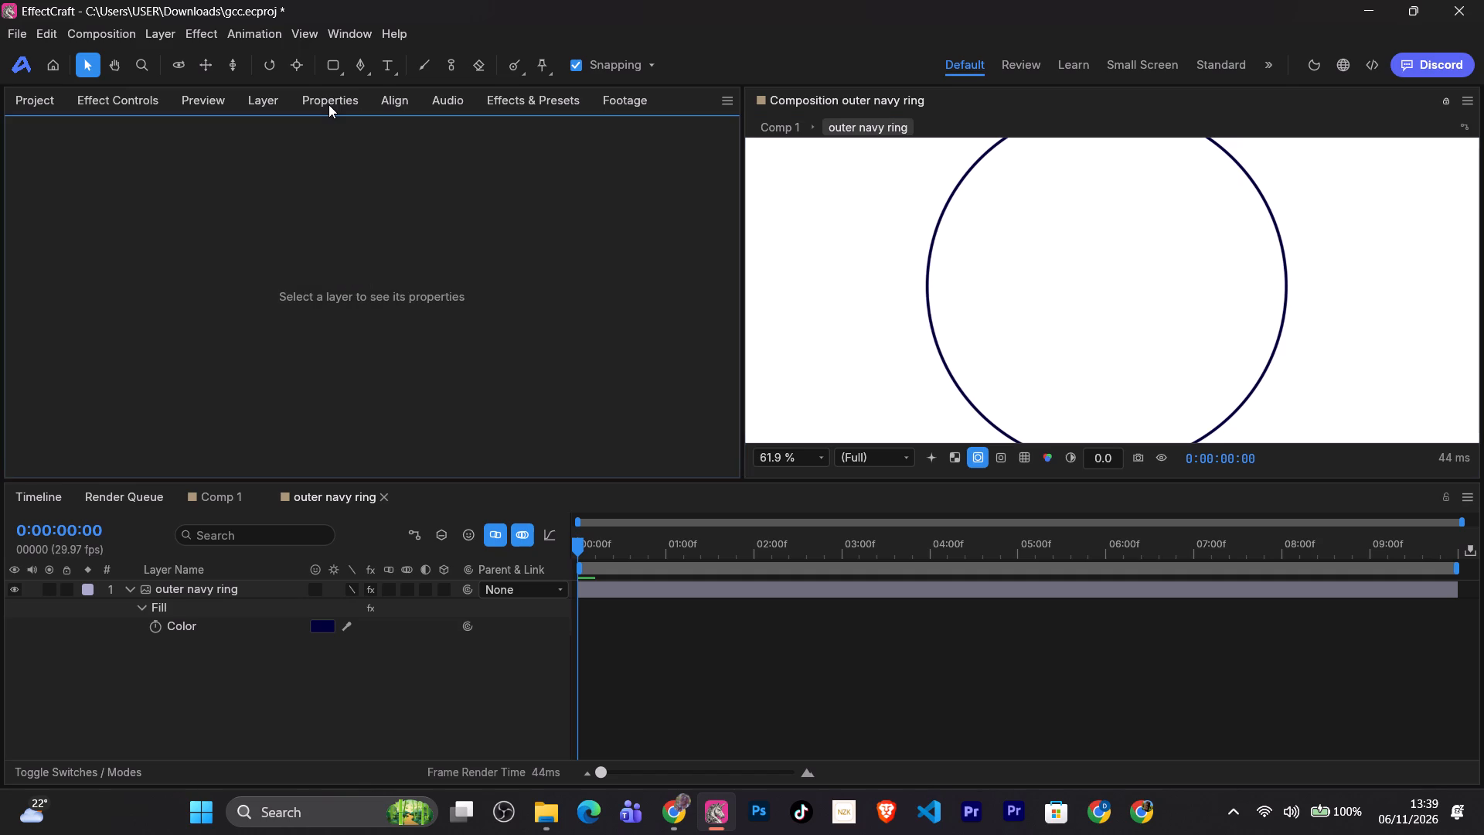
click(322, 97)
drag(322, 97, 341, 148)
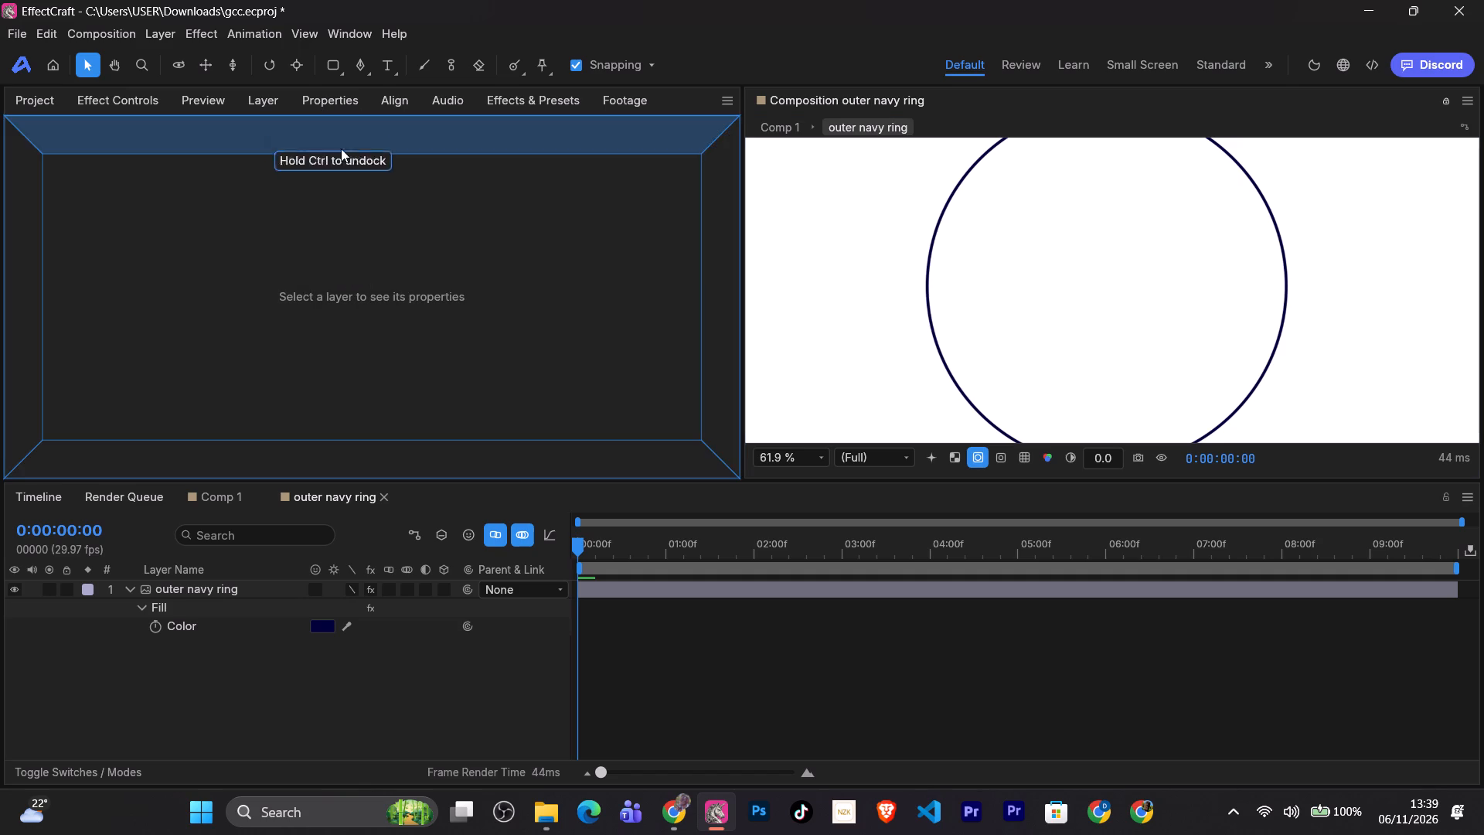
drag(341, 148, 720, 193)
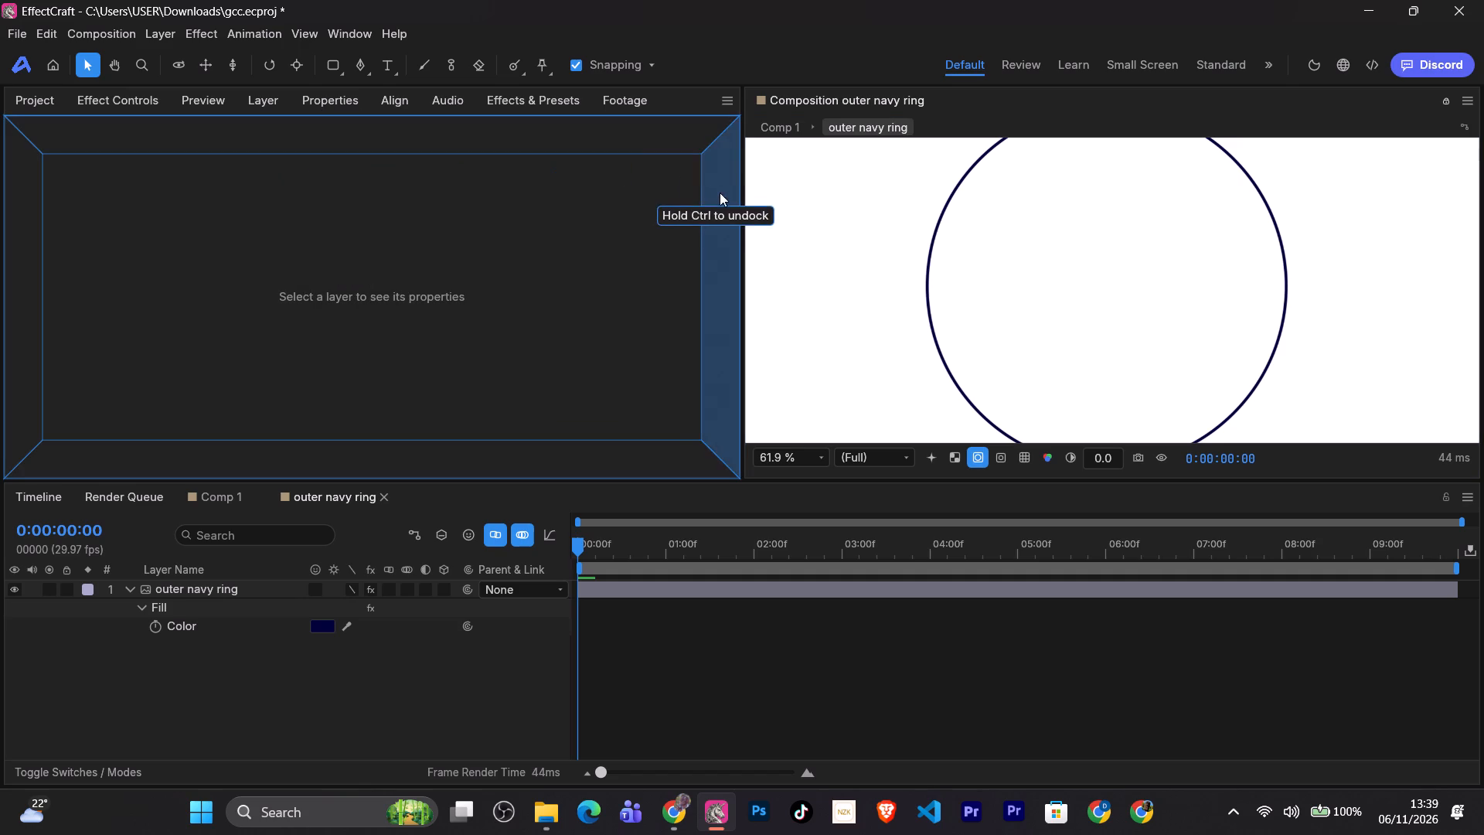
drag(720, 193, 722, 194)
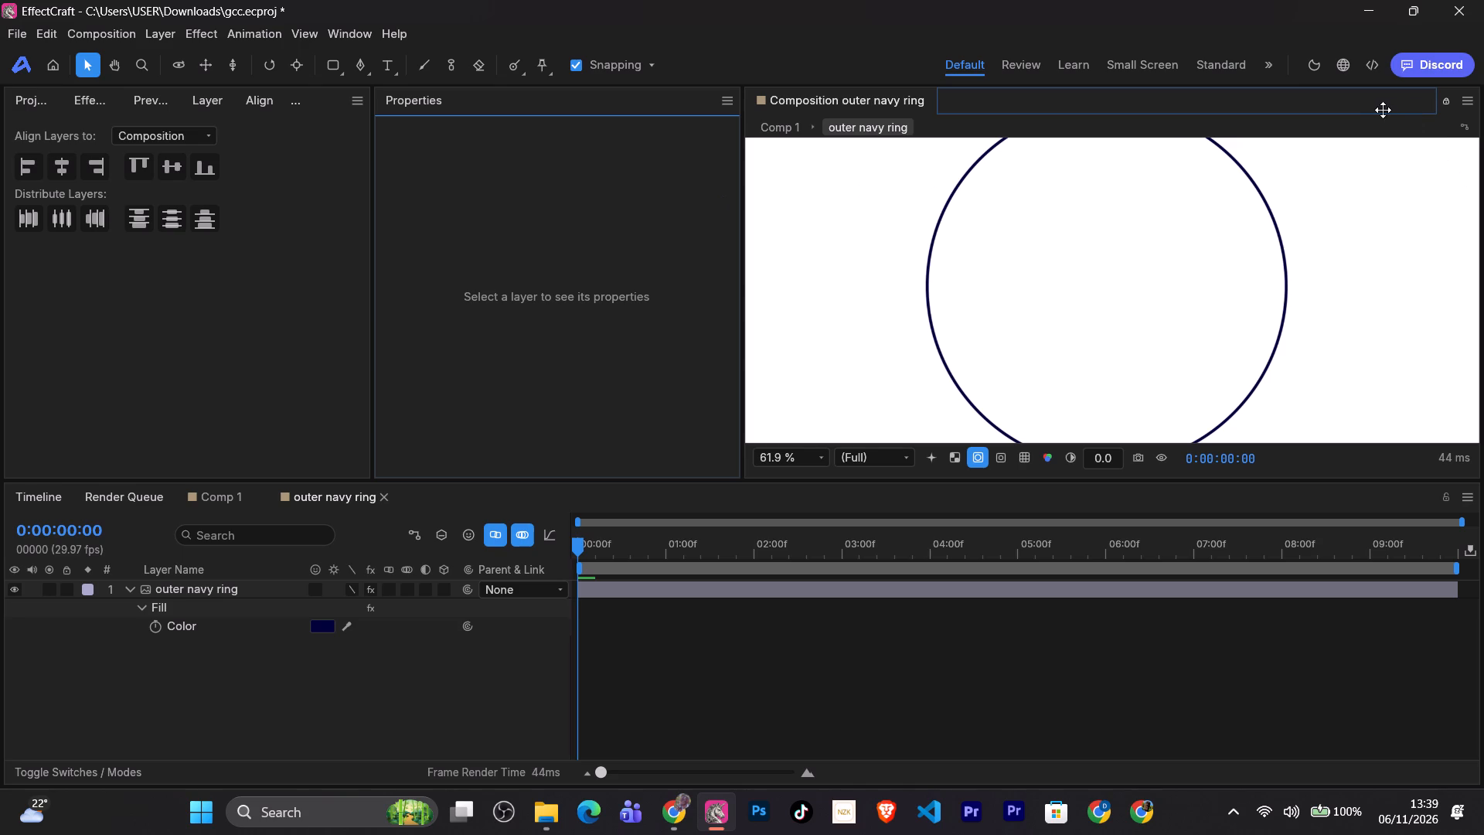
Rearrange the Composition and Properties panels so Composition is the middle column and Properties its own column on the right.
drag(1368, 107, 710, 111)
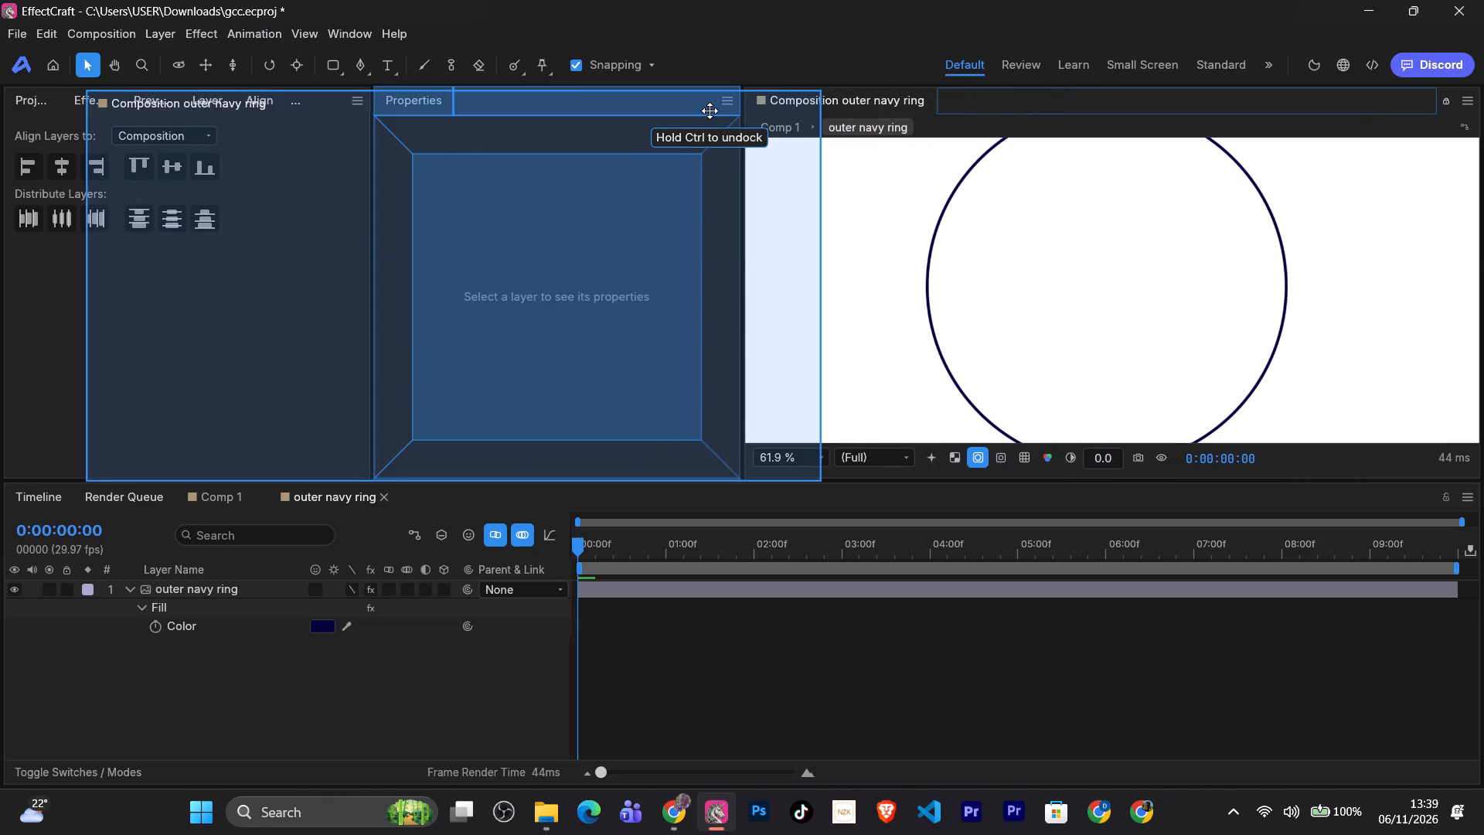
drag(710, 111, 666, 104)
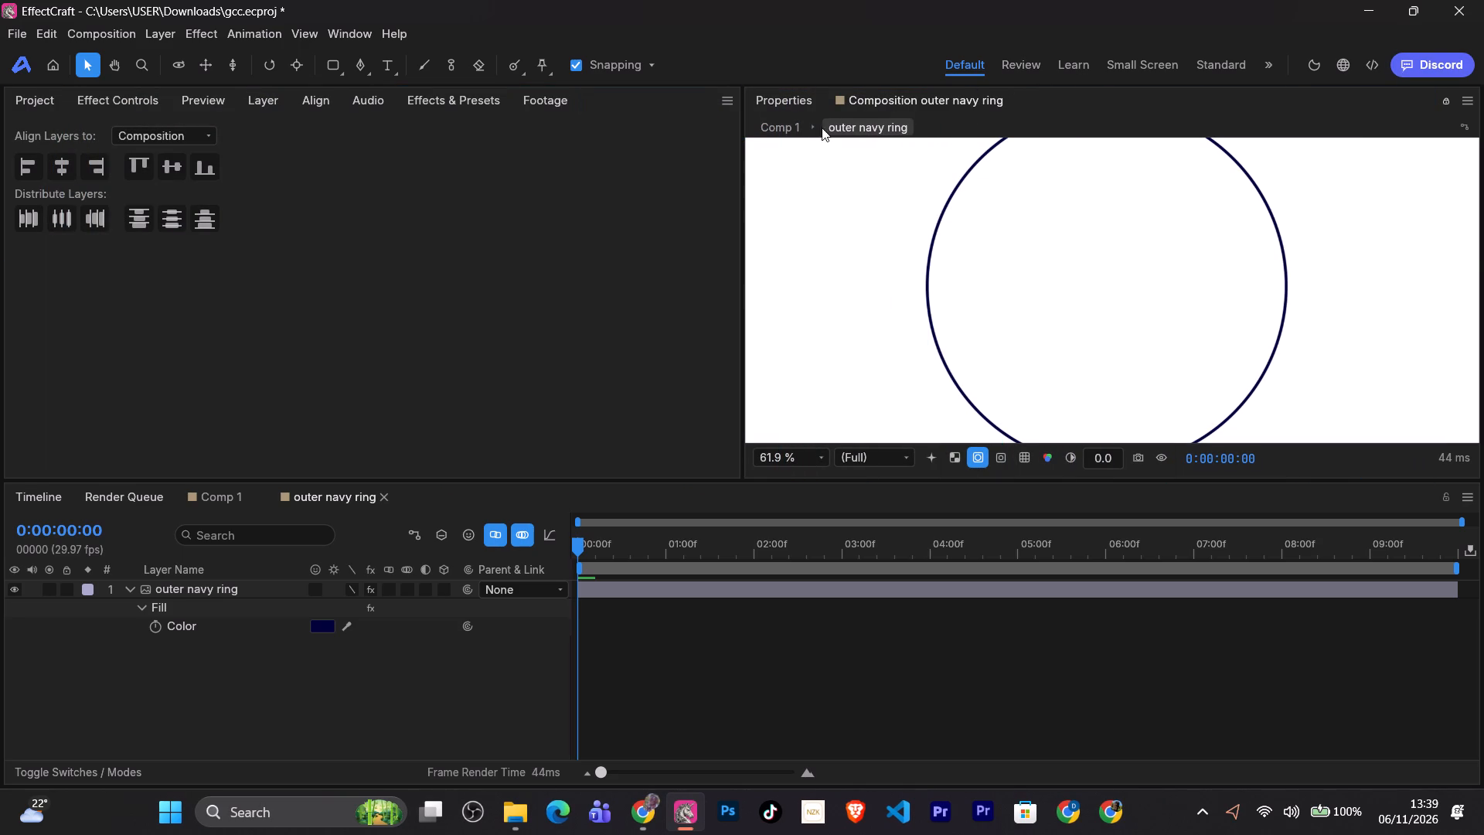
drag(782, 96, 942, 169)
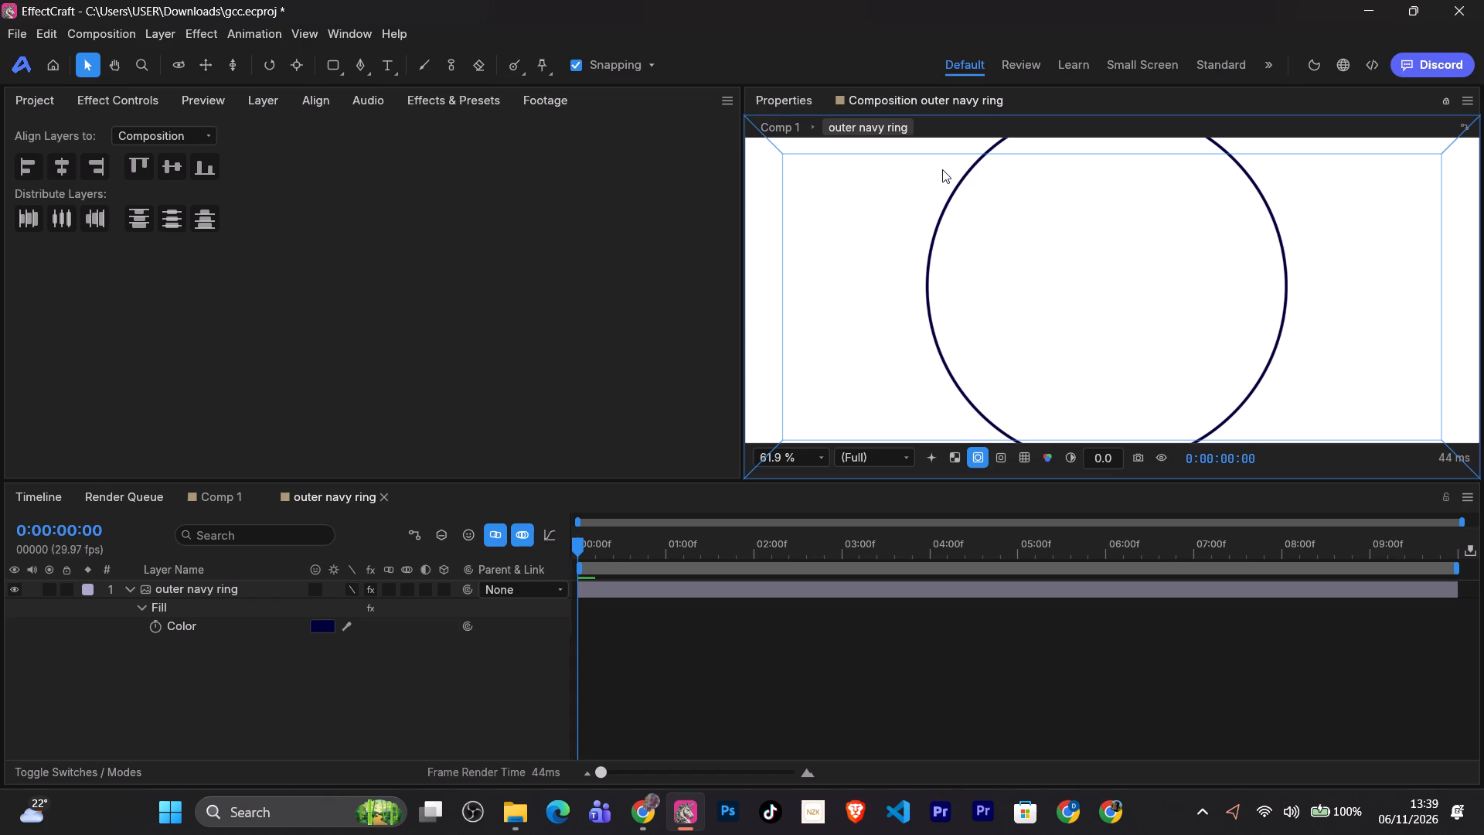
drag(942, 169, 1457, 226)
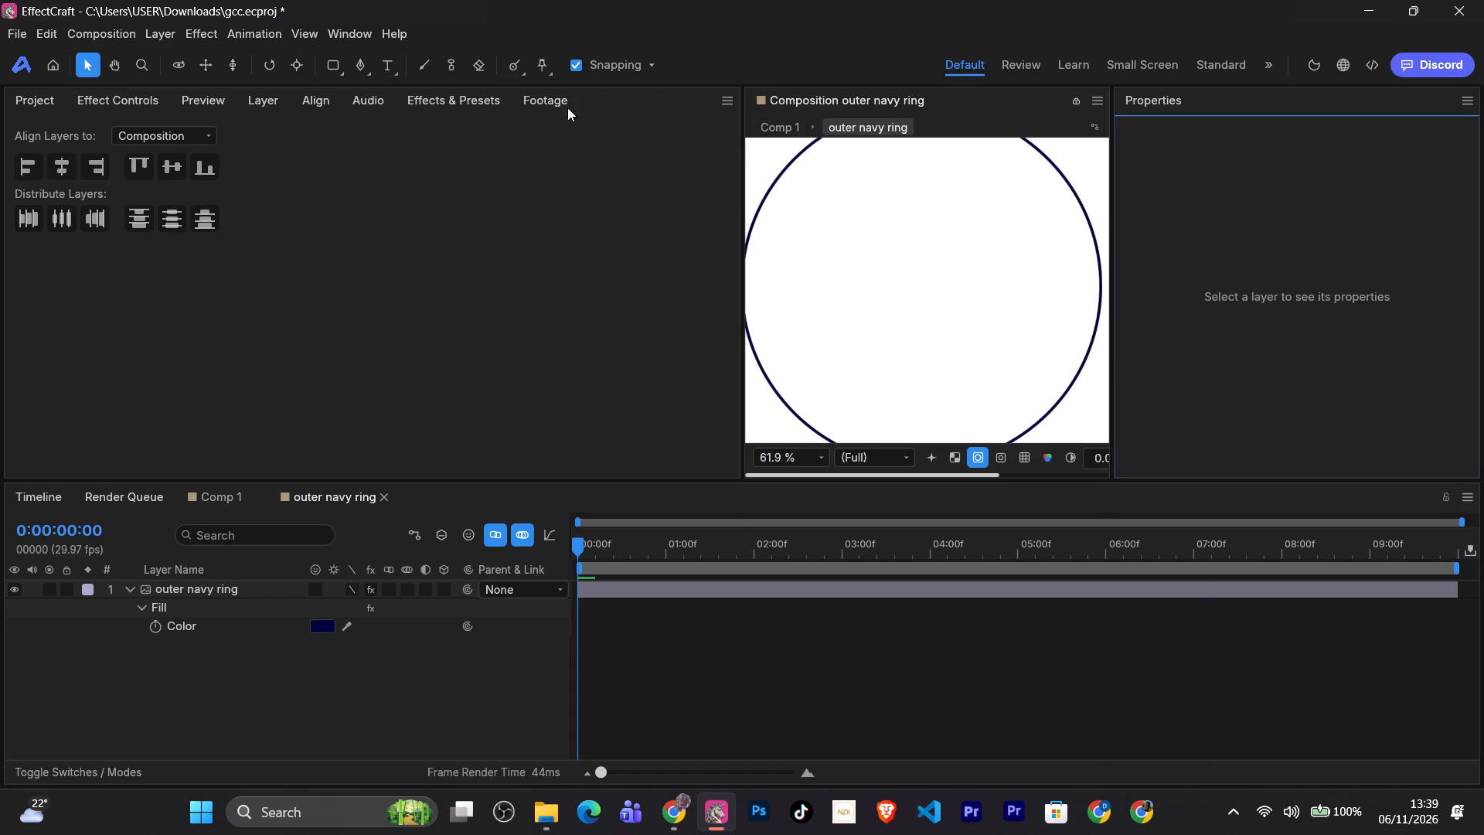
Dock the Preview, Audio and Footage panels as tabs in the Properties panel's group.
click(427, 97)
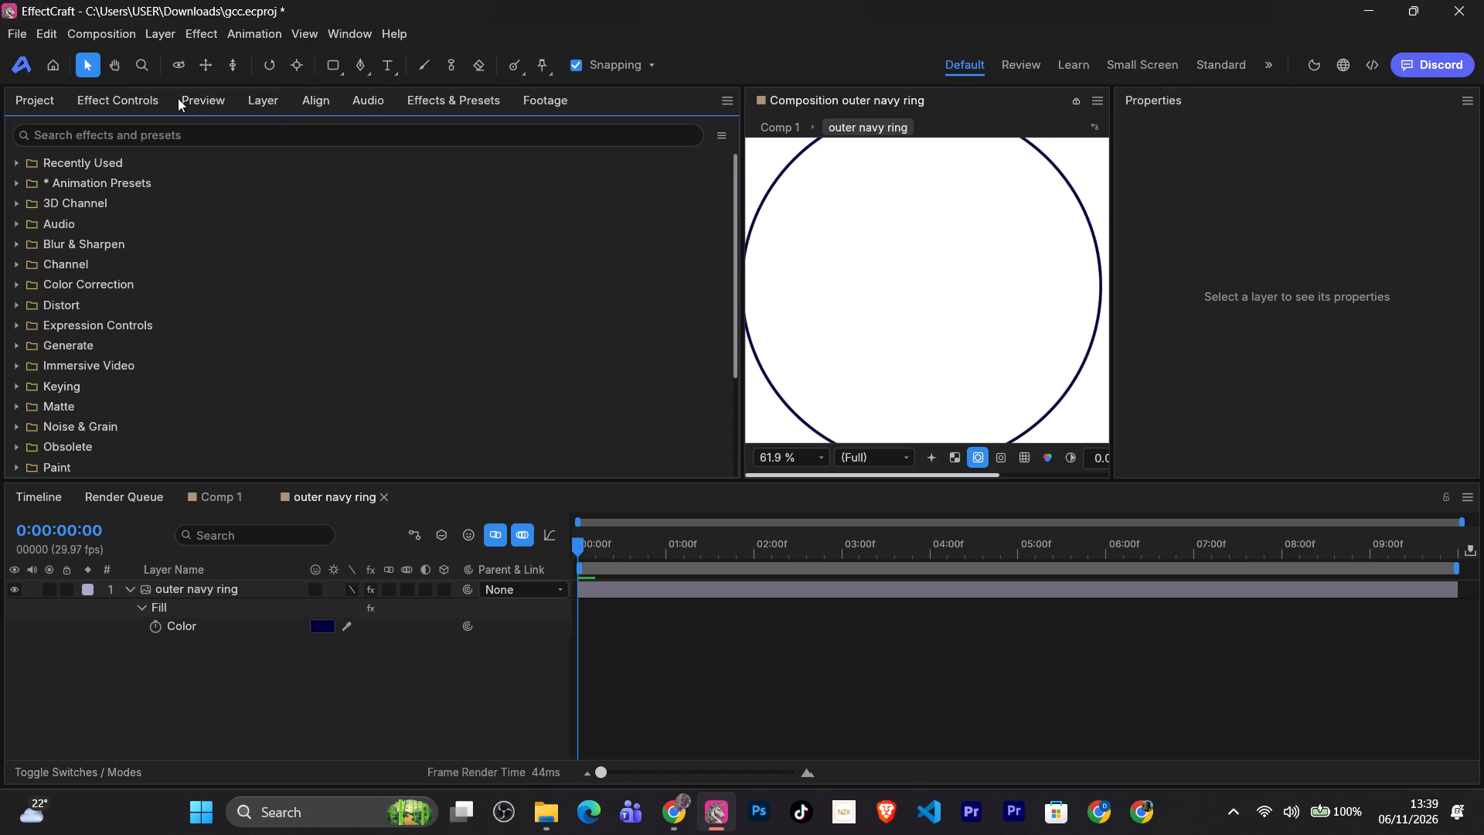
click(213, 99)
drag(213, 99, 1094, 60)
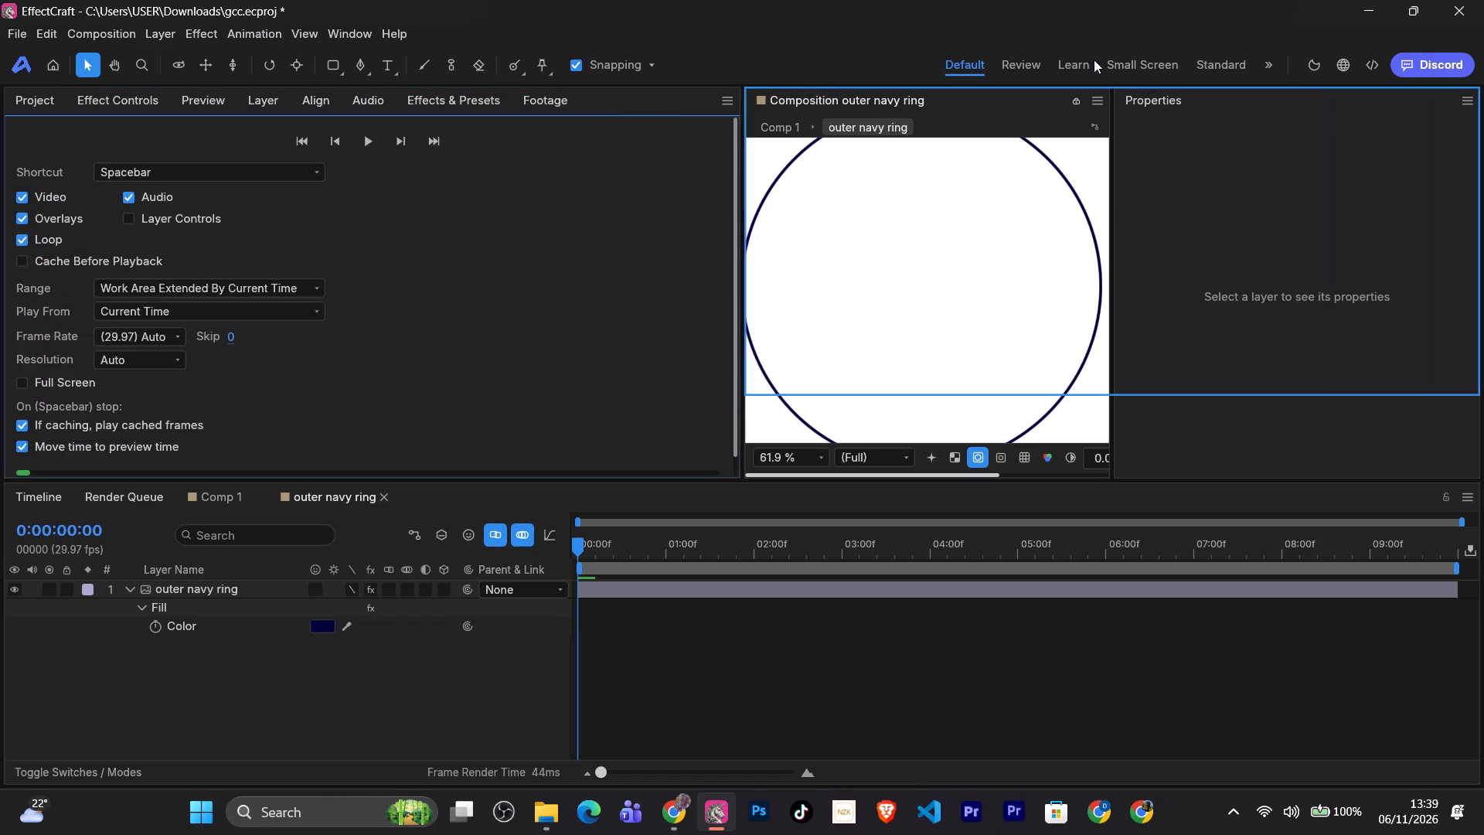
drag(1094, 60, 1242, 103)
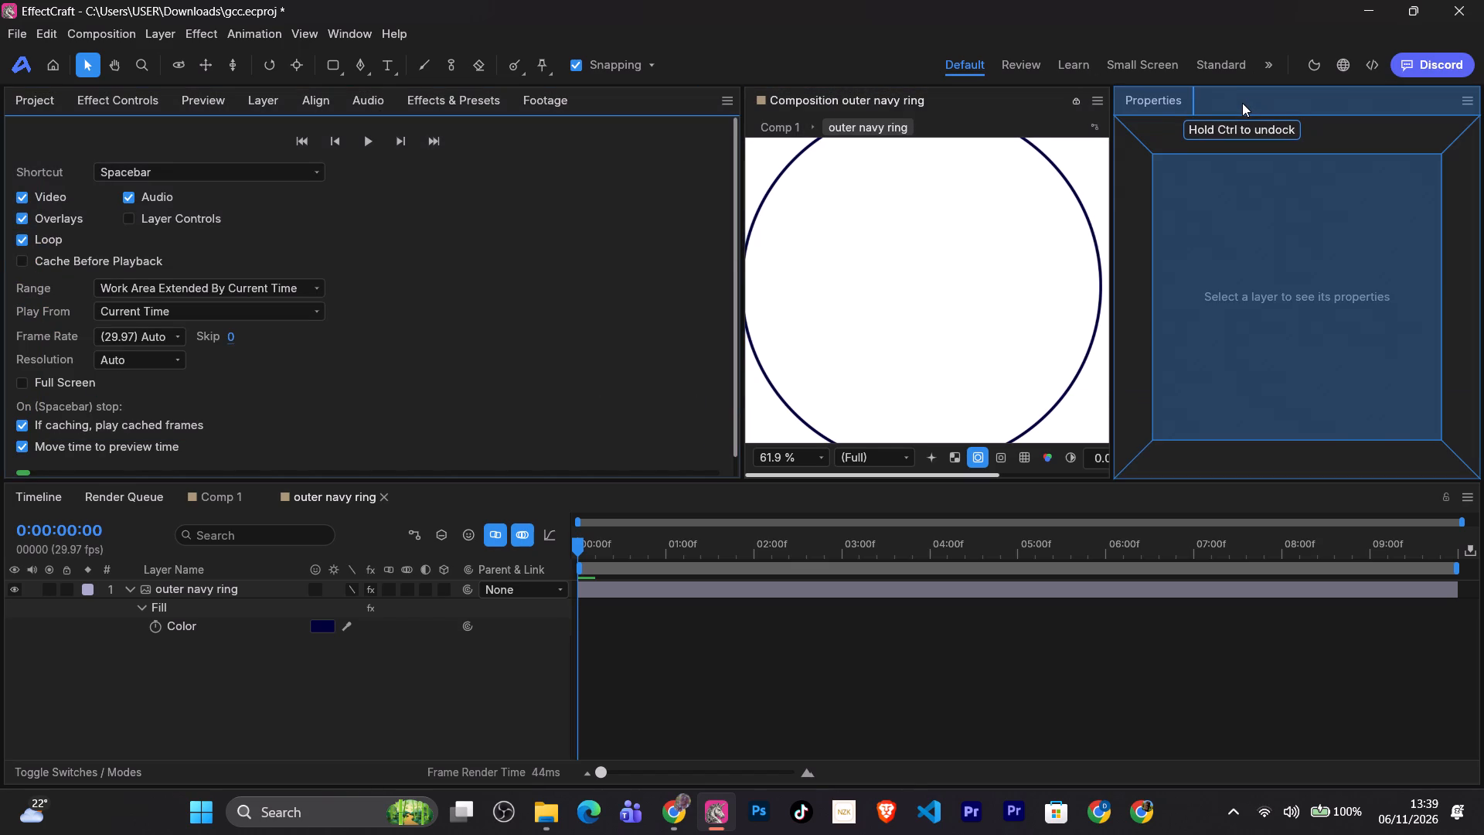
drag(1242, 103, 1241, 104)
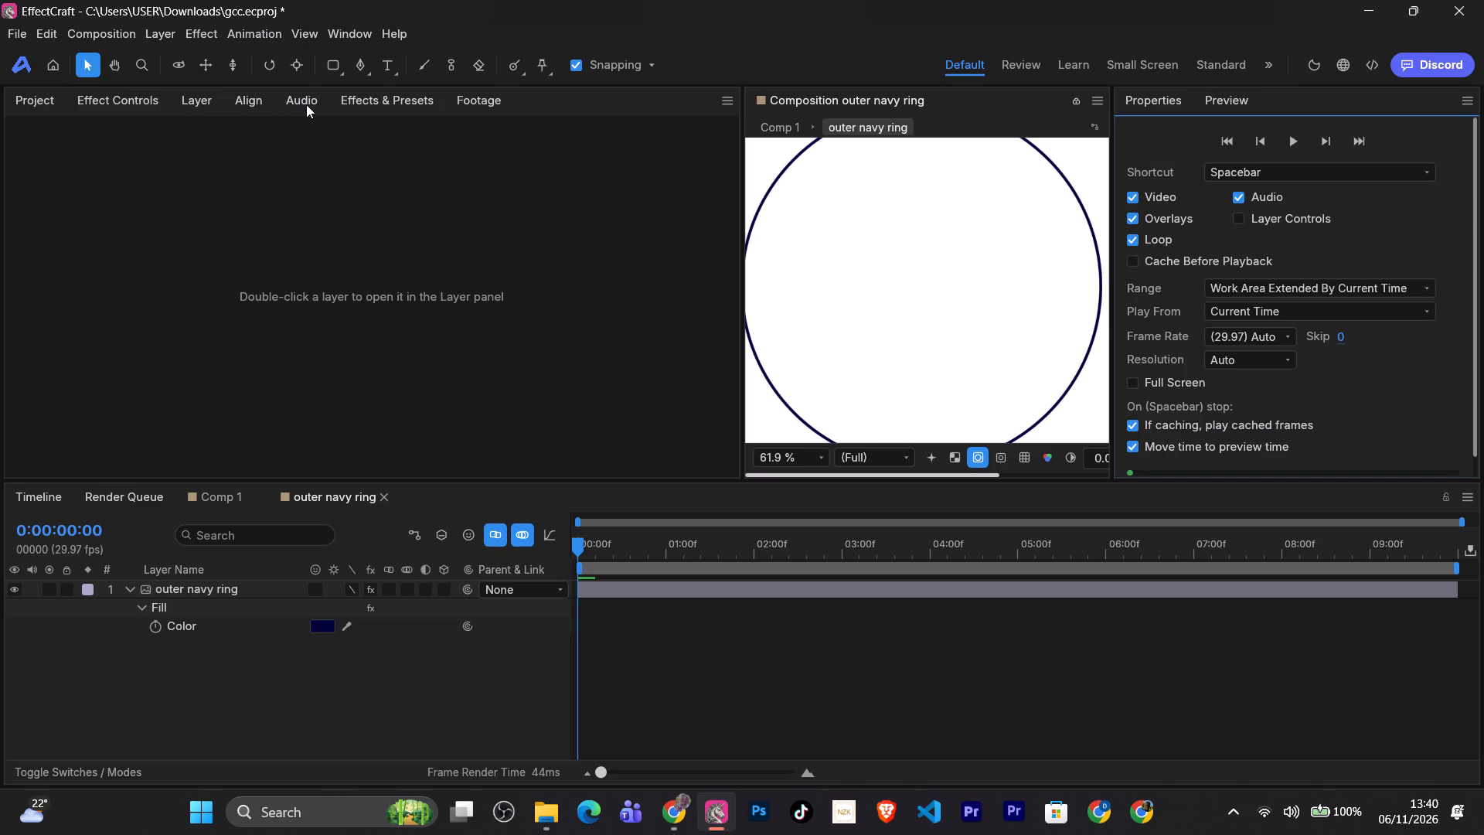
drag(308, 104, 1305, 90)
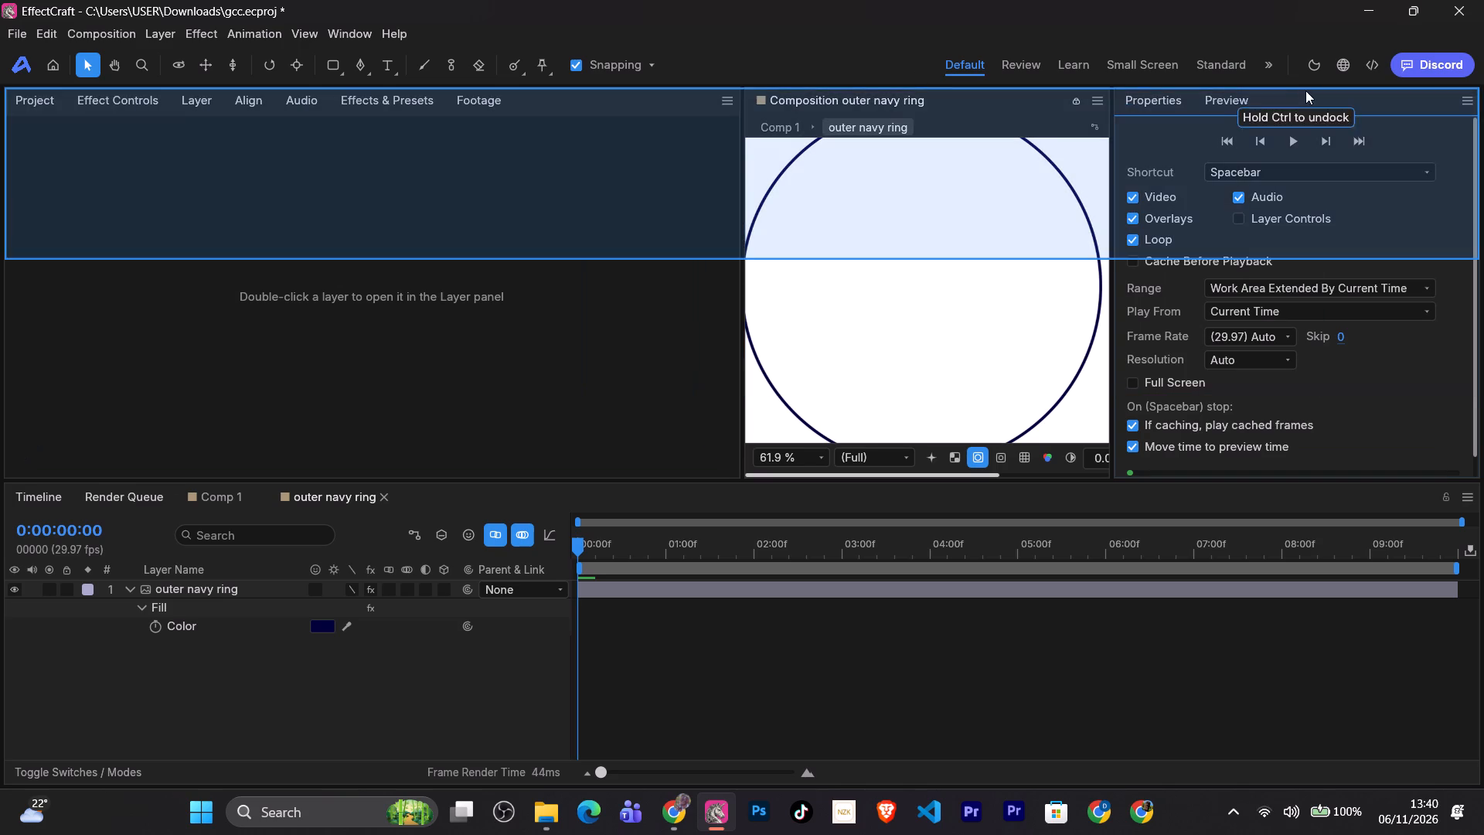
drag(1305, 90, 1319, 158)
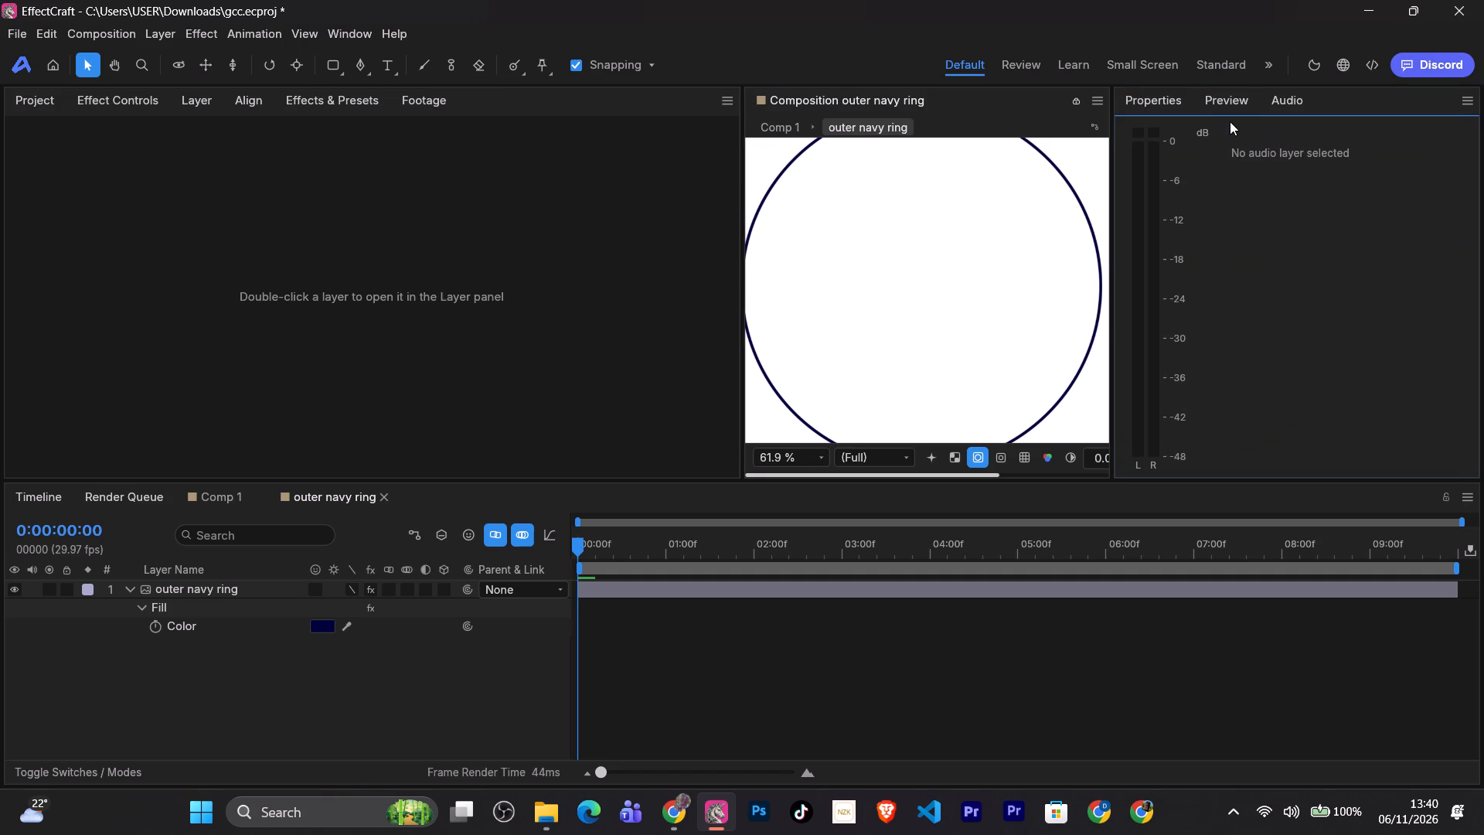
drag(426, 100, 481, 90)
drag(481, 90, 1316, 109)
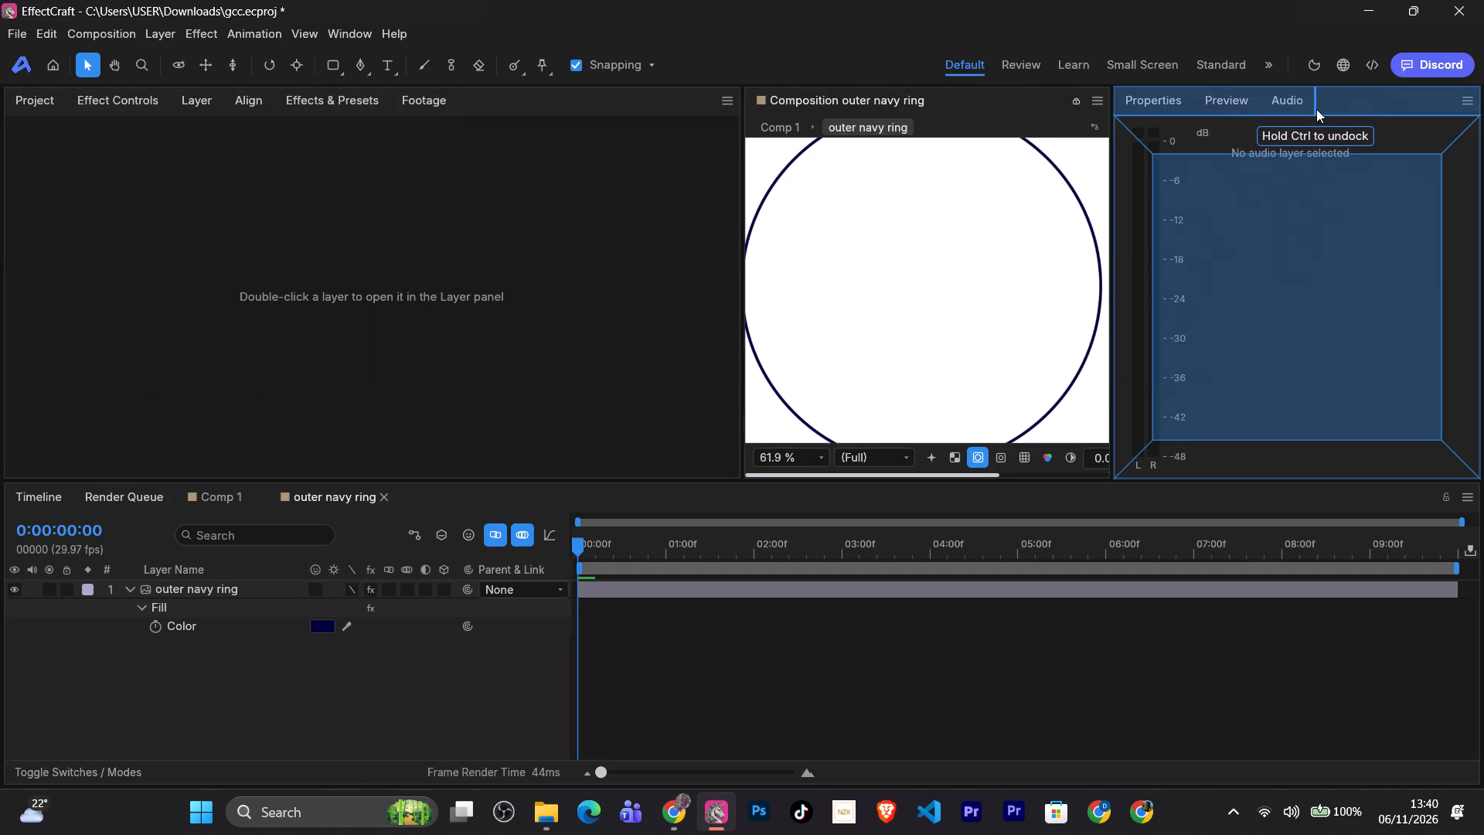
drag(1316, 109, 1319, 108)
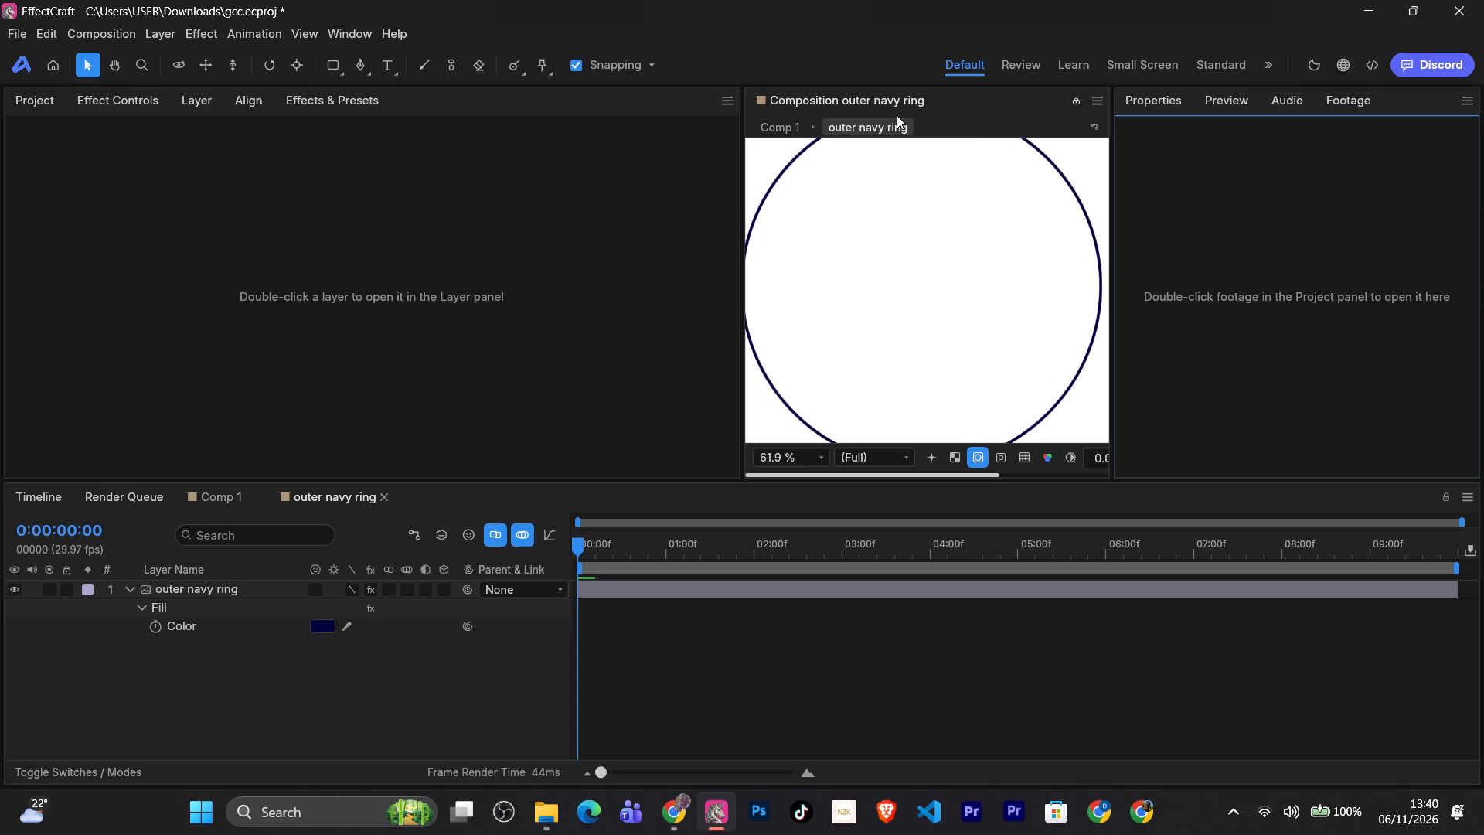
Widen the Composition panel by narrowing the Project and Effect Controls column next to it.
drag(738, 234, 567, 230)
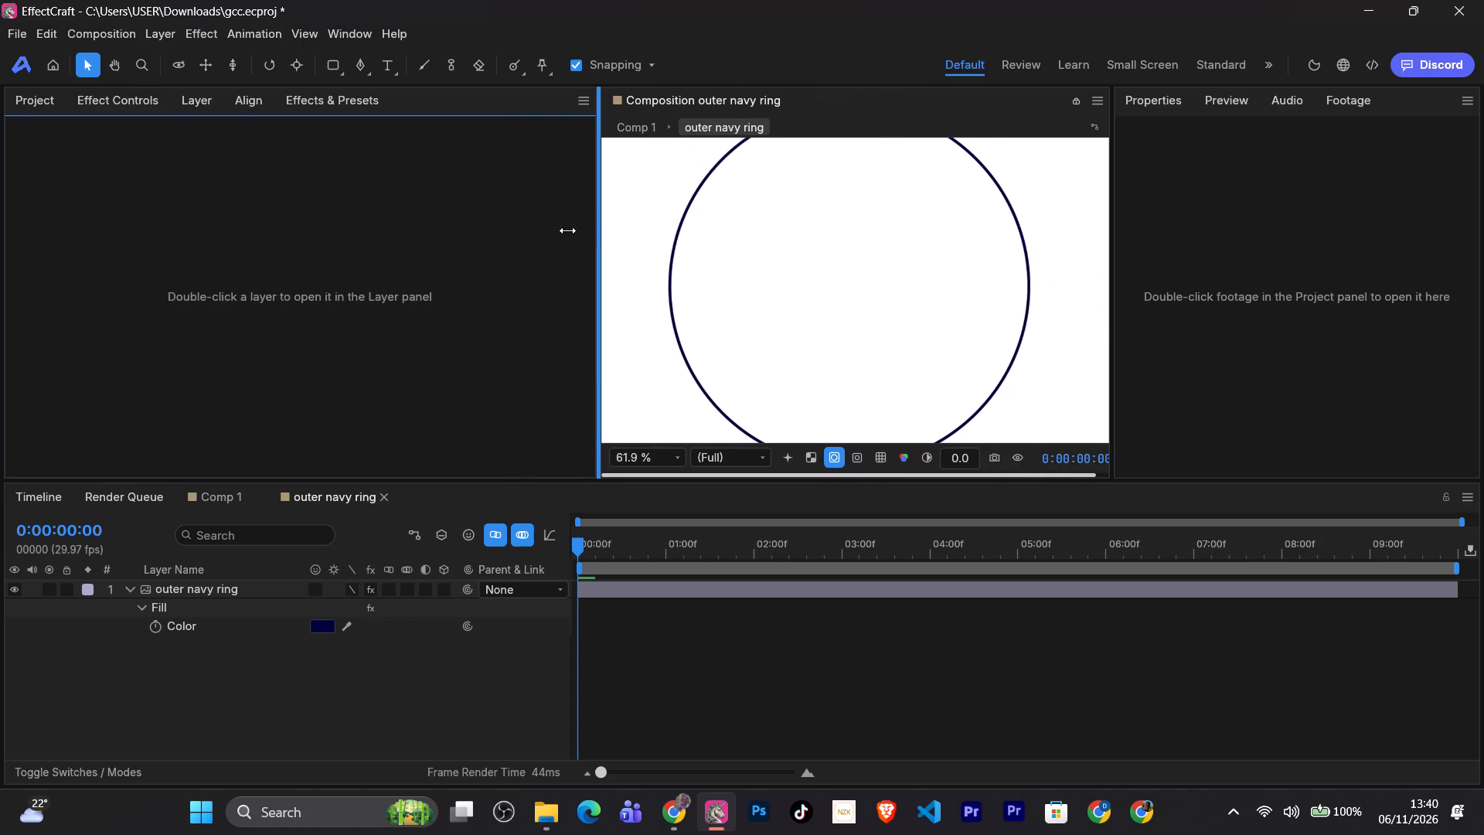
drag(567, 230, 601, 221)
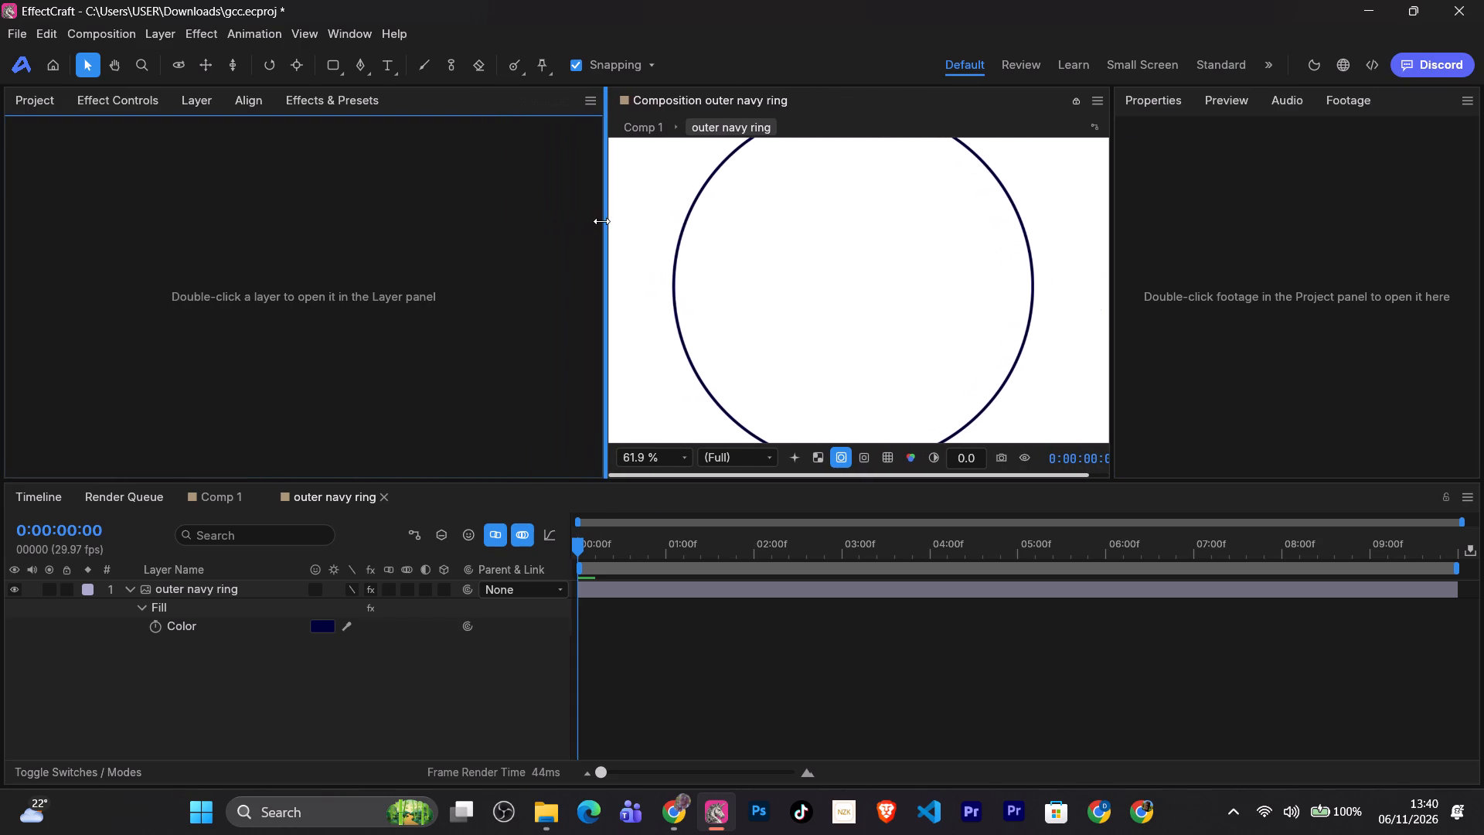
Select the outer navy ring layer and show its Vegas effect settings in Effect Controls.
click(39, 100)
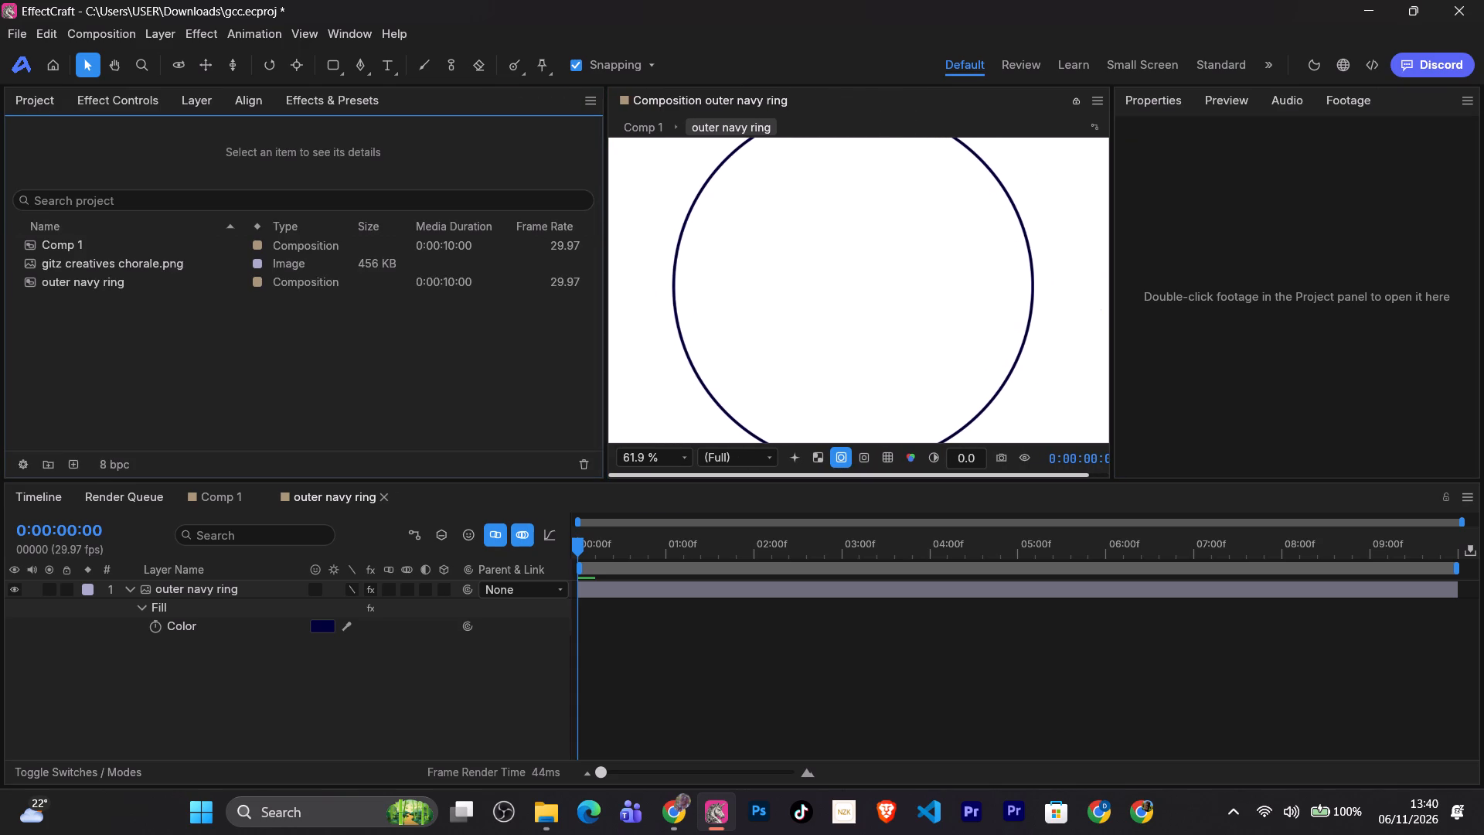
click(228, 590)
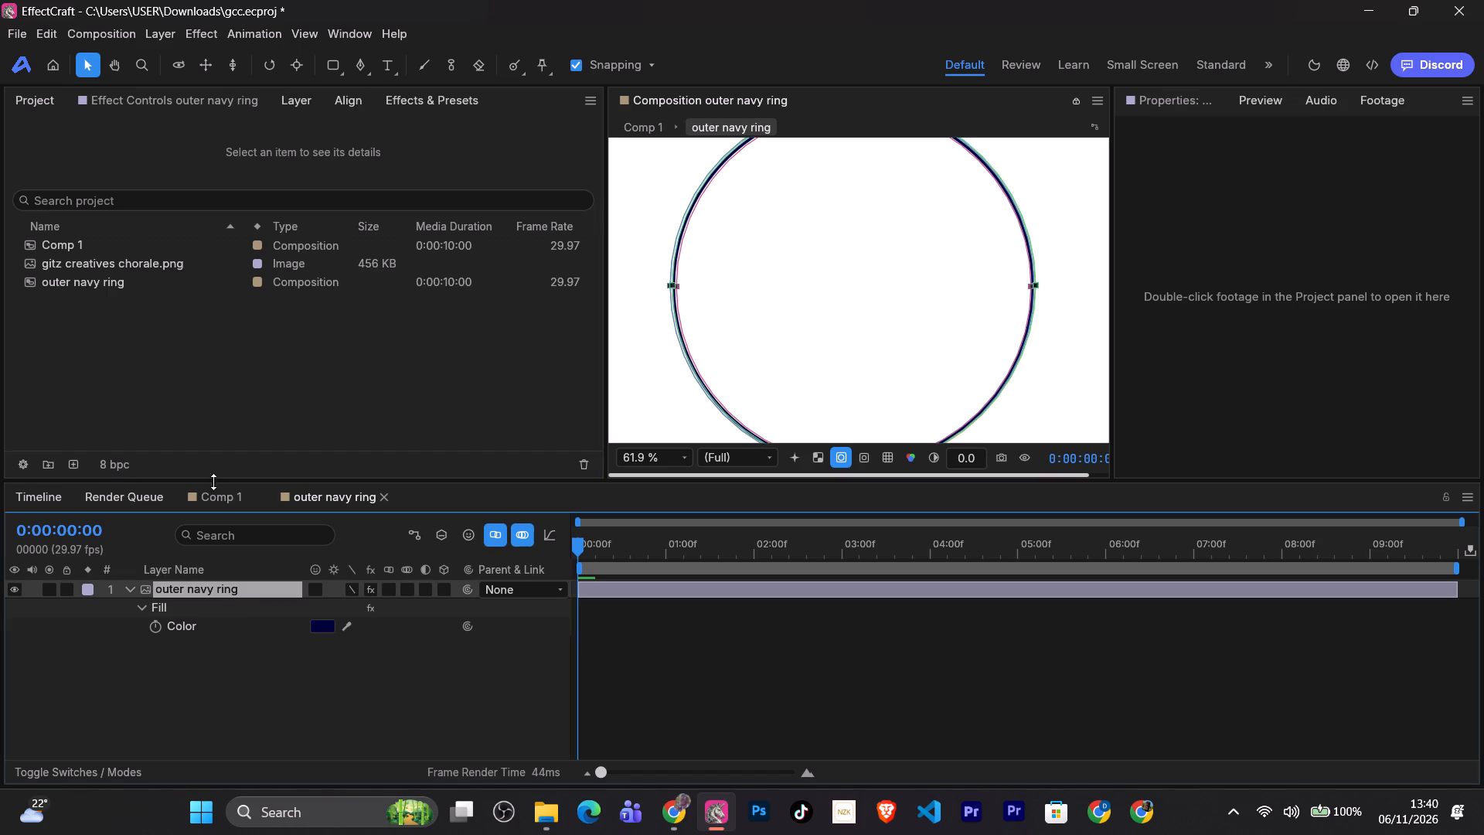
click(213, 94)
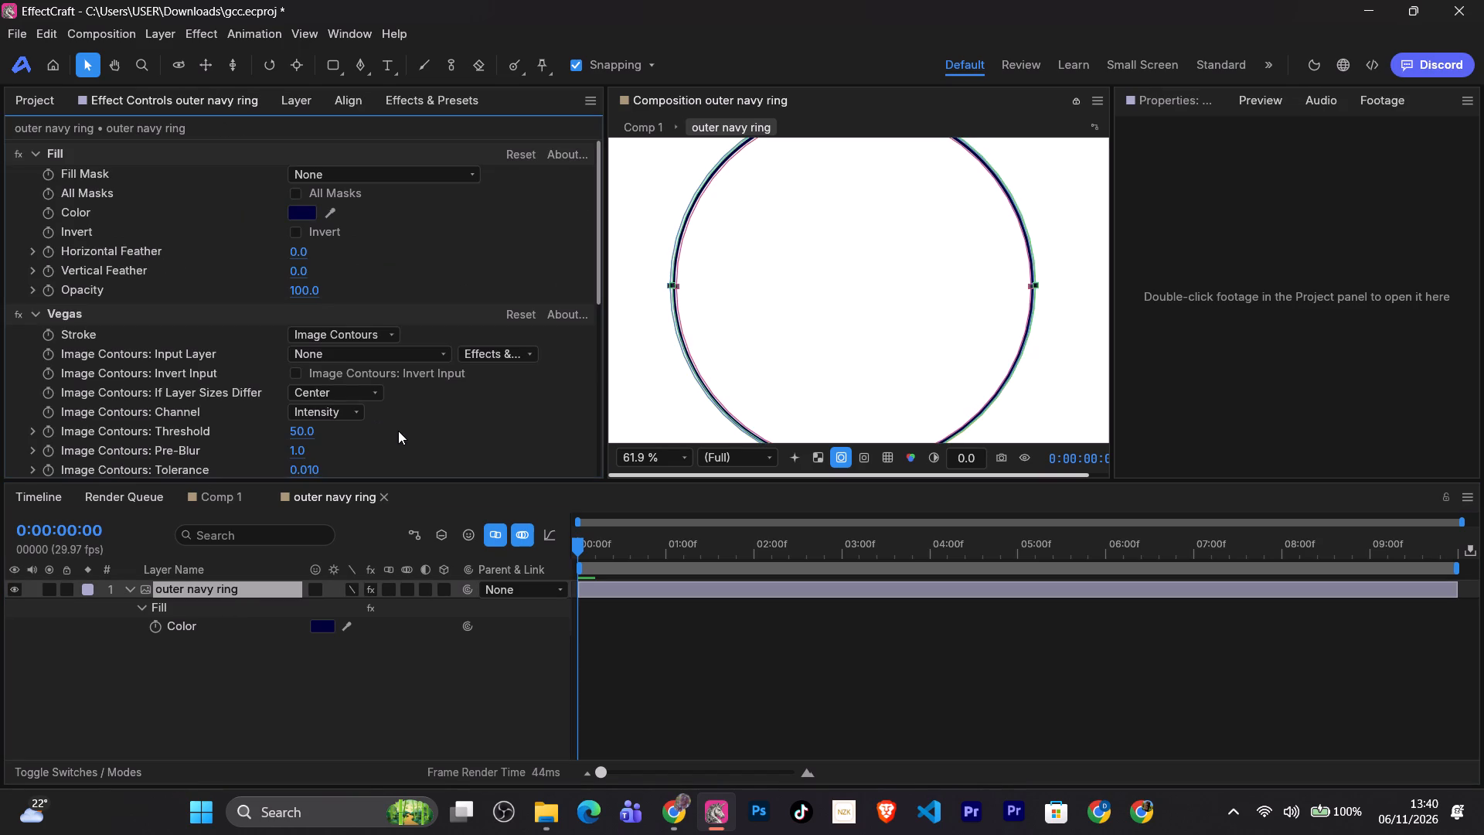
scroll(398, 431, down, 3)
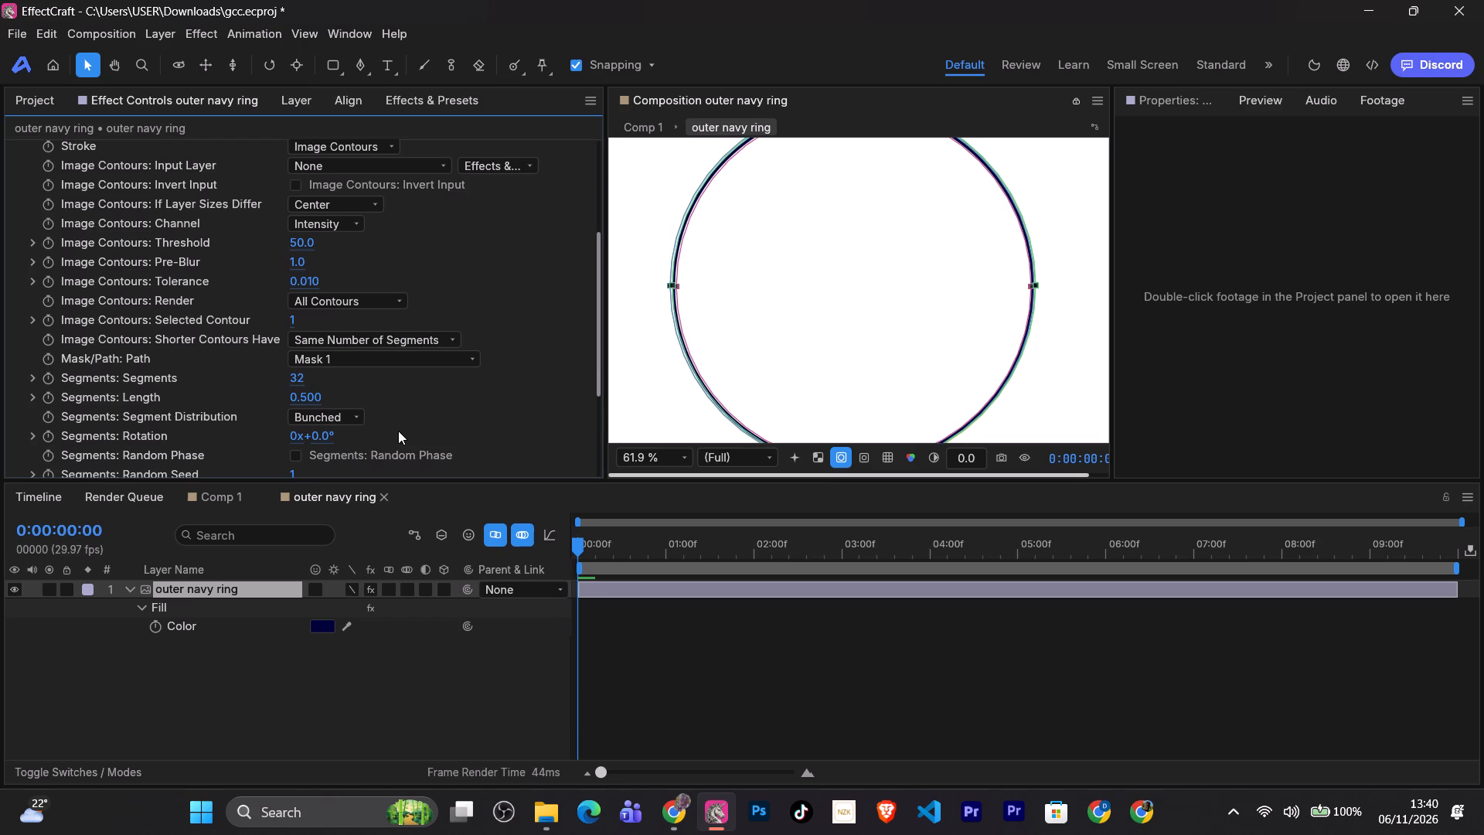
Switch to Chrome and replay the tutorial around 0:54 to 0:58 to examine the Vegas blend mode choice.
click(642, 808)
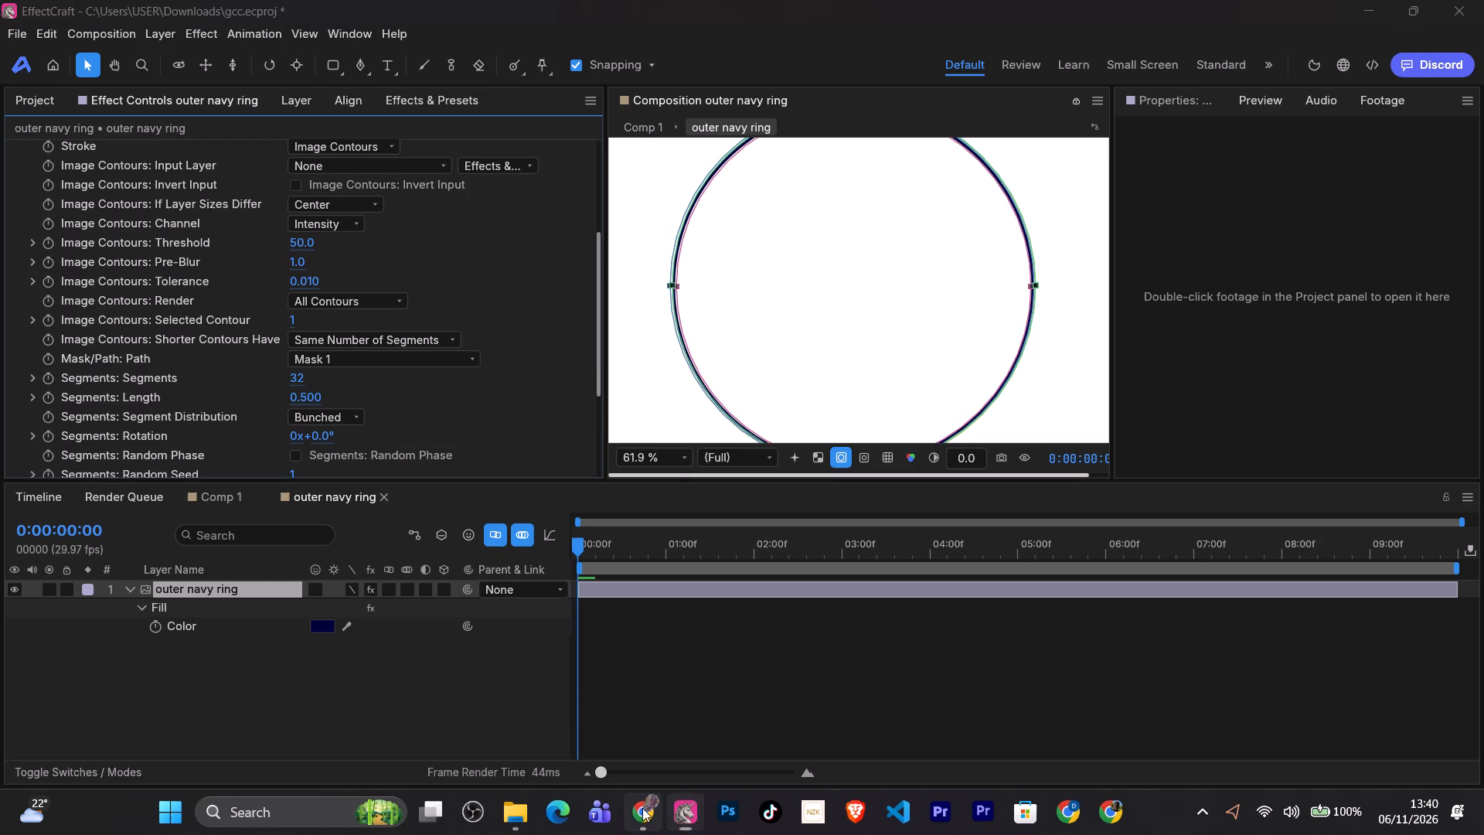
click(410, 387)
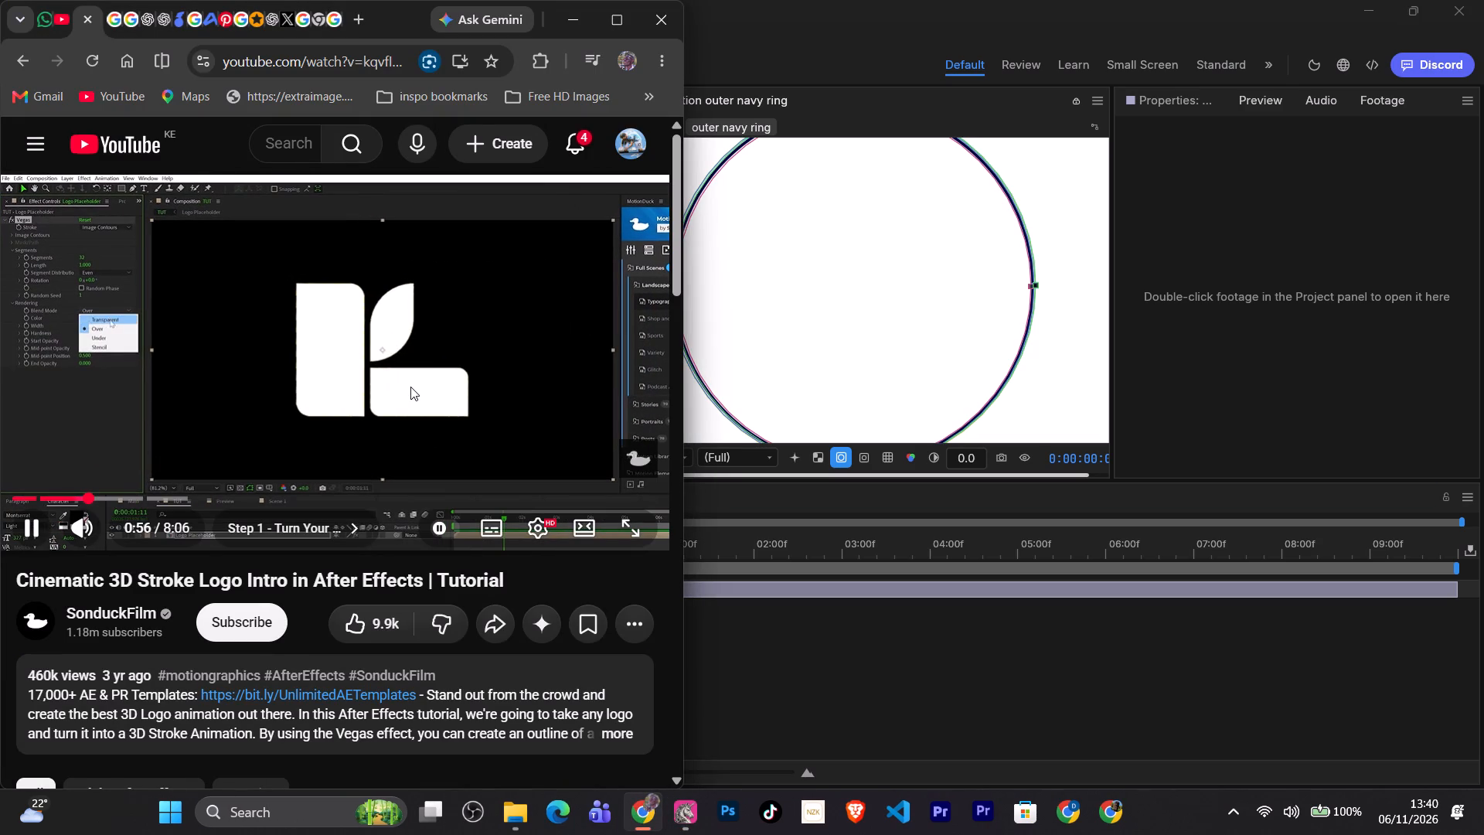
click(410, 387)
click(410, 387)
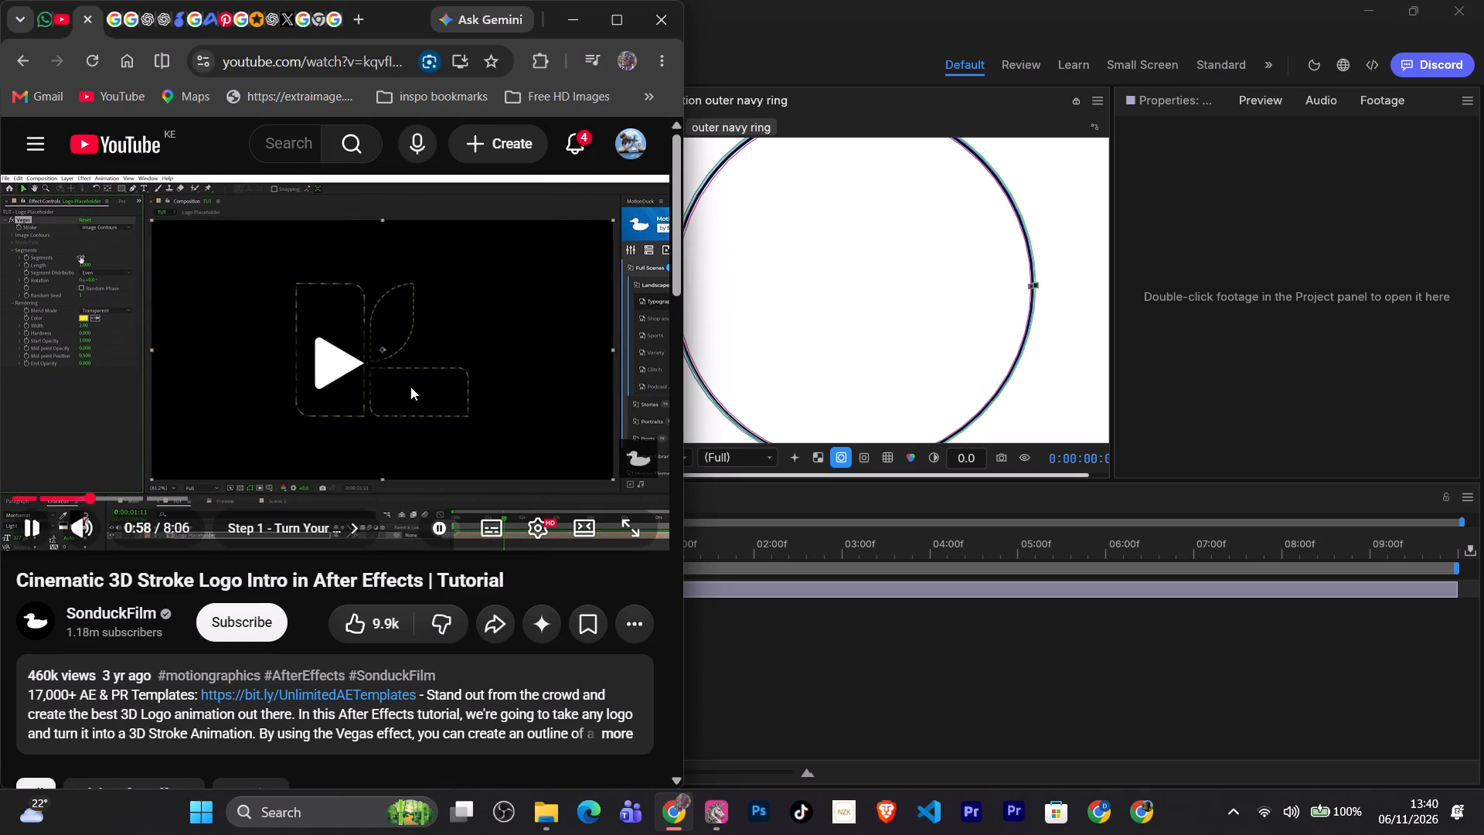
click(410, 387)
key(Left)
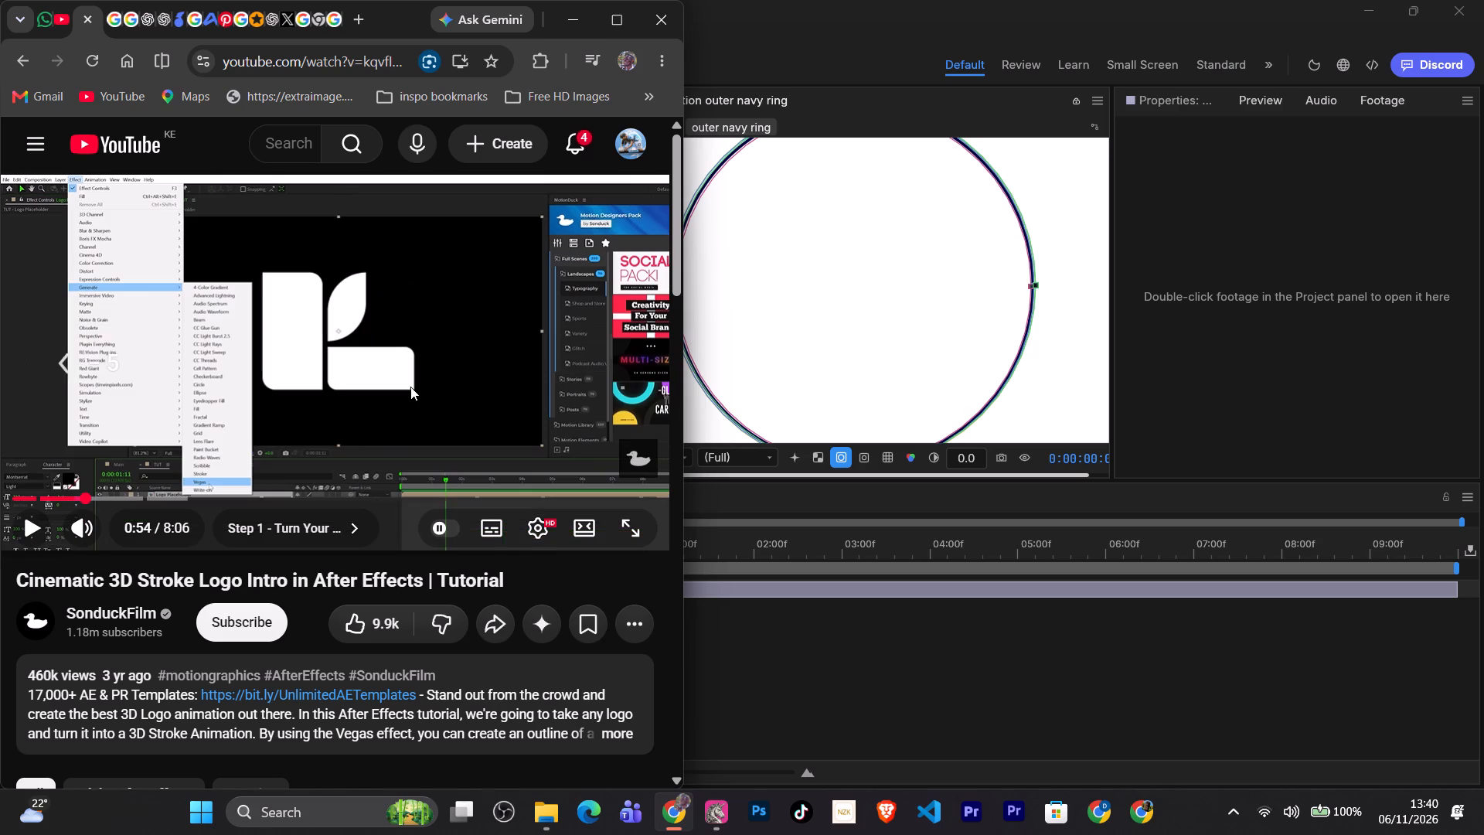
key(space)
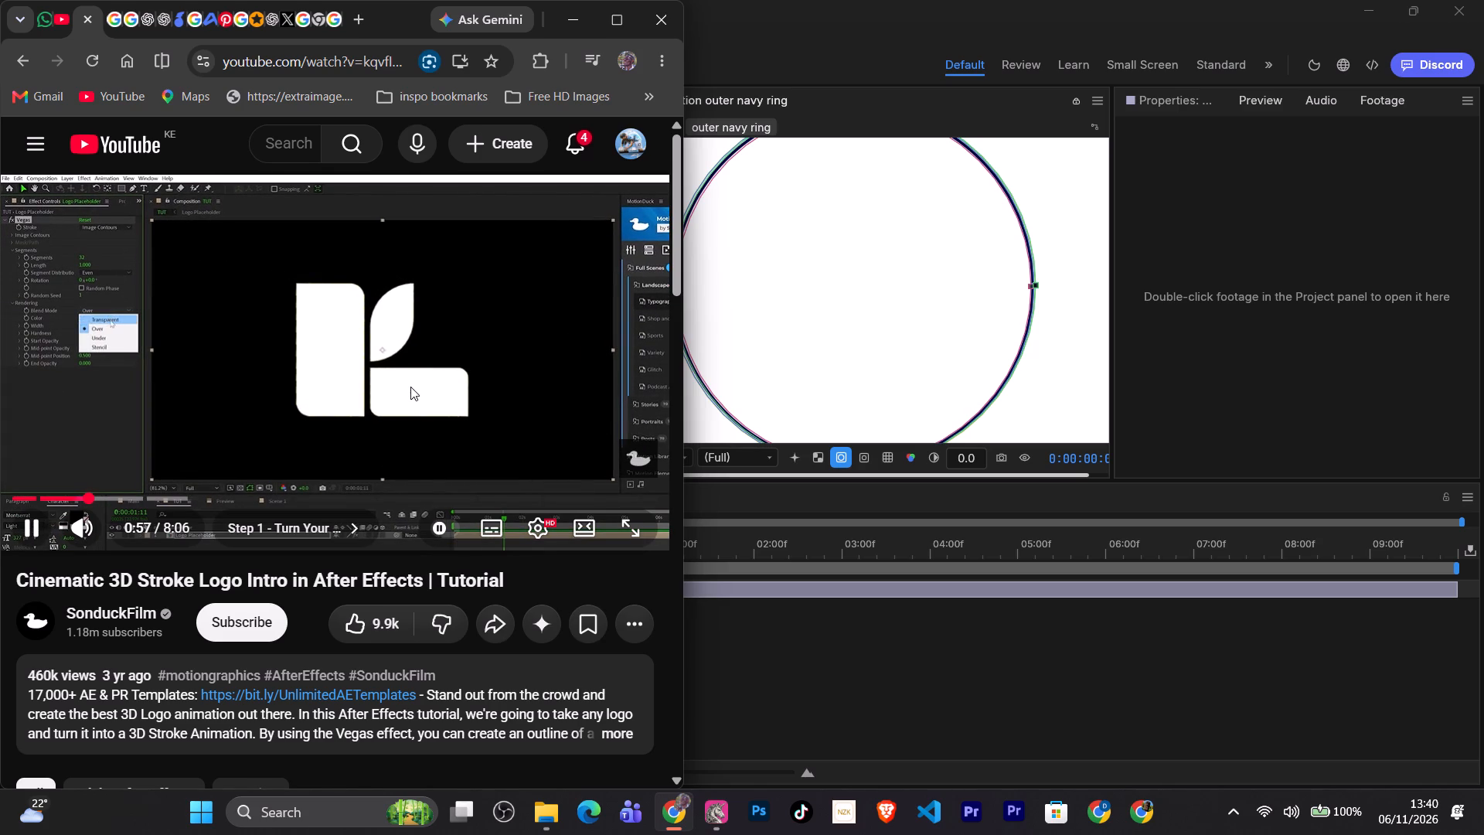
key(space)
Return to EffectCraft and examine the Vegas Segments and Rendering settings of the outer navy ring layer.
click(716, 805)
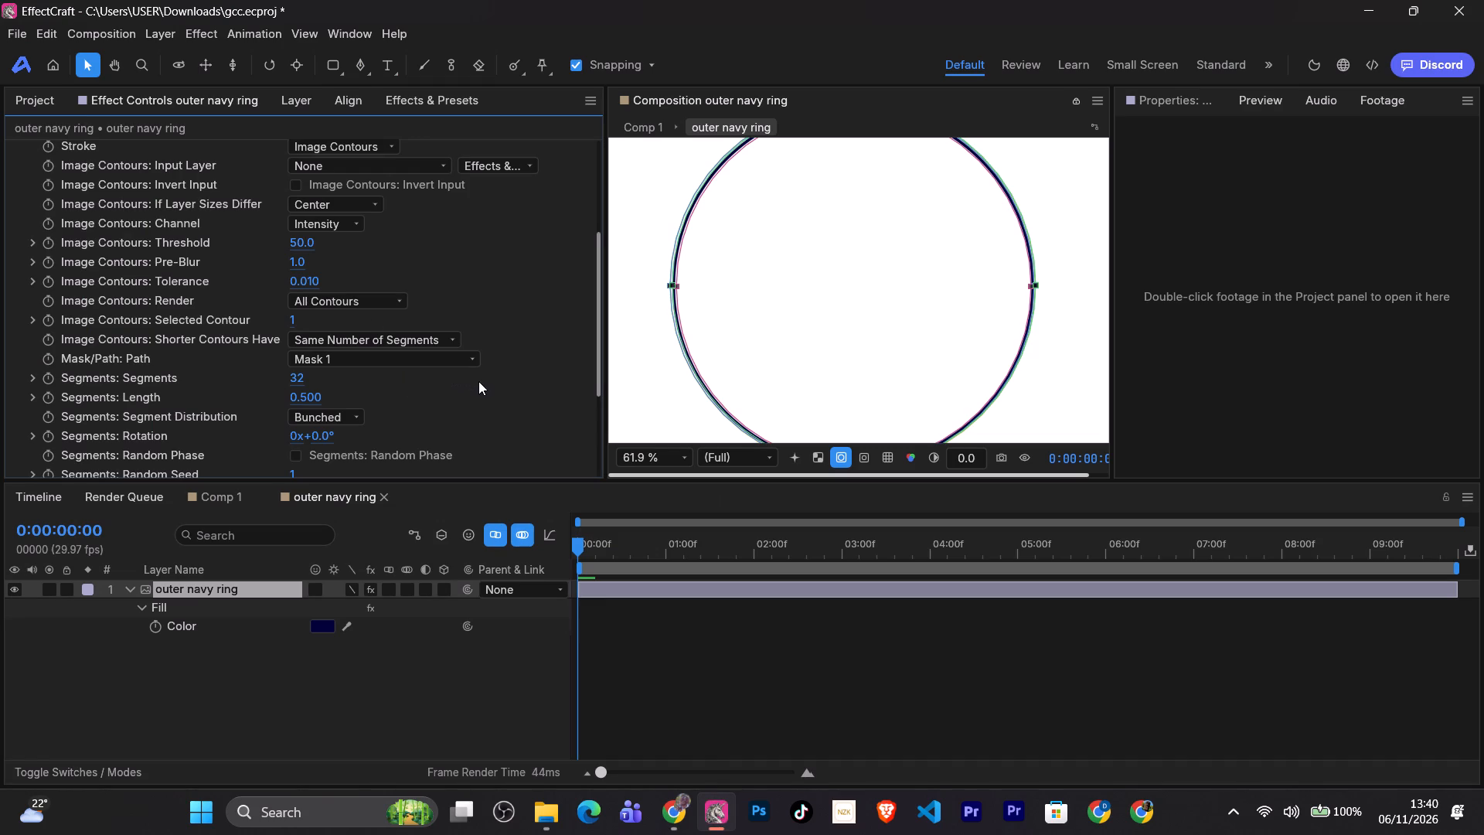
scroll(416, 393, down, 1)
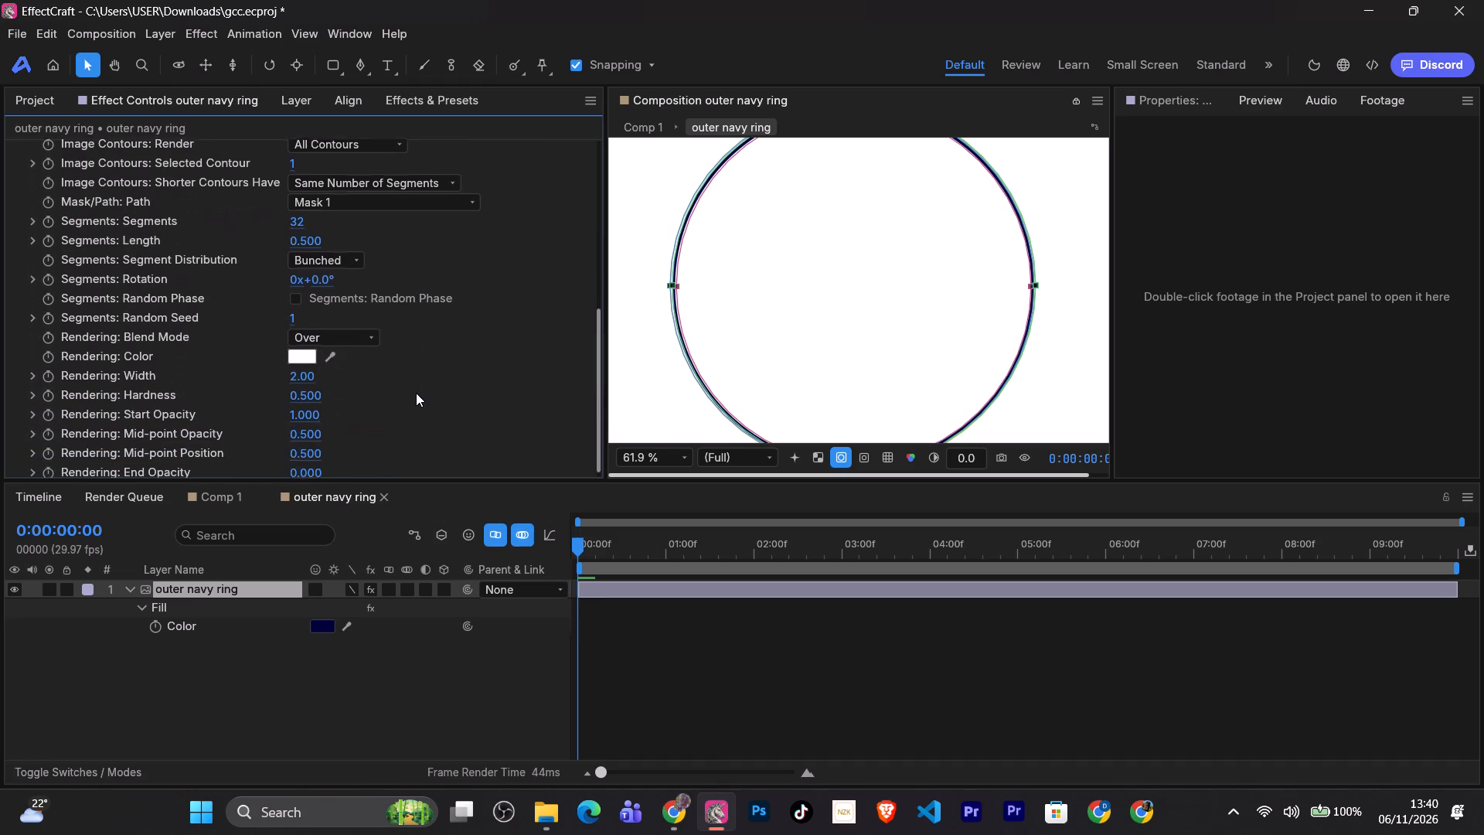
scroll(416, 393, down, 1)
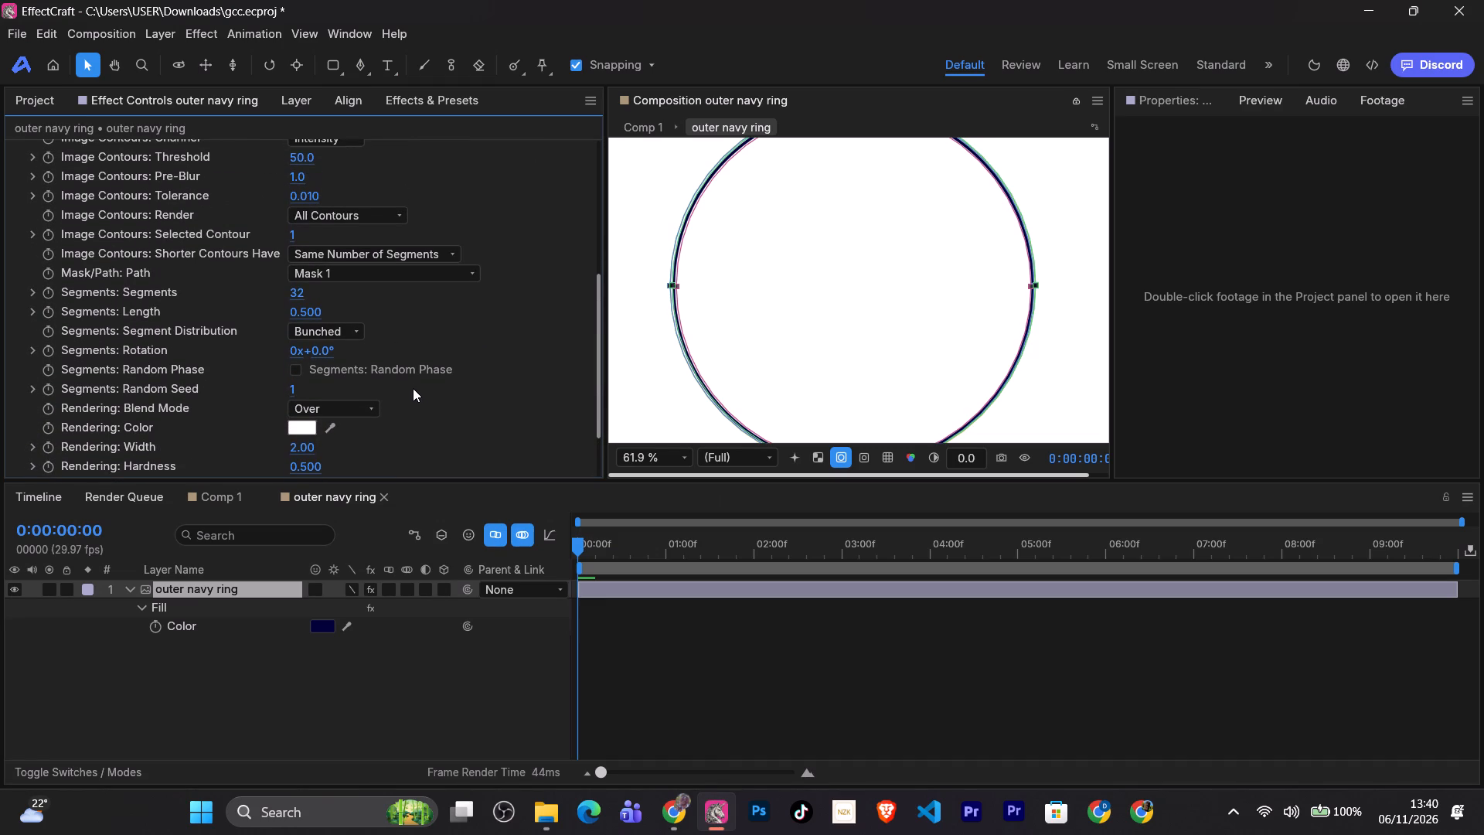
Glance at the tutorial in Chrome, and in EffectCraft set the outer navy ring's Vegas blend mode to Transparent.
click(666, 803)
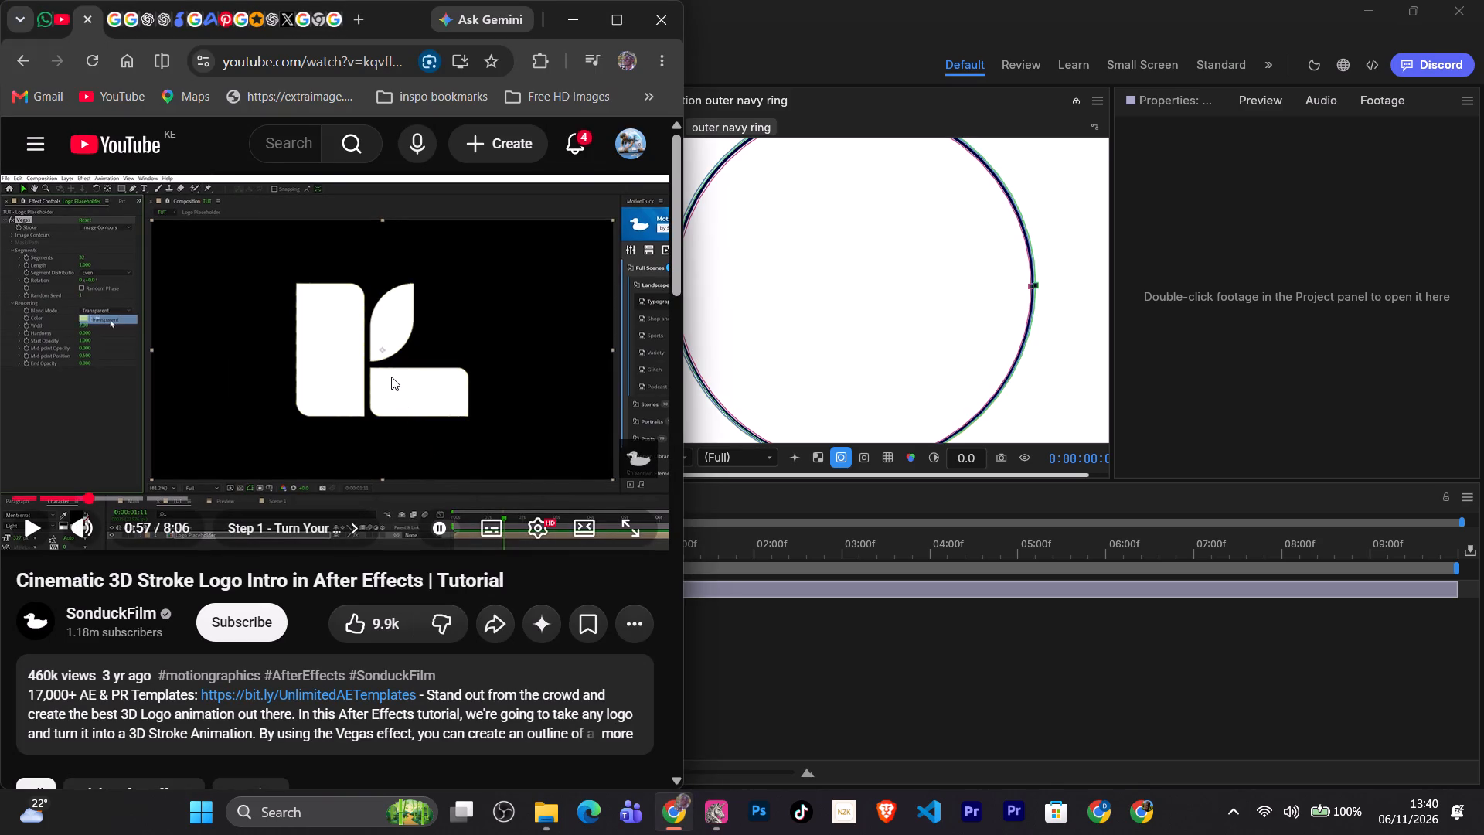
click(717, 803)
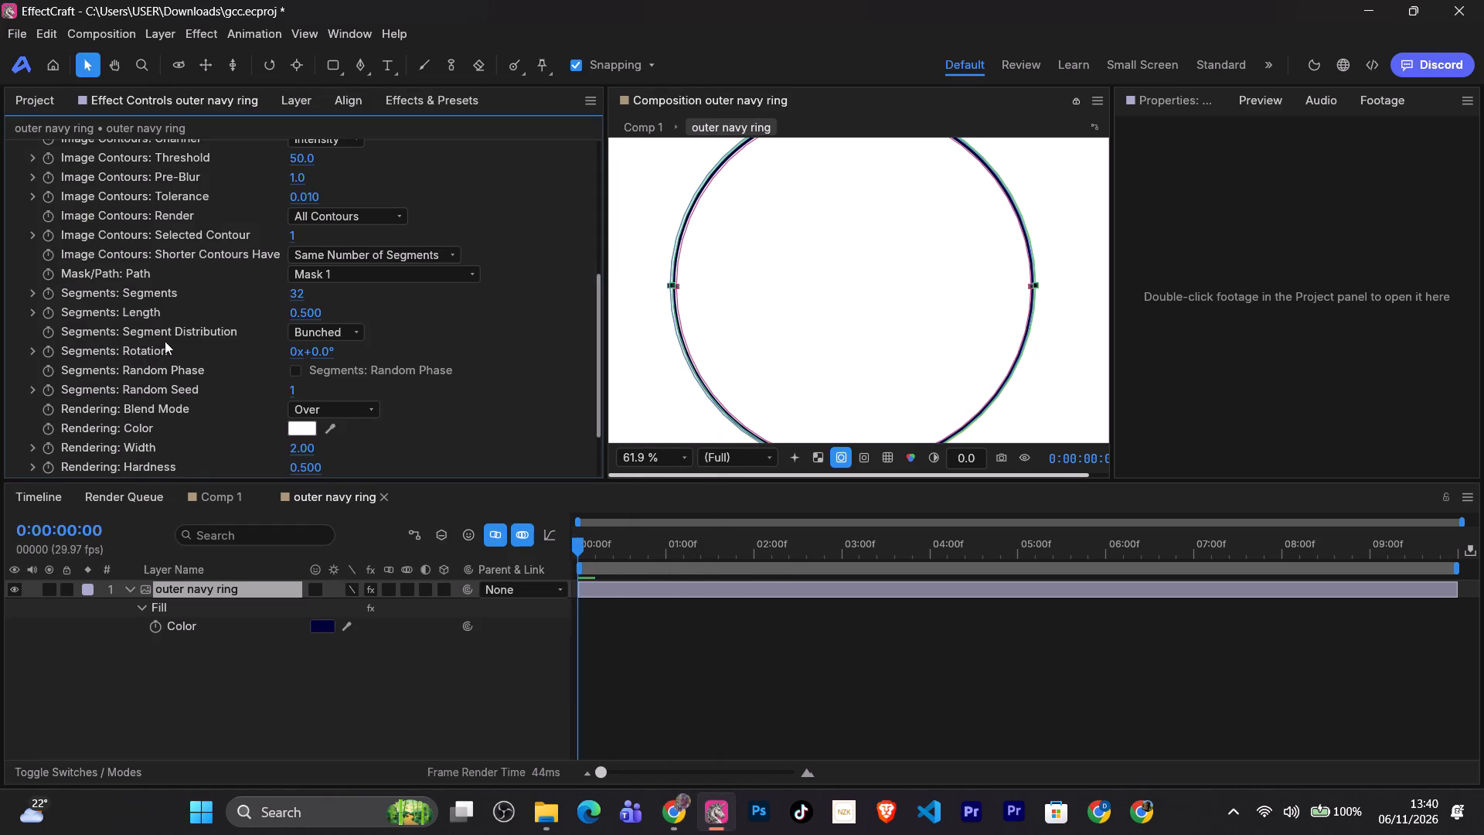
click(356, 406)
click(352, 431)
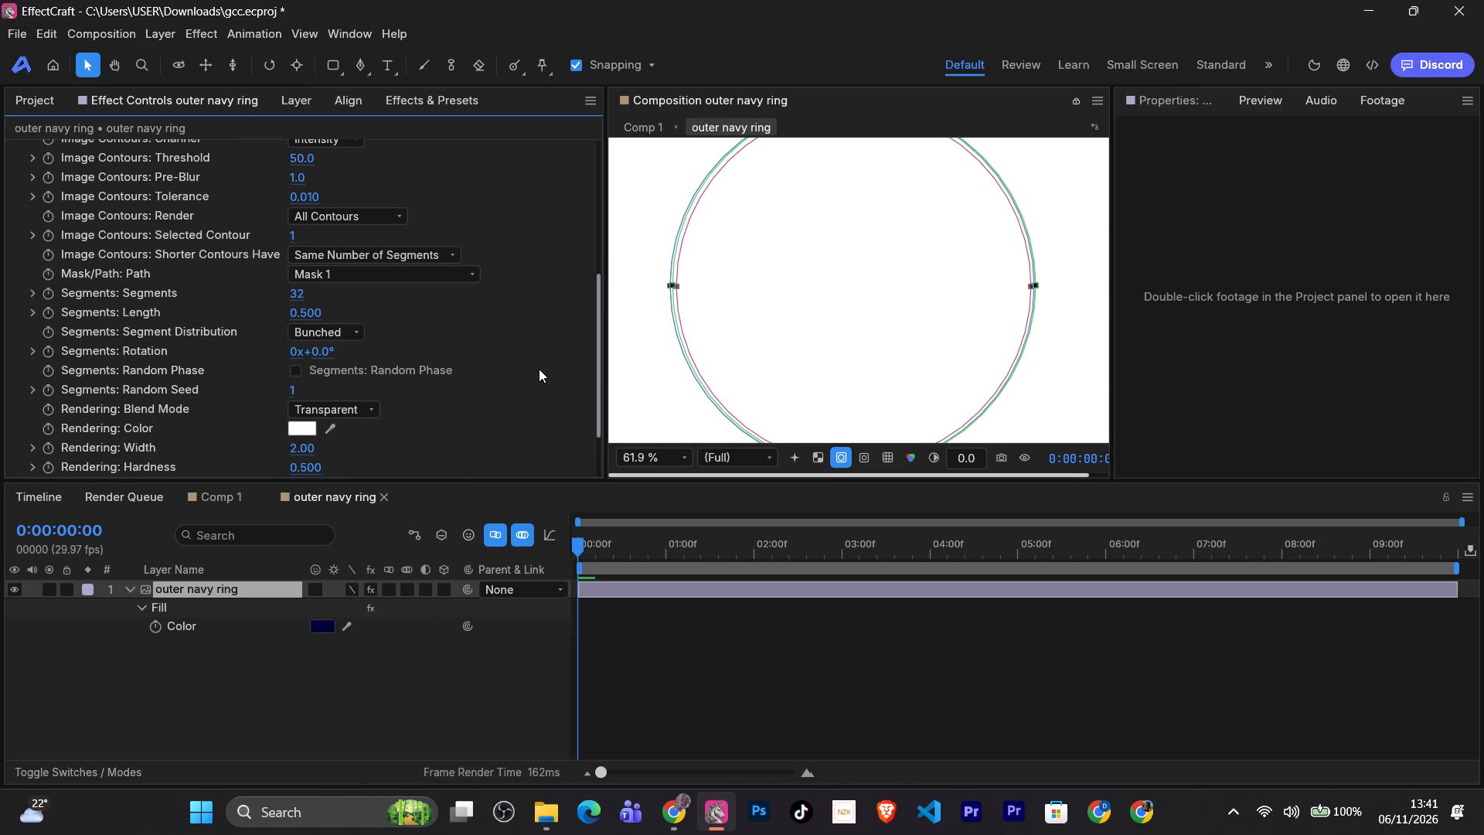
Play the Chrome tutorial from 0:57 to 1:00, and in EffectCraft set the outer navy ring's Vegas Segments to 250.
click(673, 805)
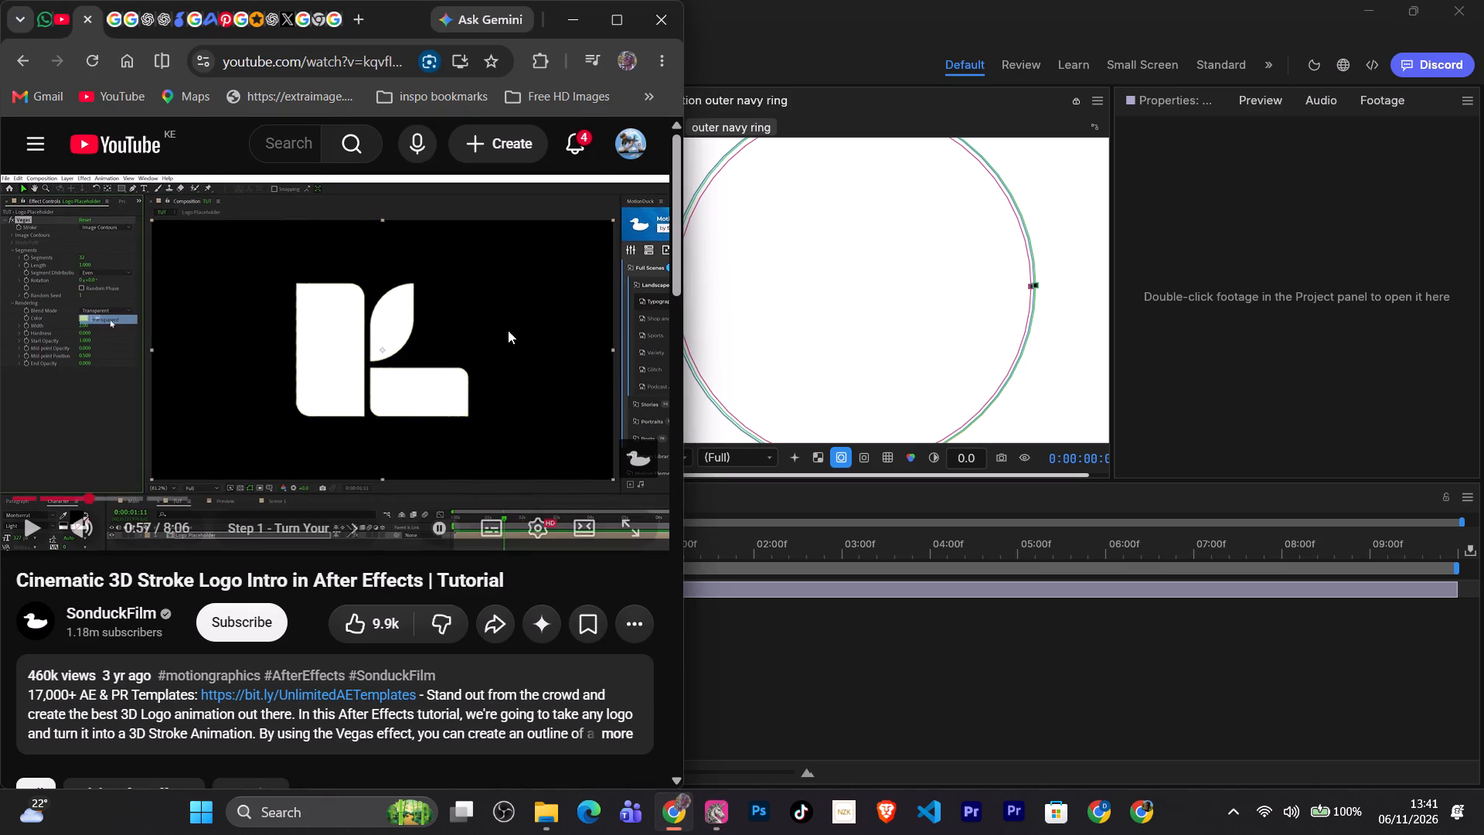
click(482, 331)
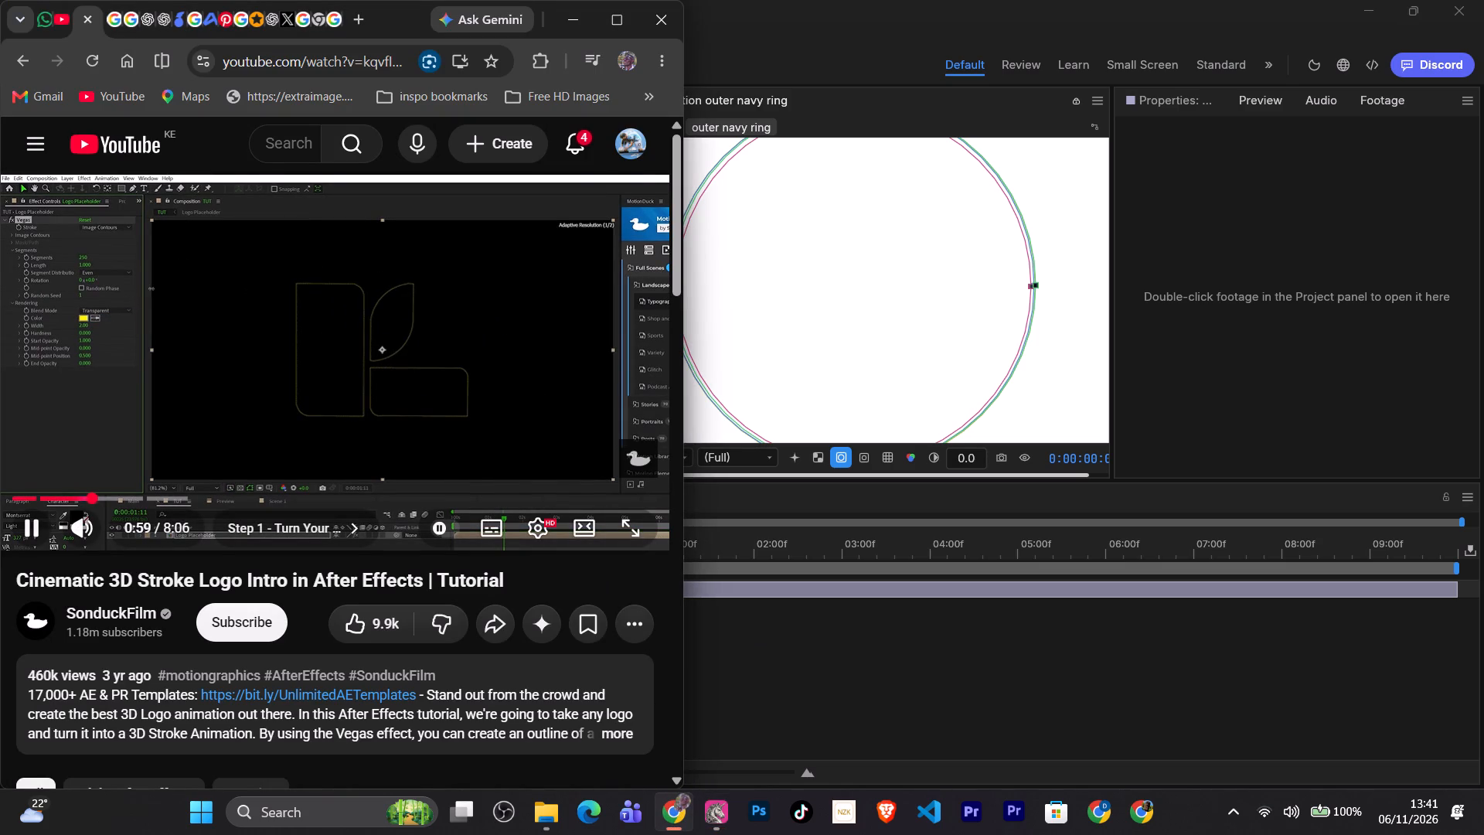
click(482, 331)
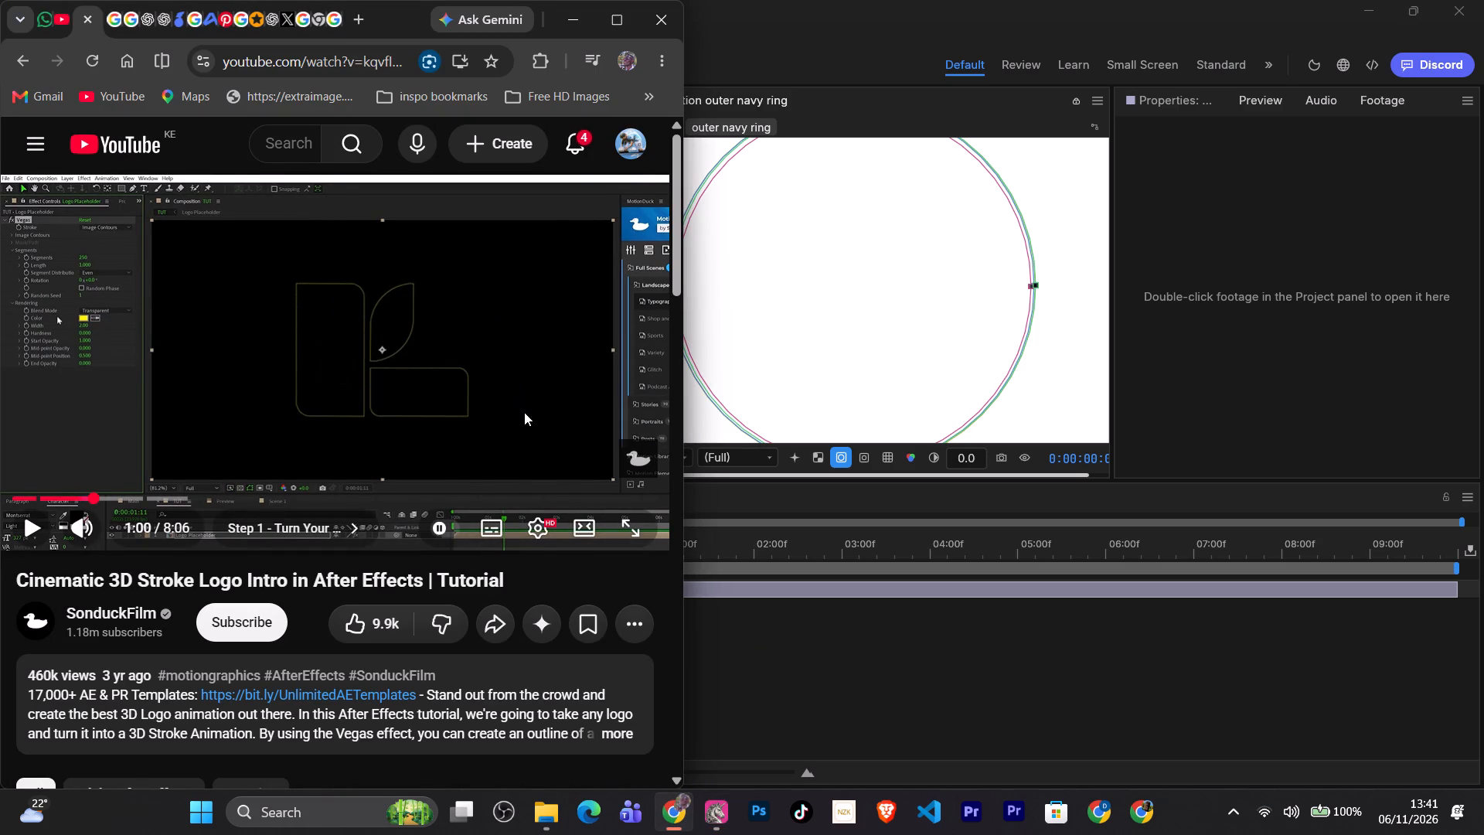
click(719, 816)
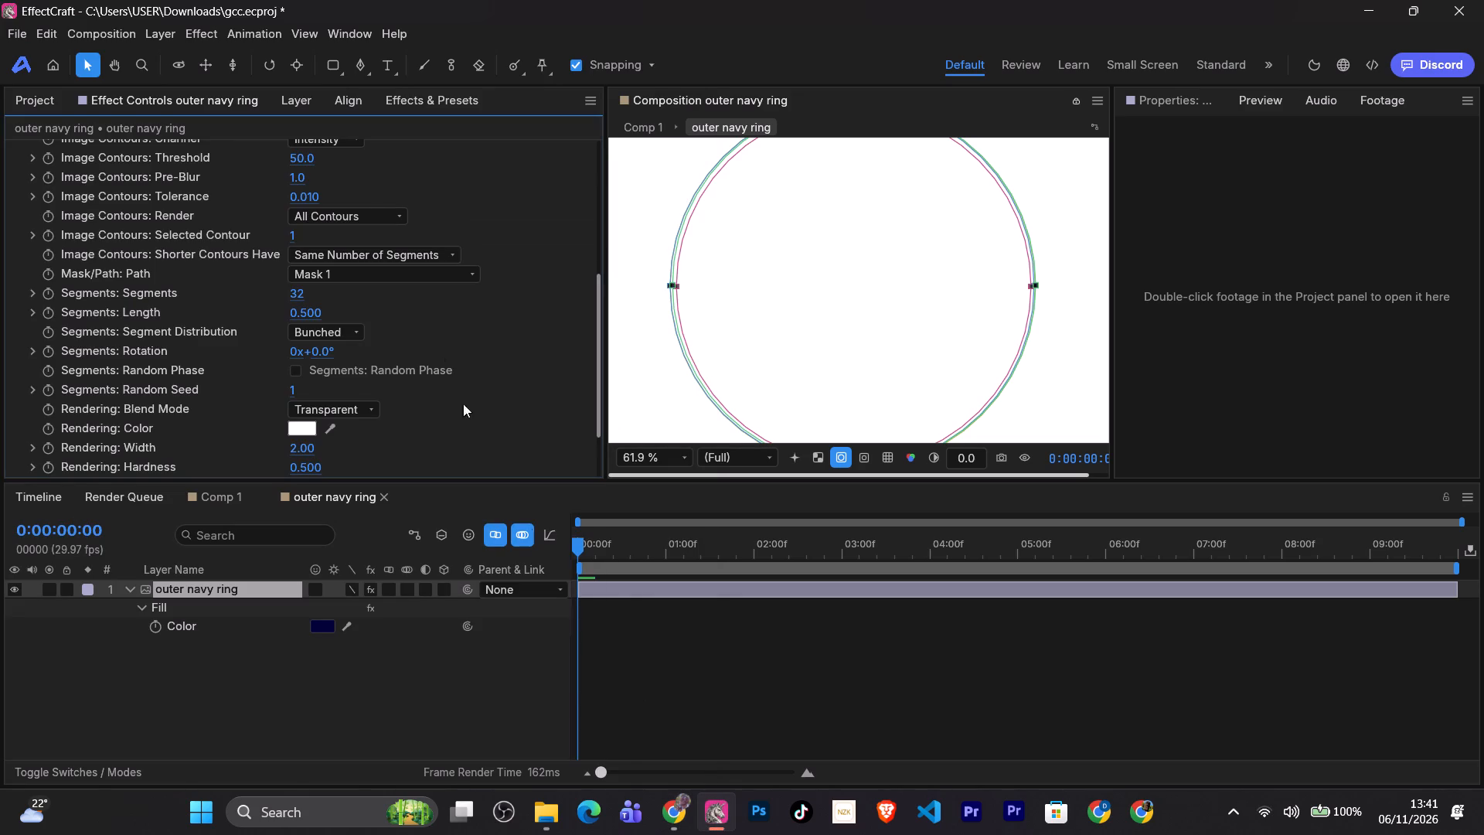
scroll(392, 248, up, 1)
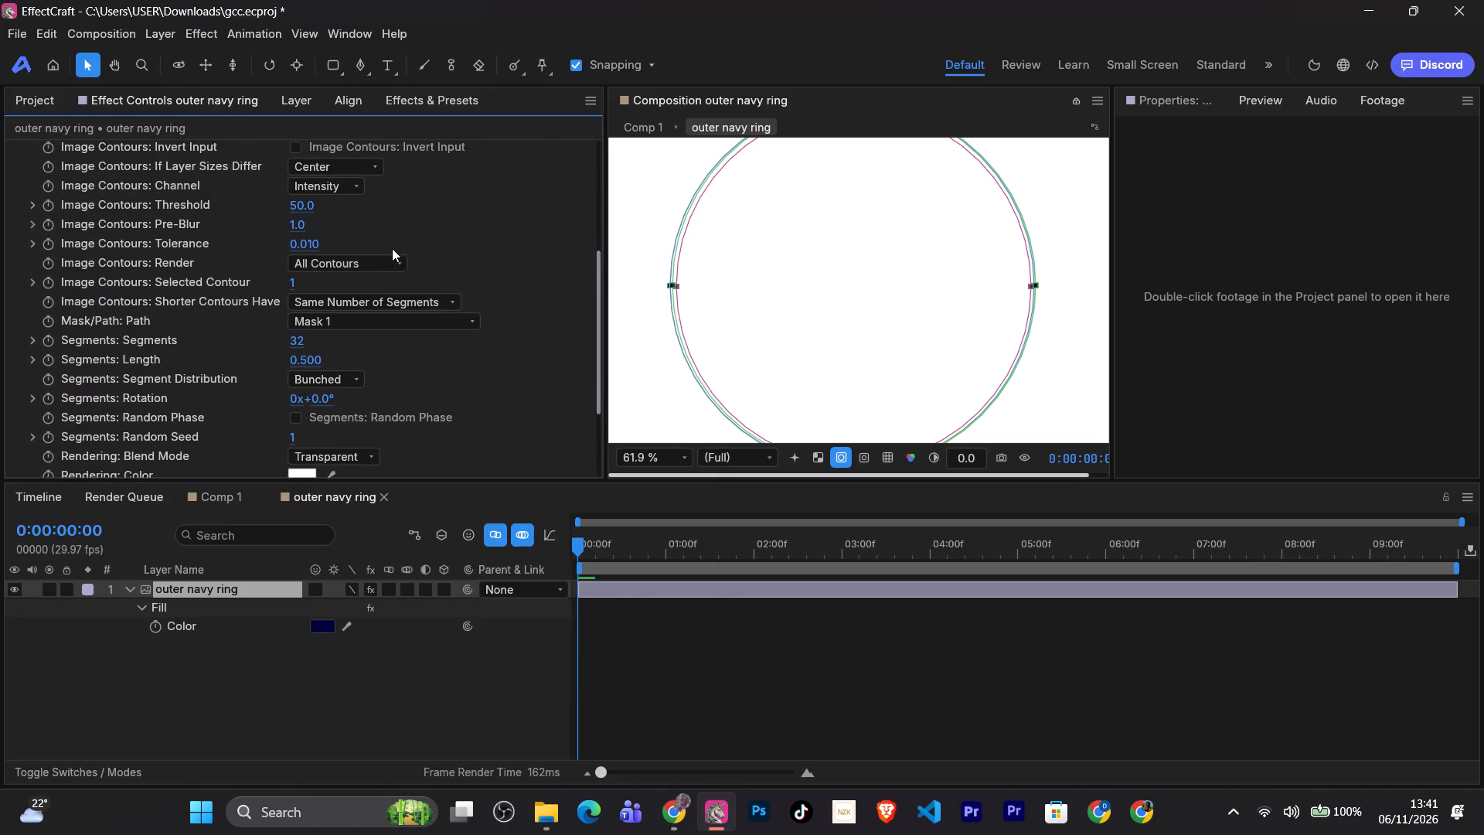
scroll(392, 248, up, 2)
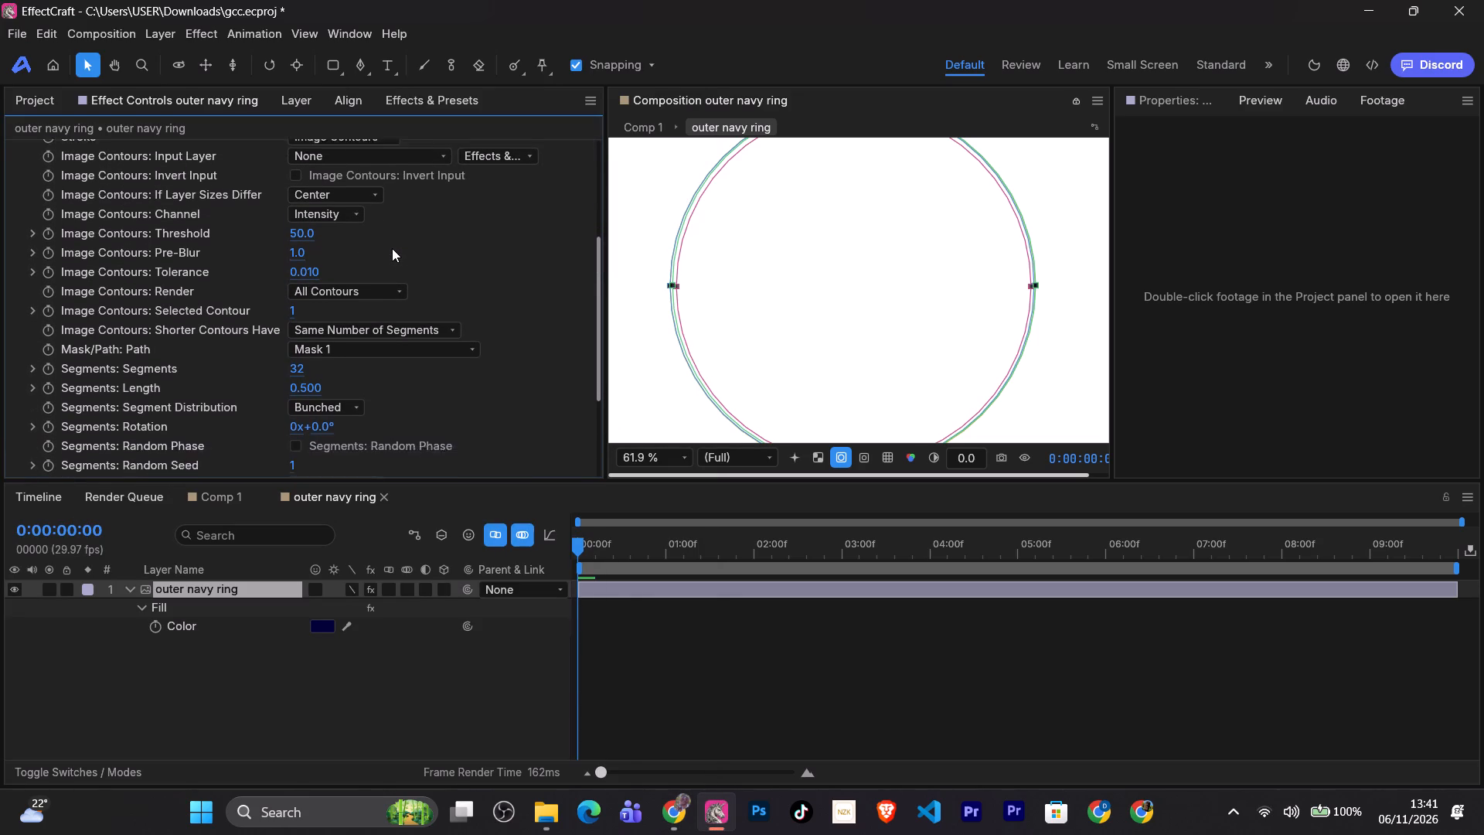
scroll(392, 248, up, 1)
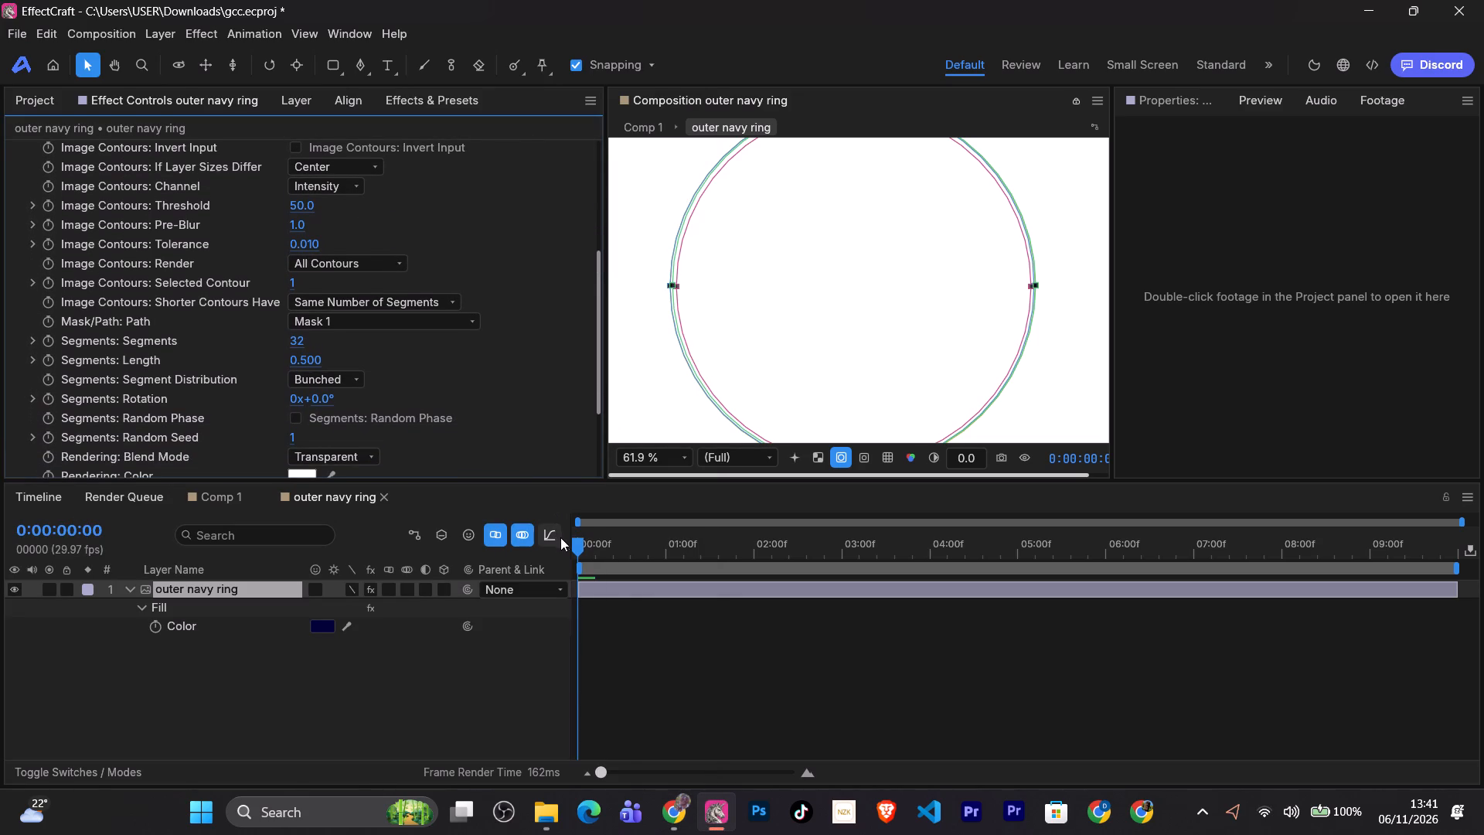
scroll(457, 384, down, 1)
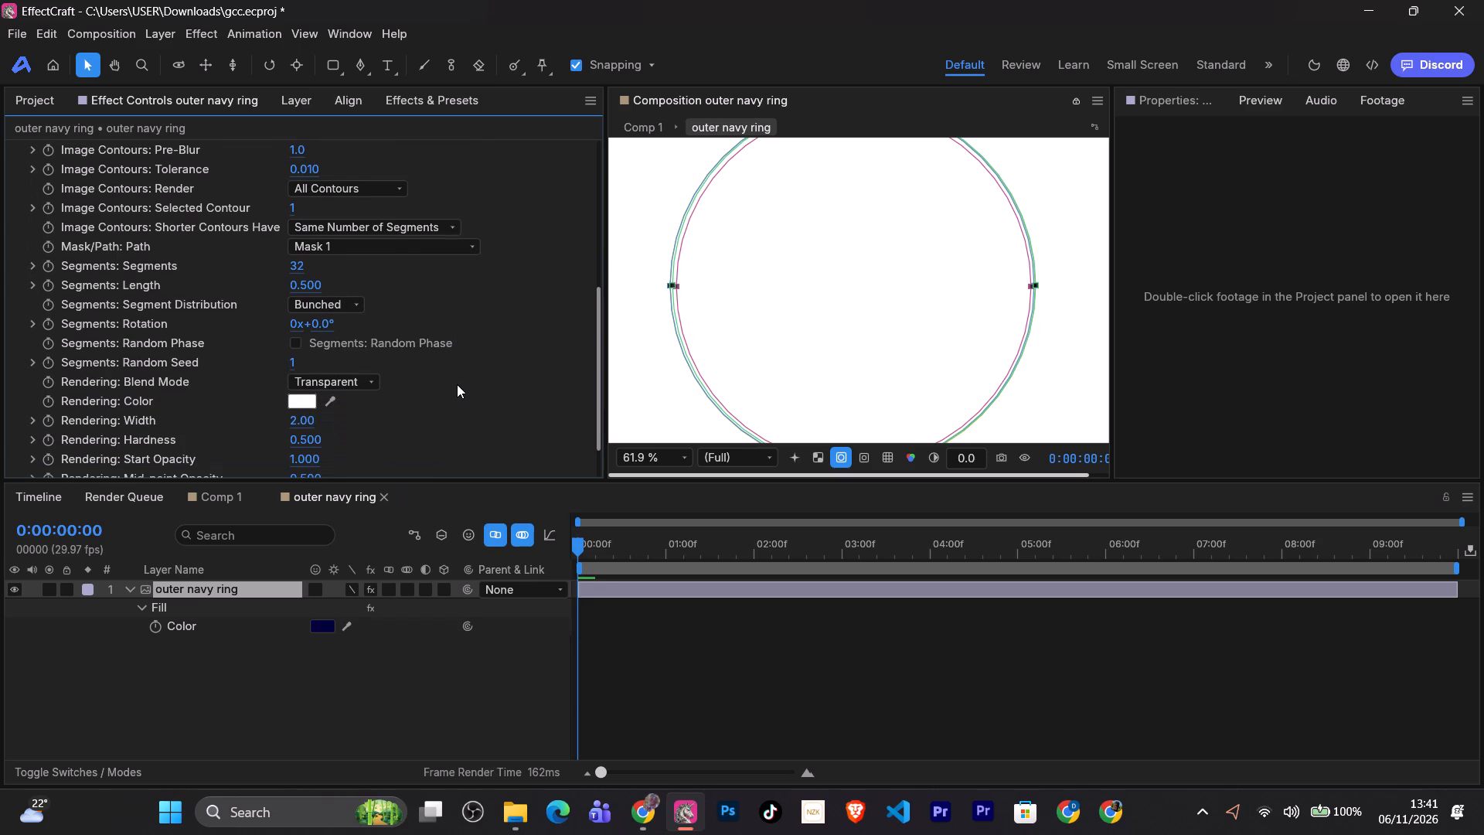
drag(291, 264, 407, 257)
drag(407, 257, 495, 251)
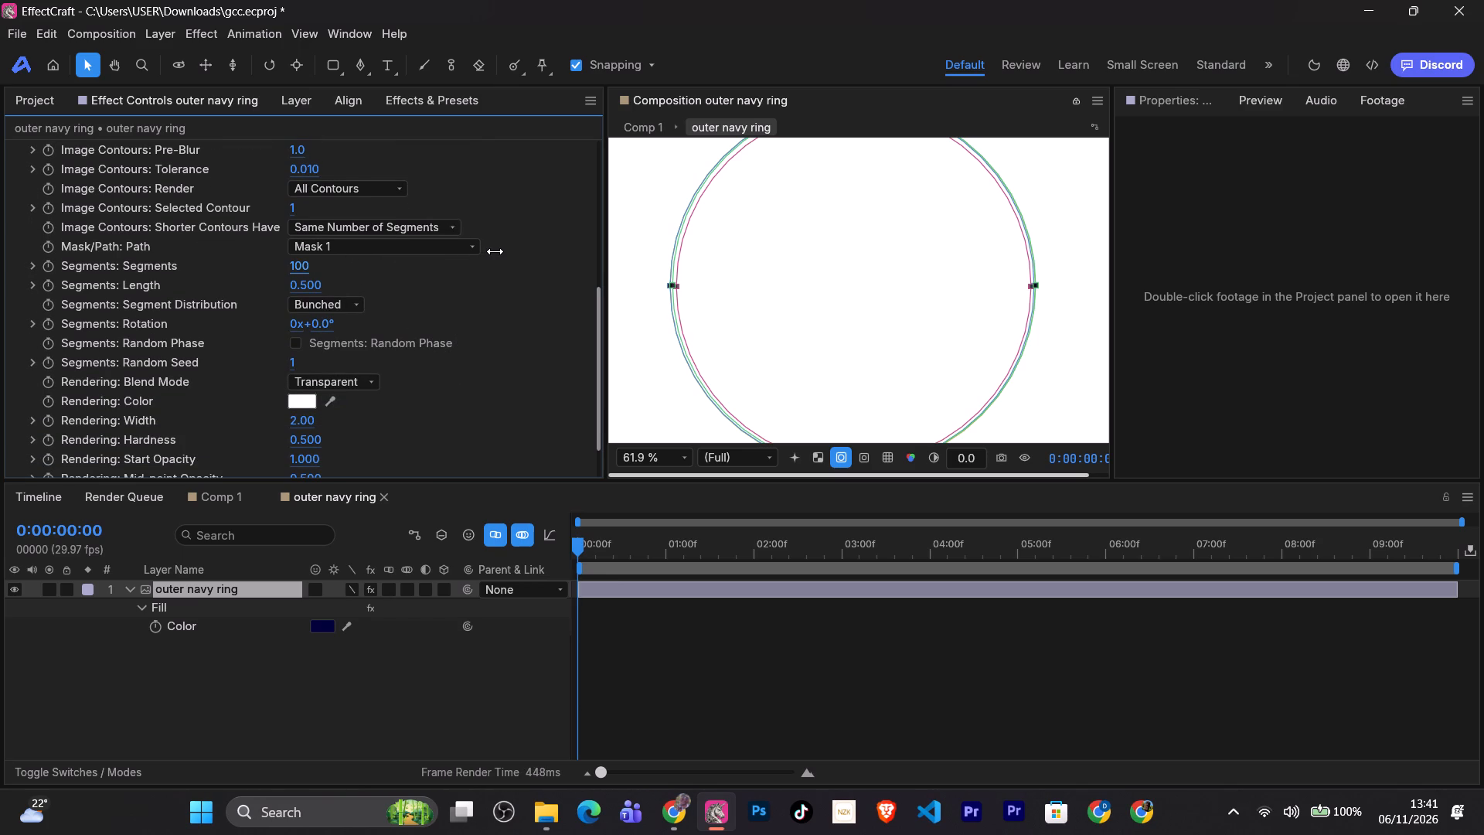
drag(495, 251, 575, 263)
drag(575, 263, 935, 247)
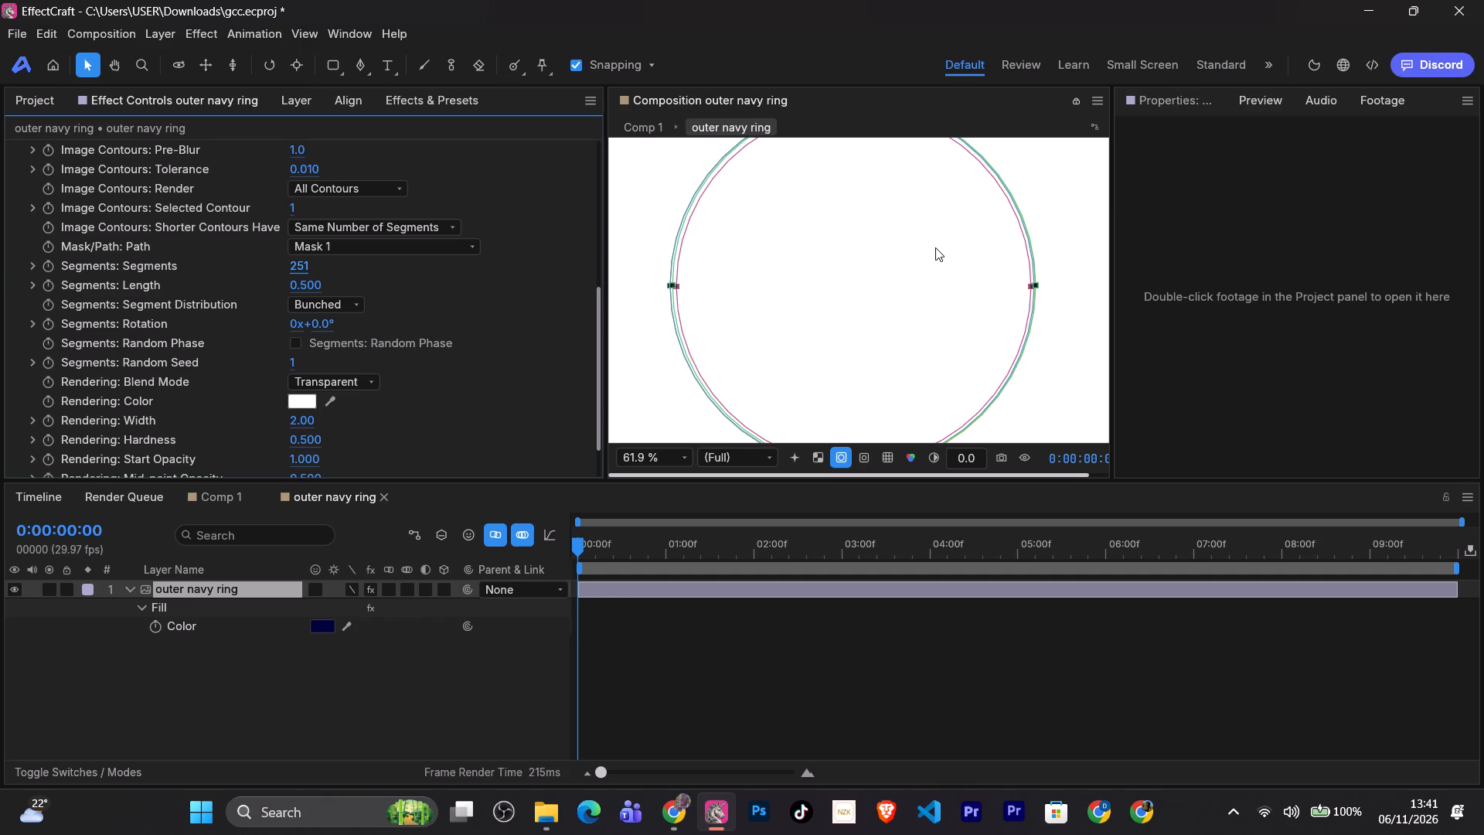
drag(935, 247, 932, 249)
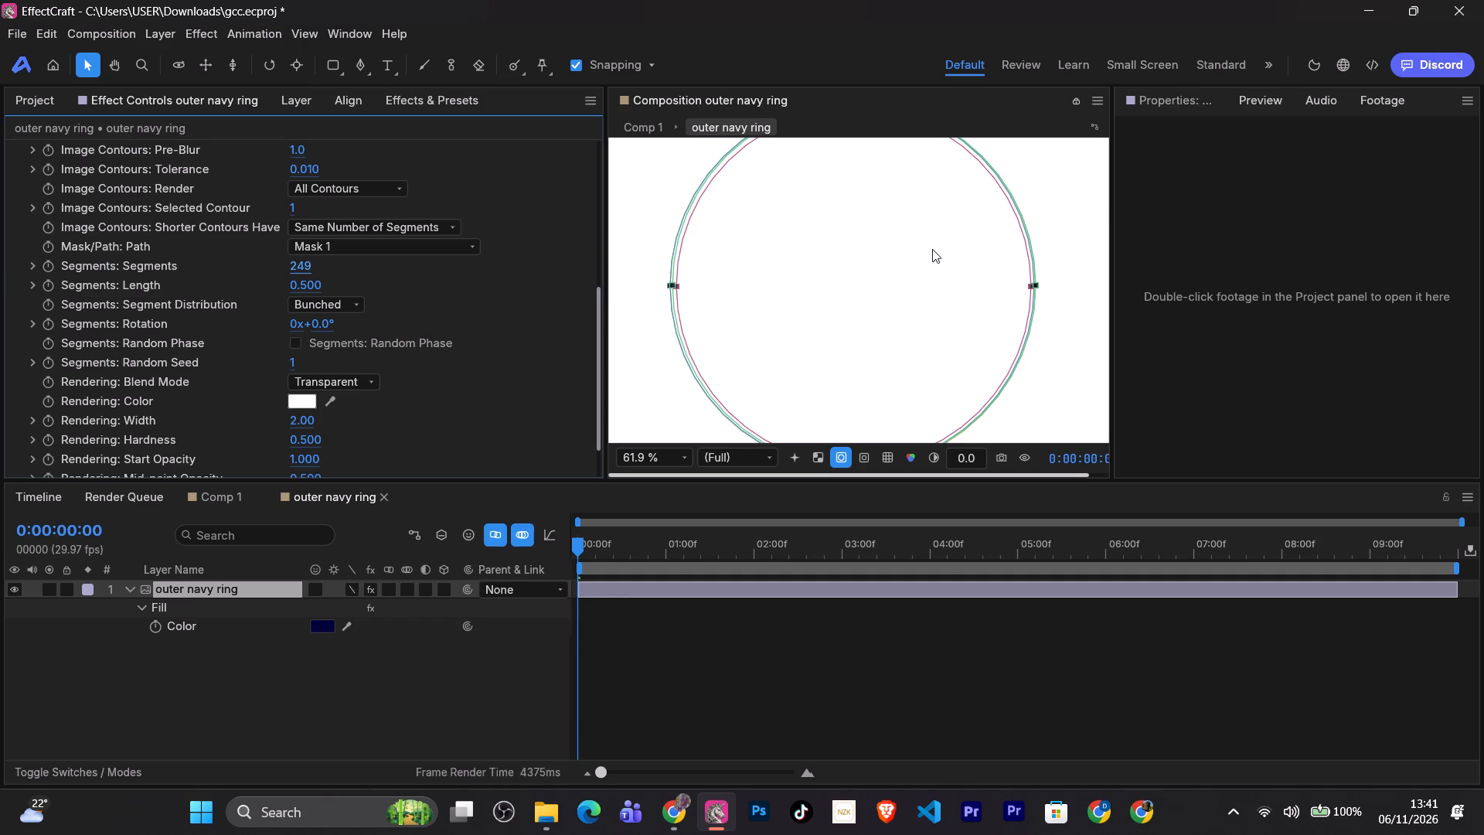
drag(932, 249, 933, 249)
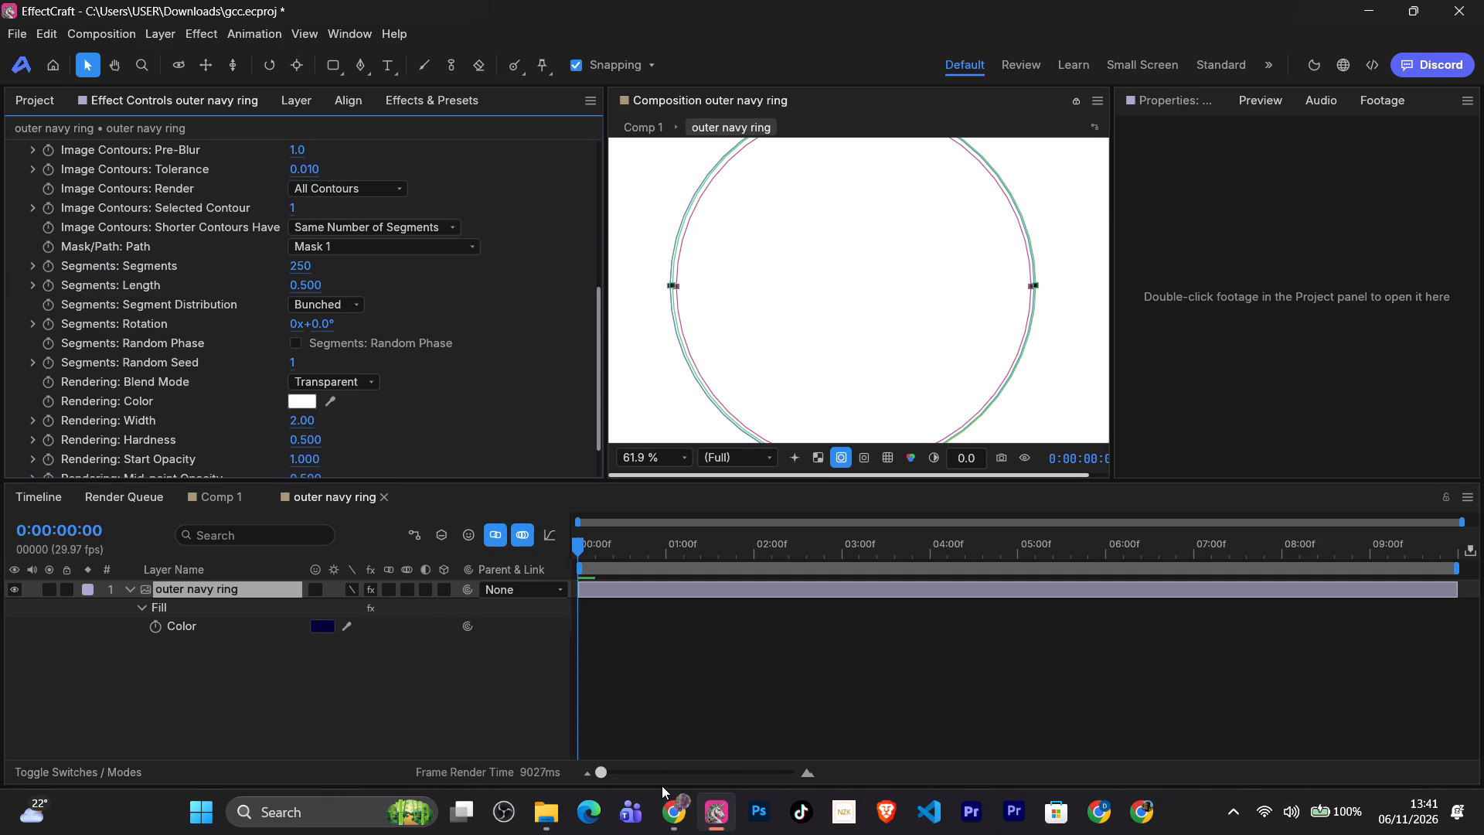
Play the Chrome tutorial from 1:00 to 1:03, and in EffectCraft set the Vegas rendering color to blue 110ECE.
click(672, 802)
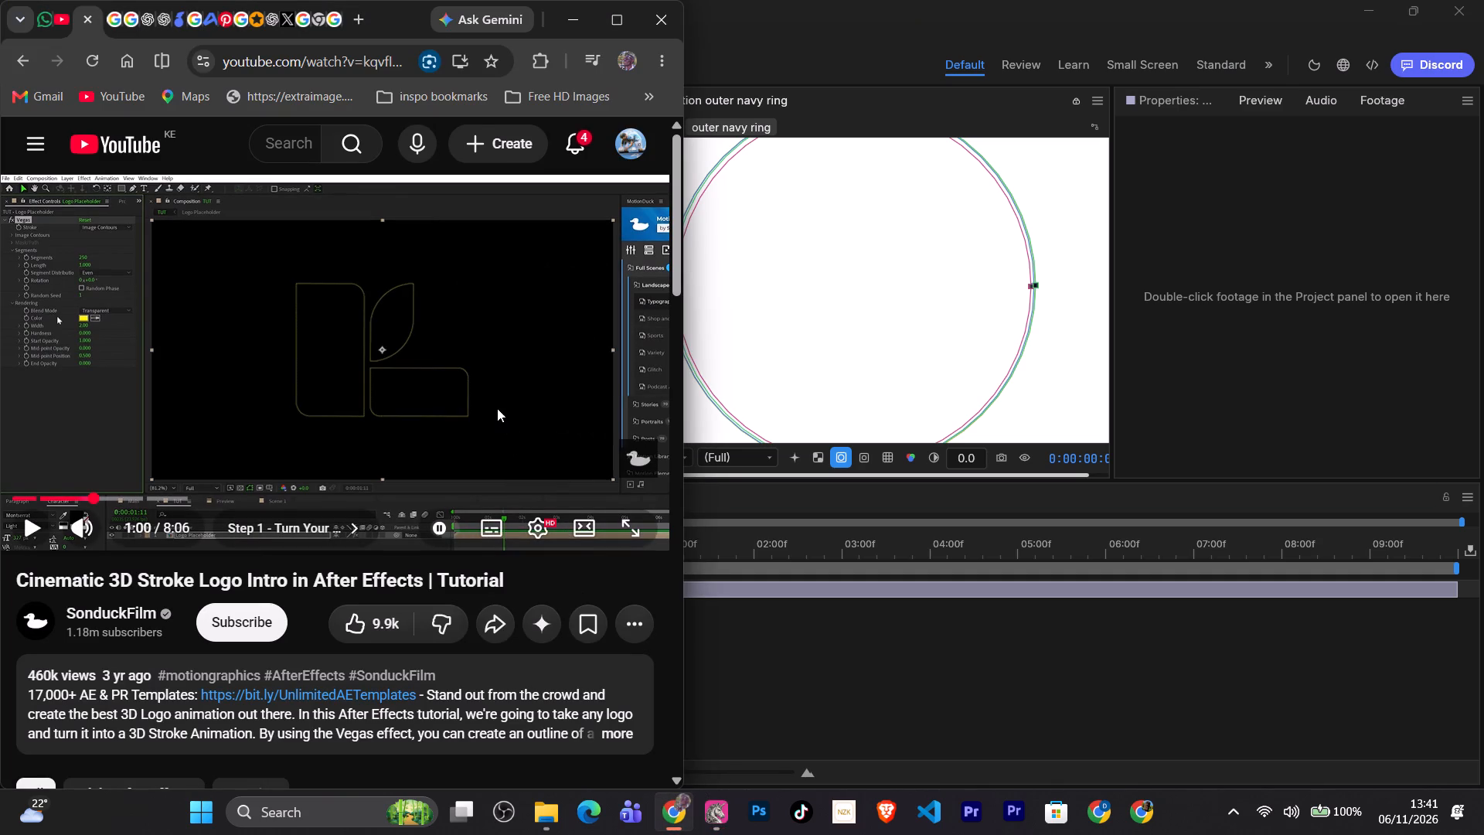
click(497, 408)
click(497, 408)
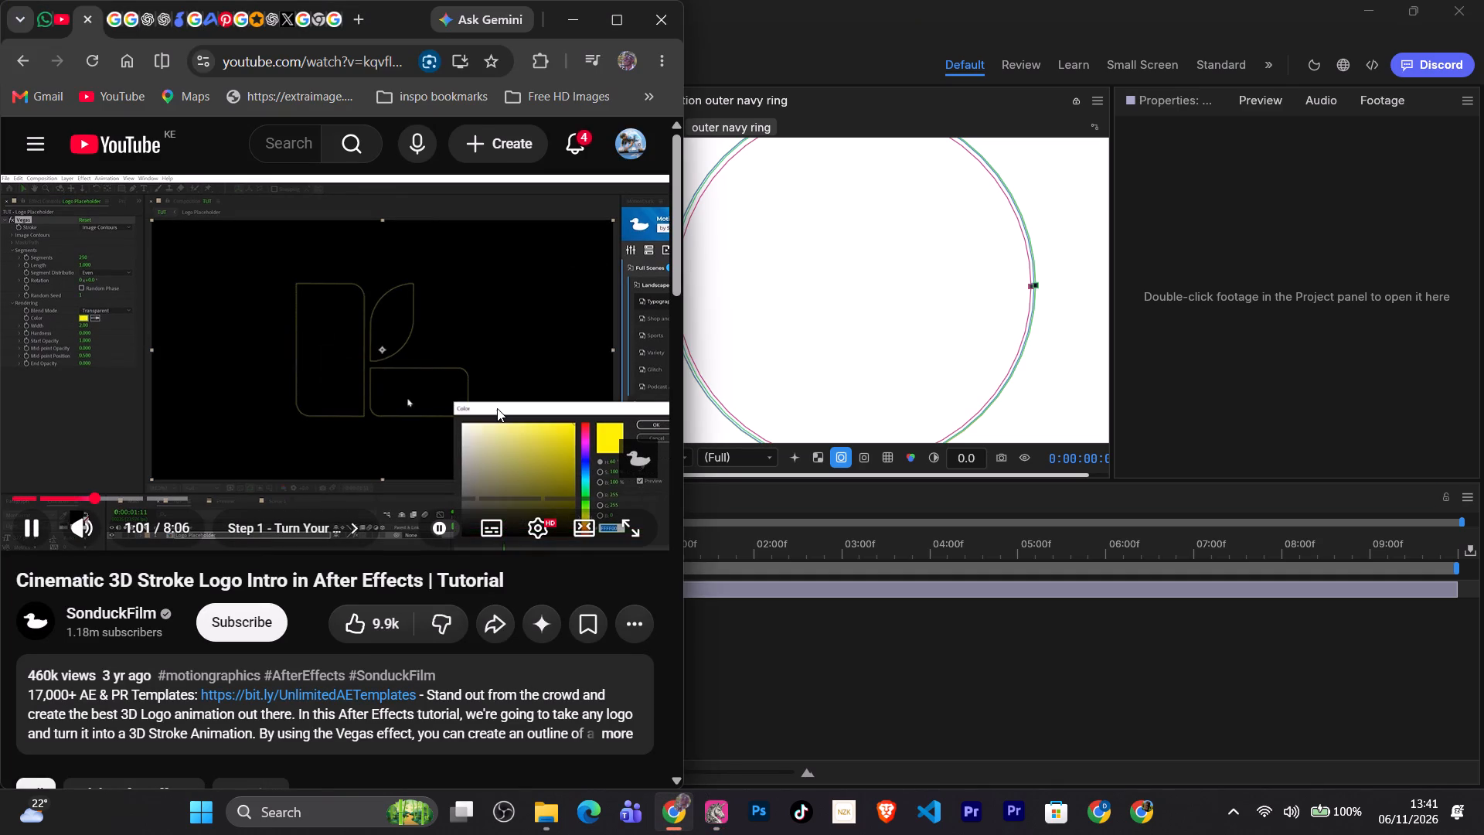
click(491, 366)
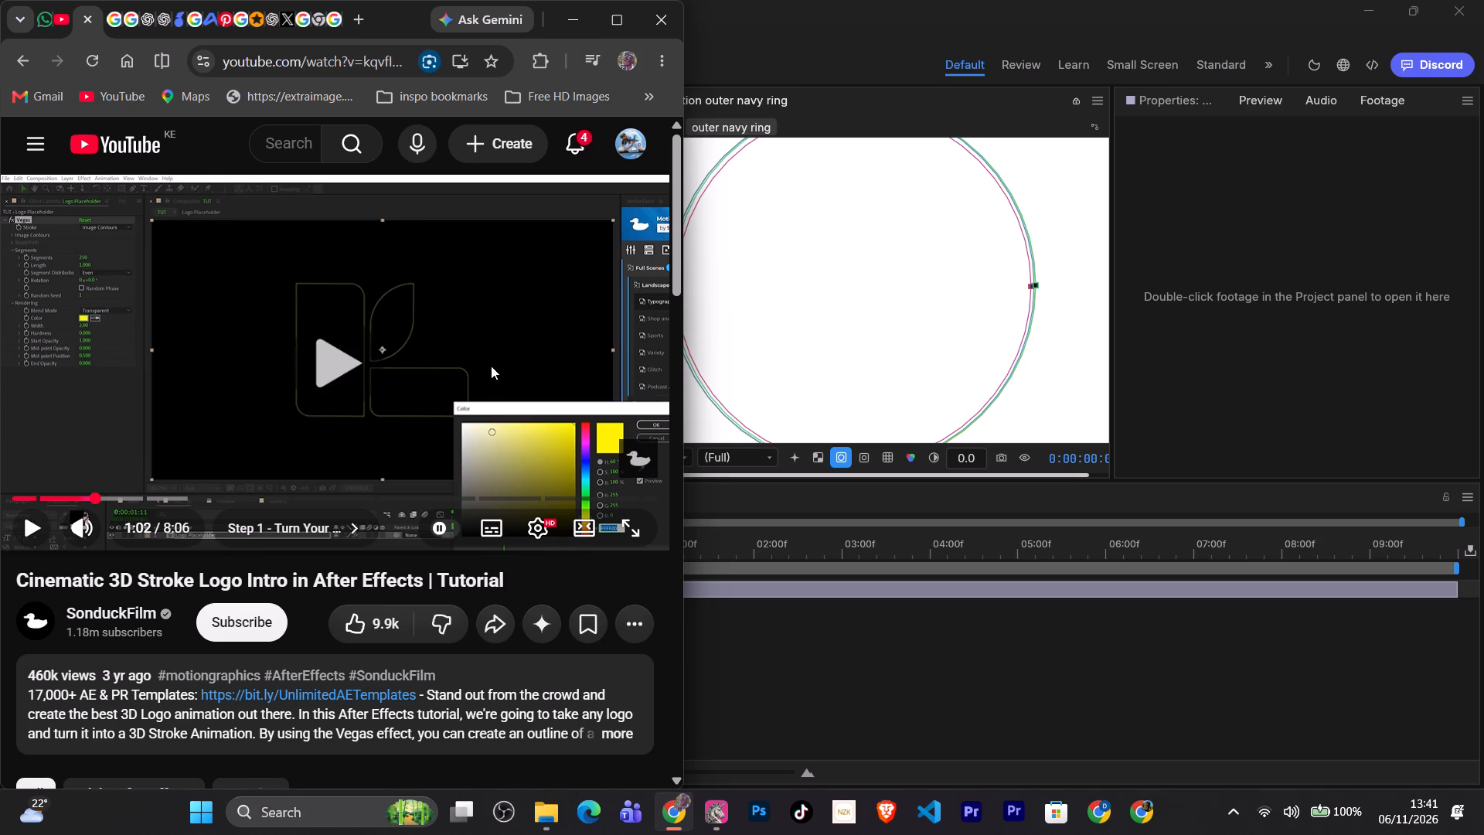
click(491, 366)
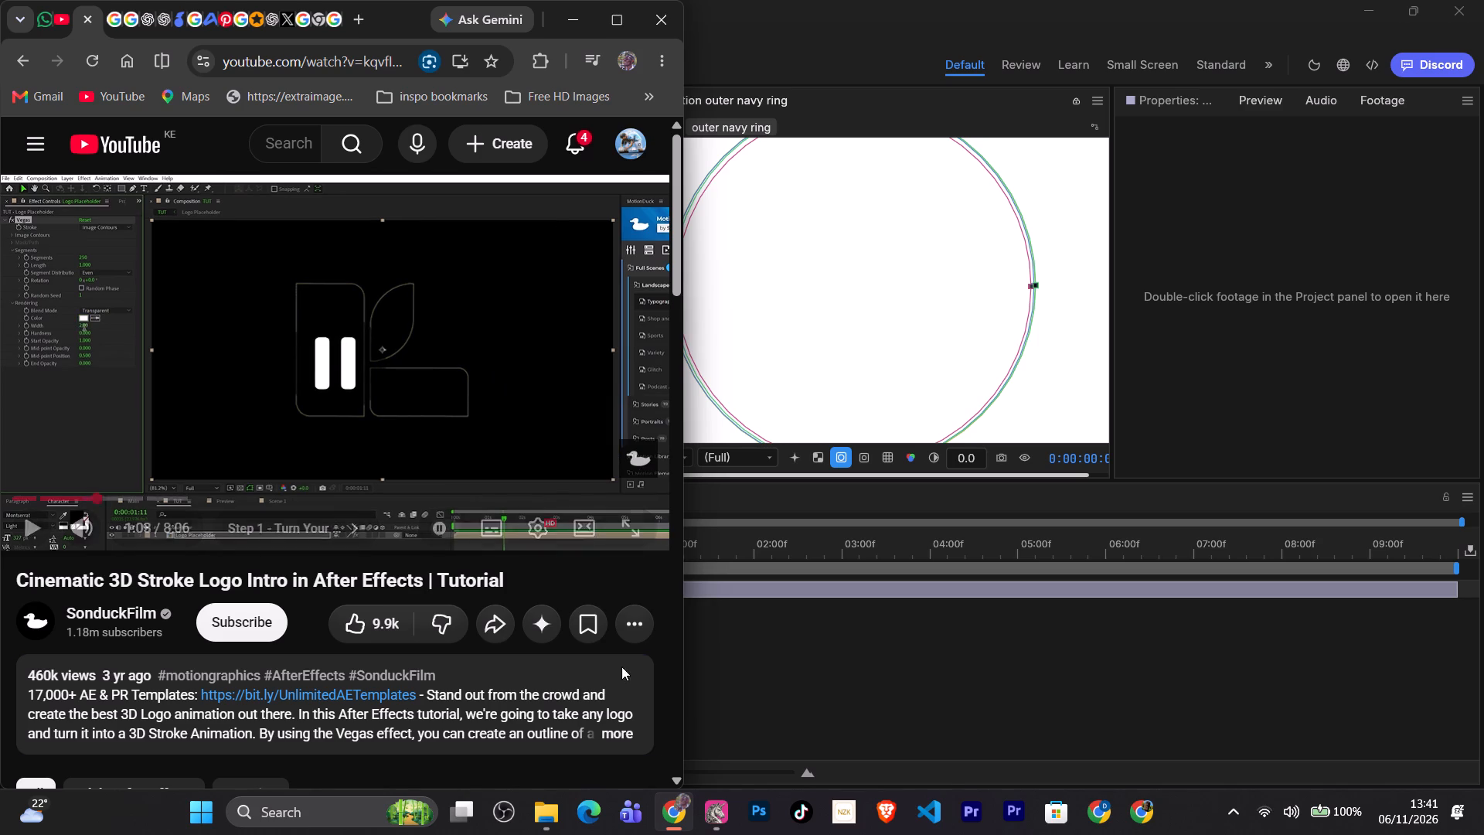
click(714, 811)
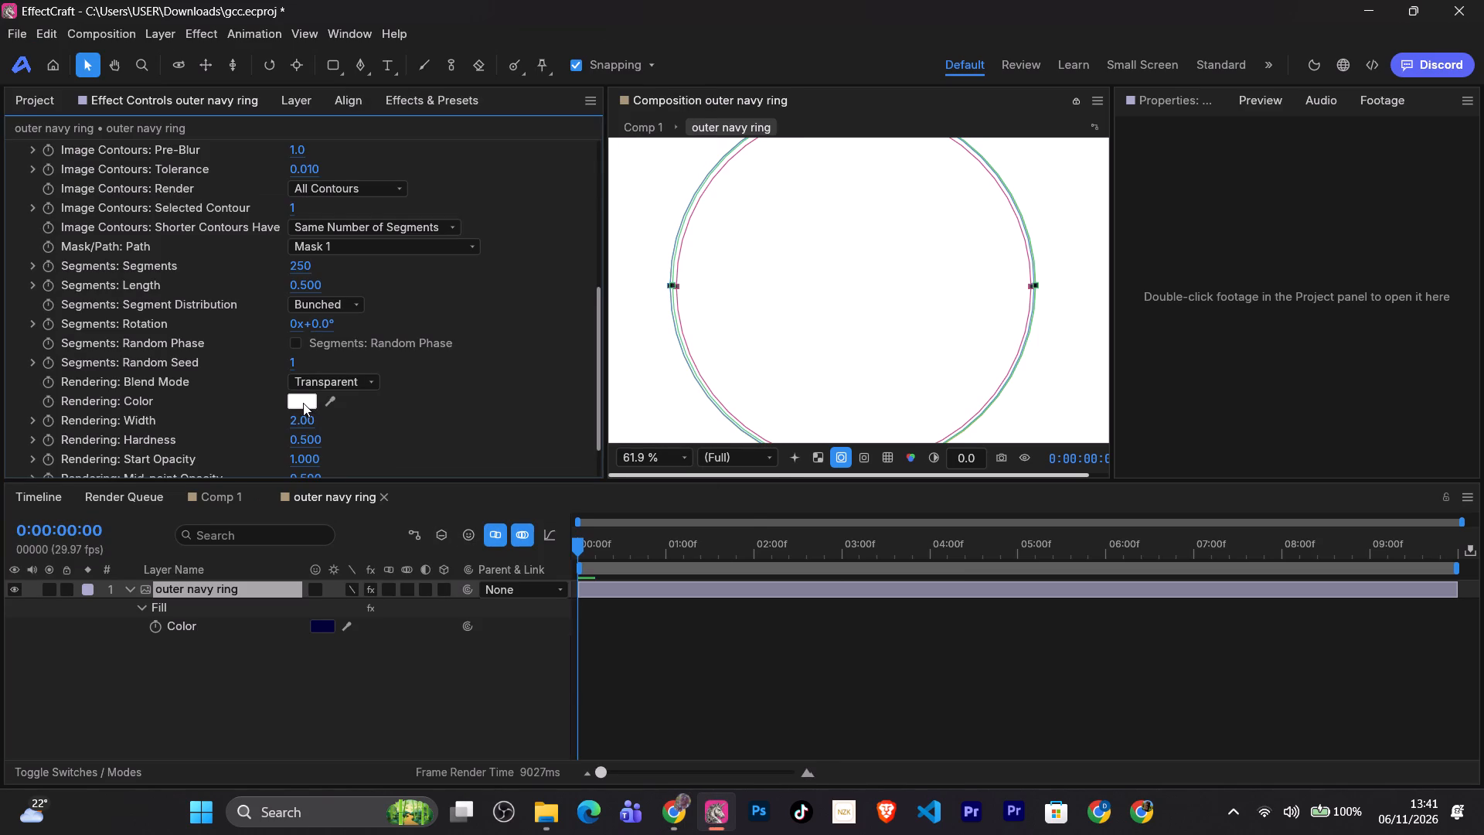
click(303, 403)
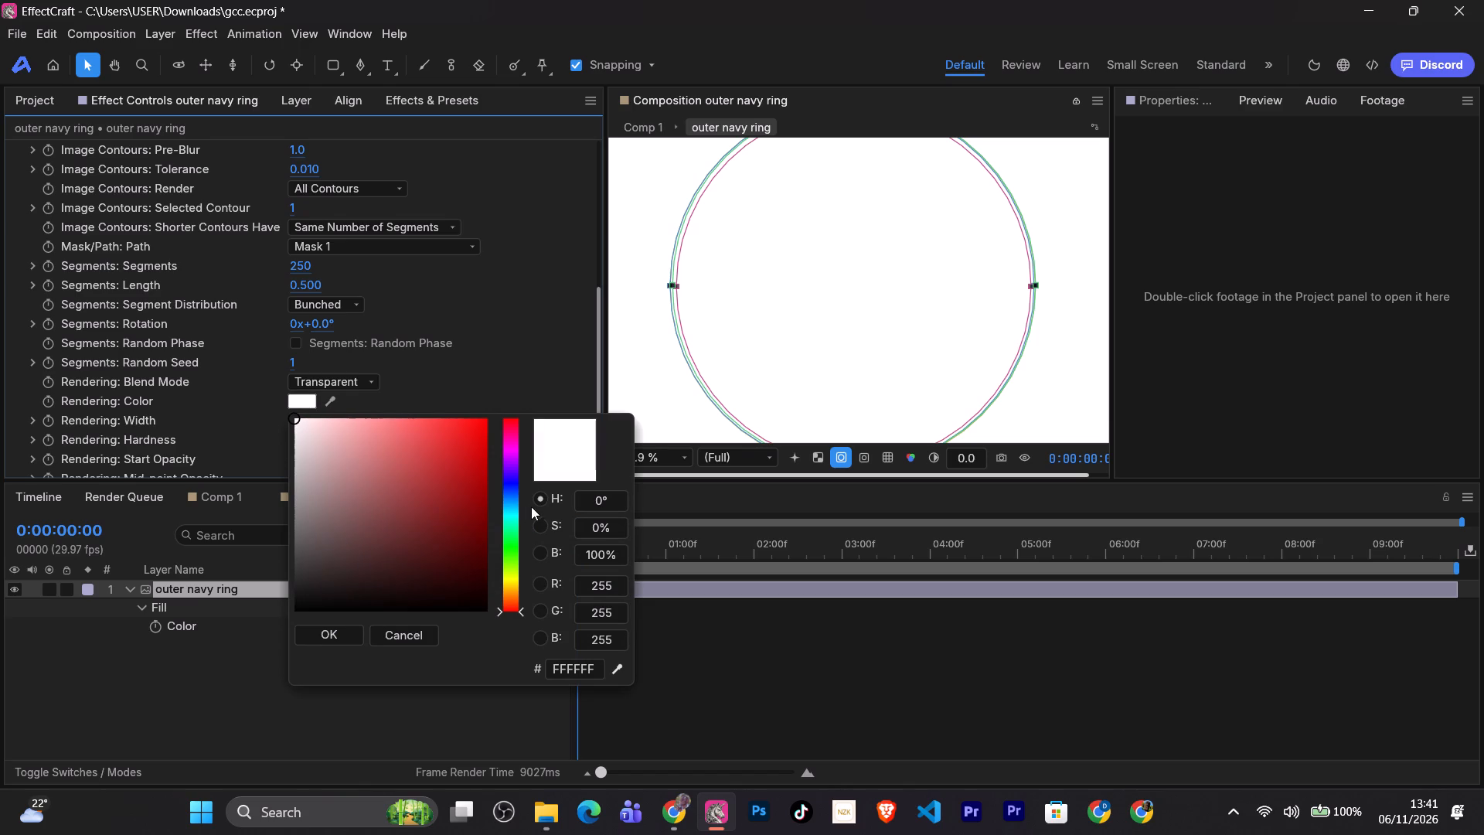
click(514, 482)
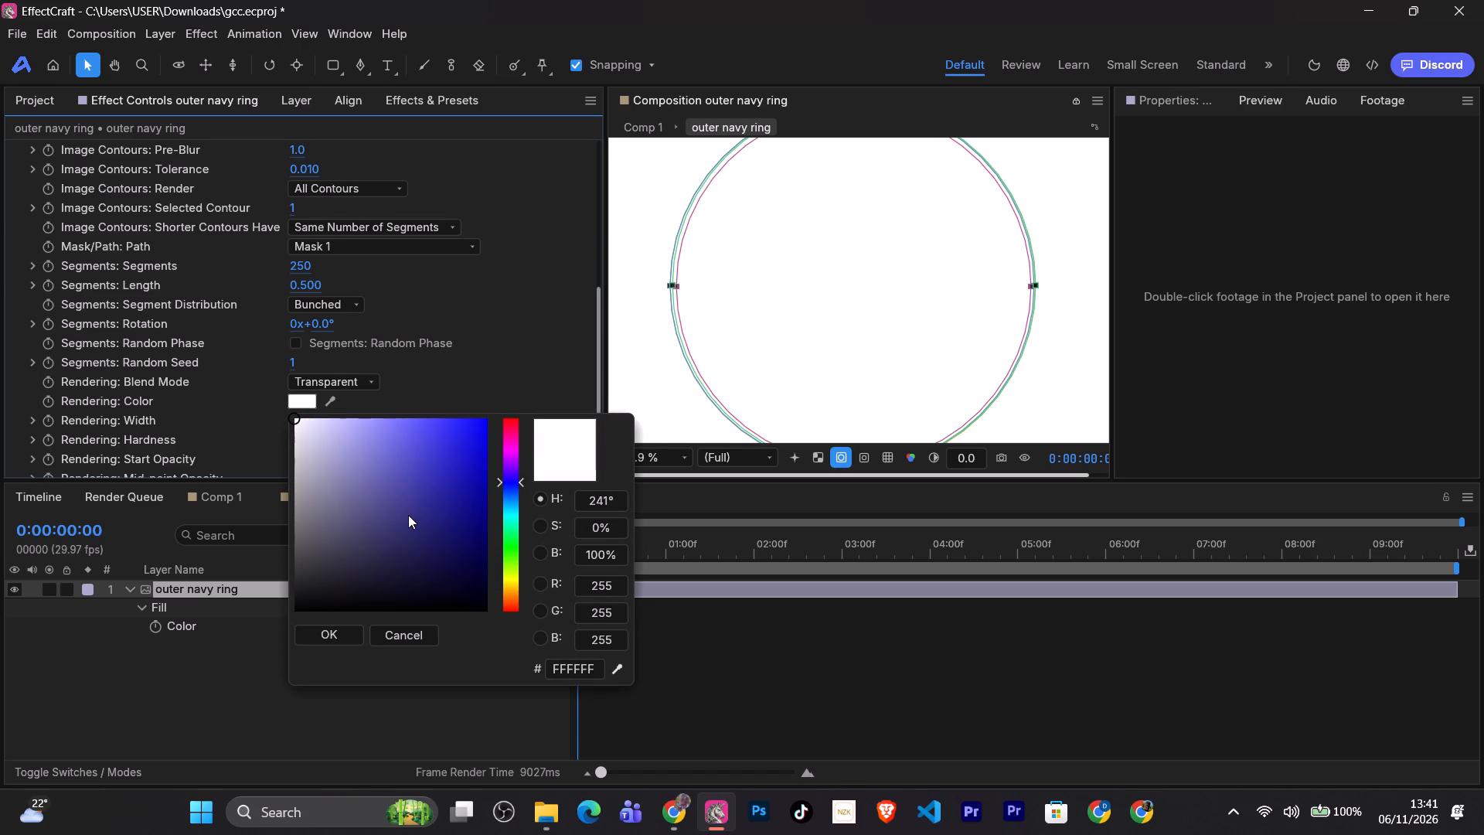
click(478, 574)
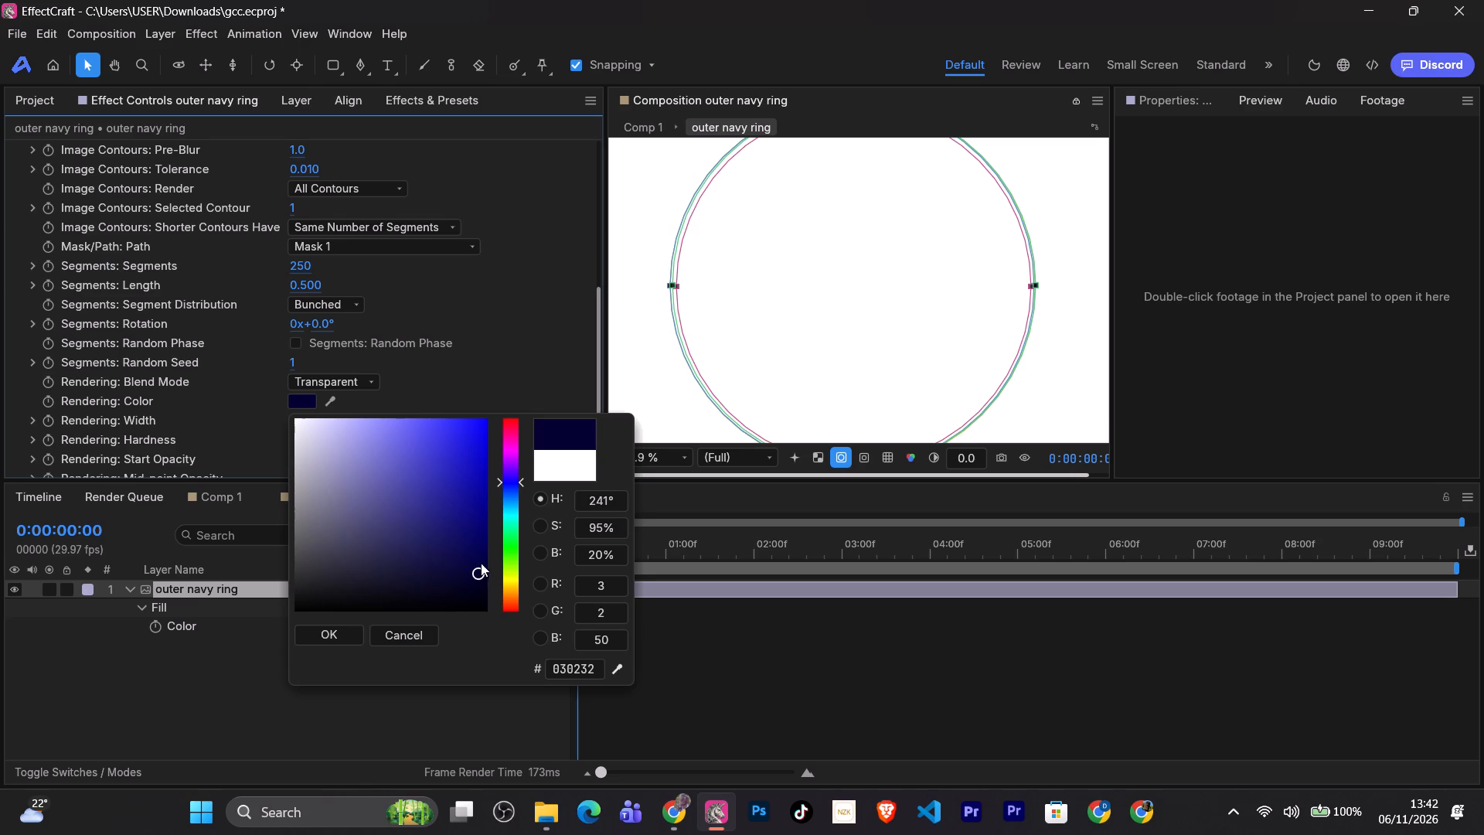
click(474, 544)
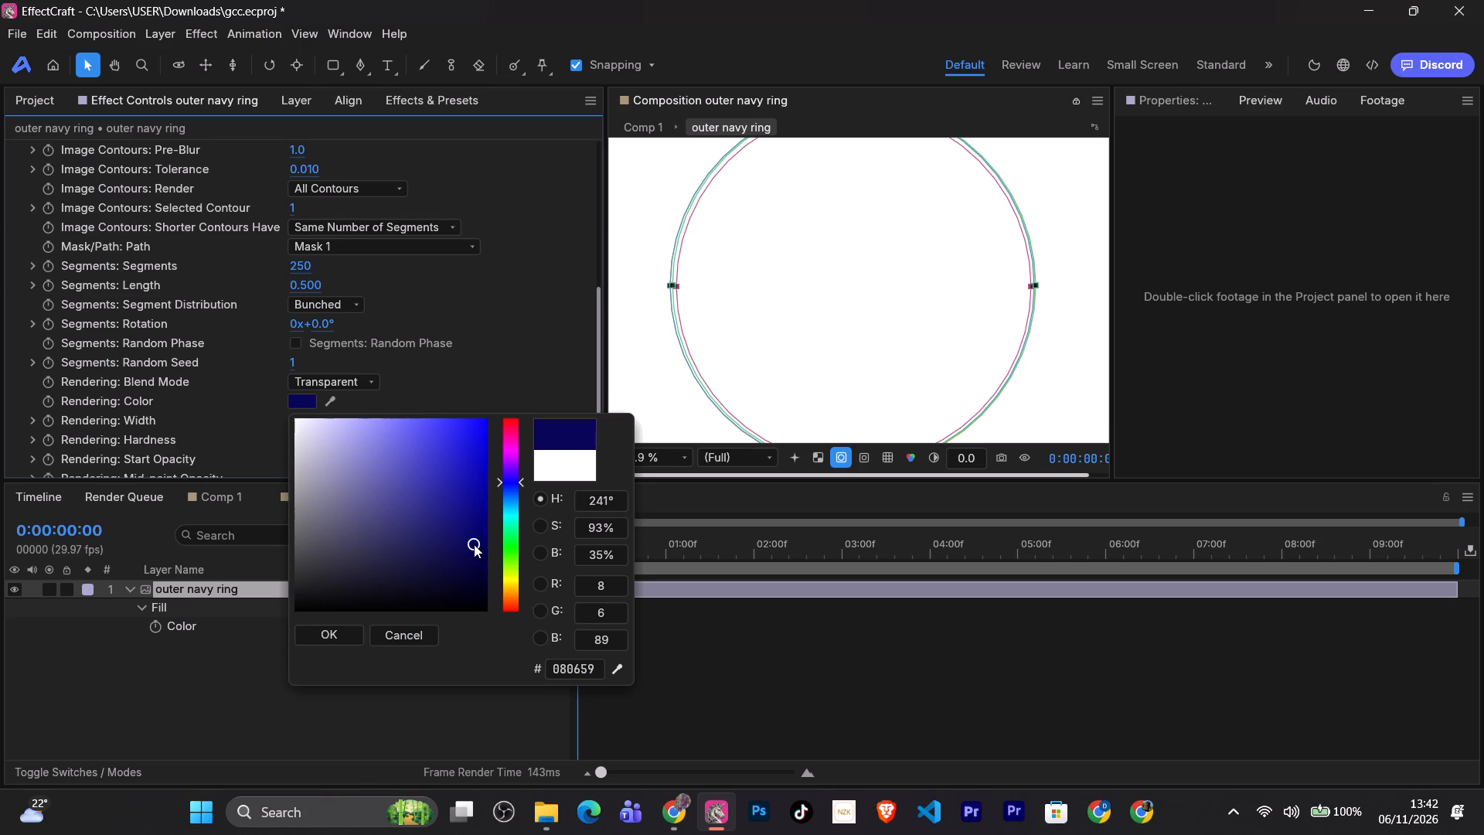
click(471, 496)
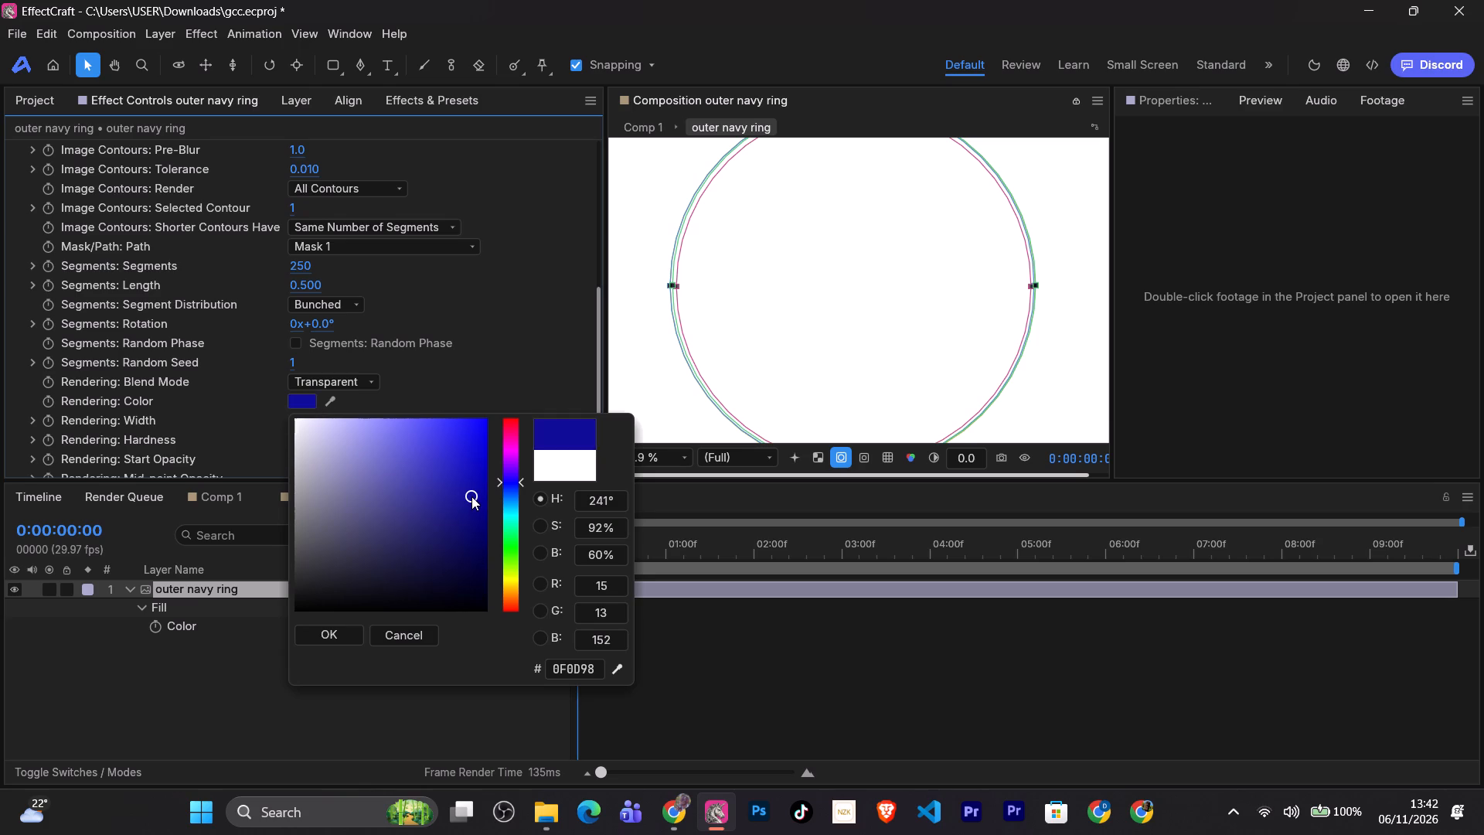
click(475, 456)
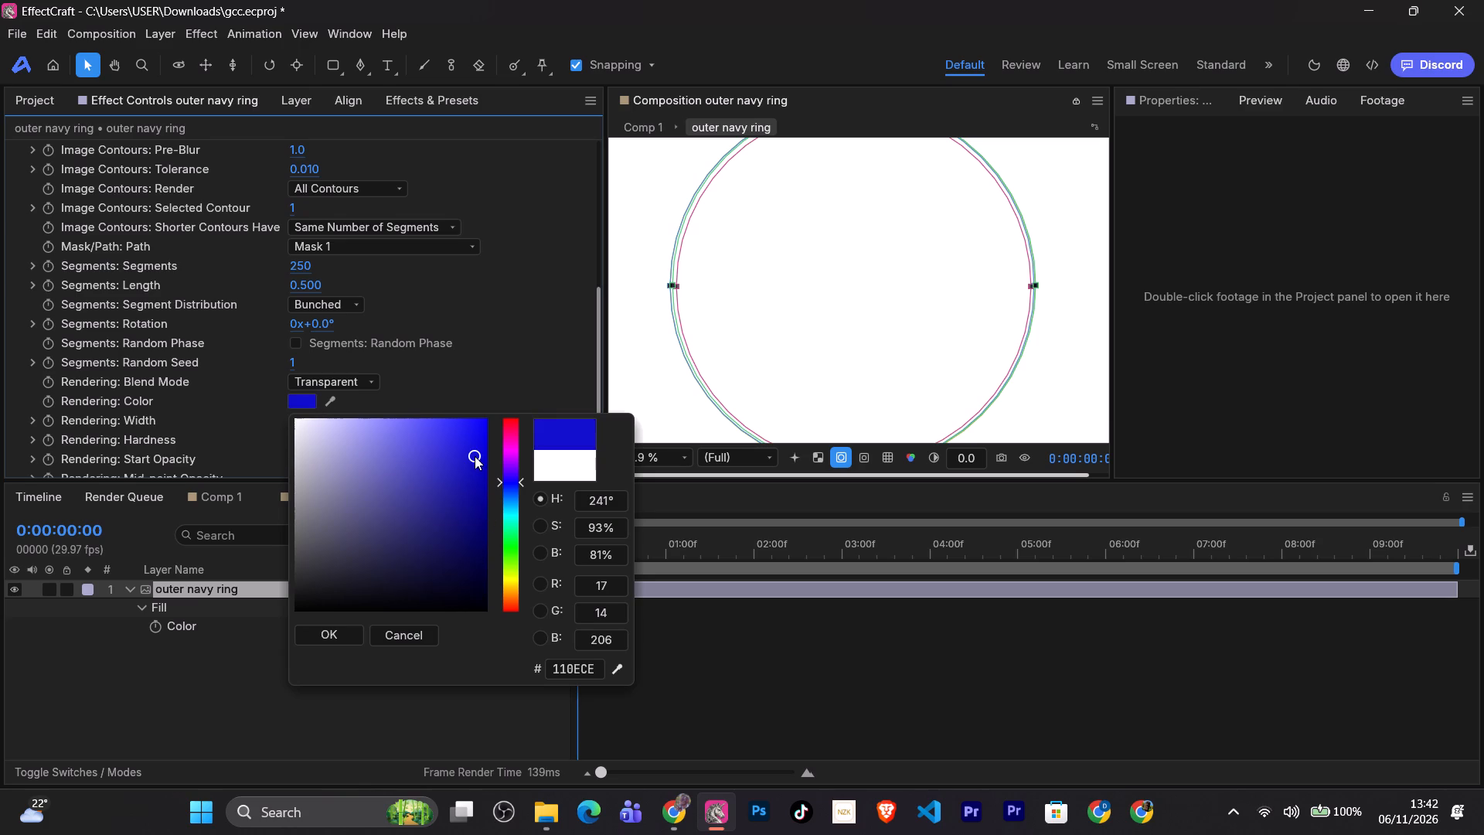
click(501, 400)
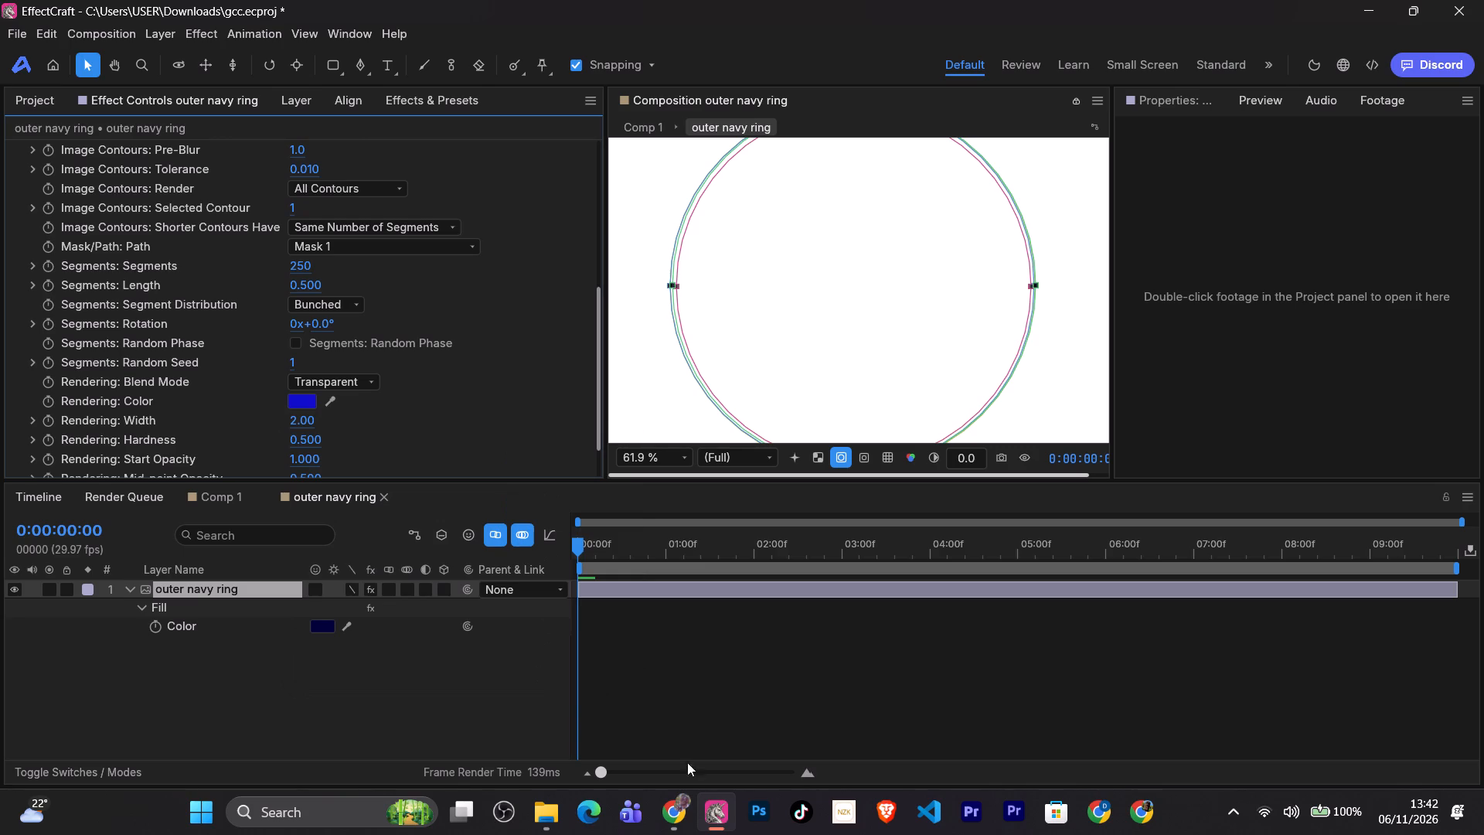
Play the Chrome tutorial from 1:03 to 1:05, and in EffectCraft set the outer navy ring's Vegas rendering width to 15.01.
click(678, 809)
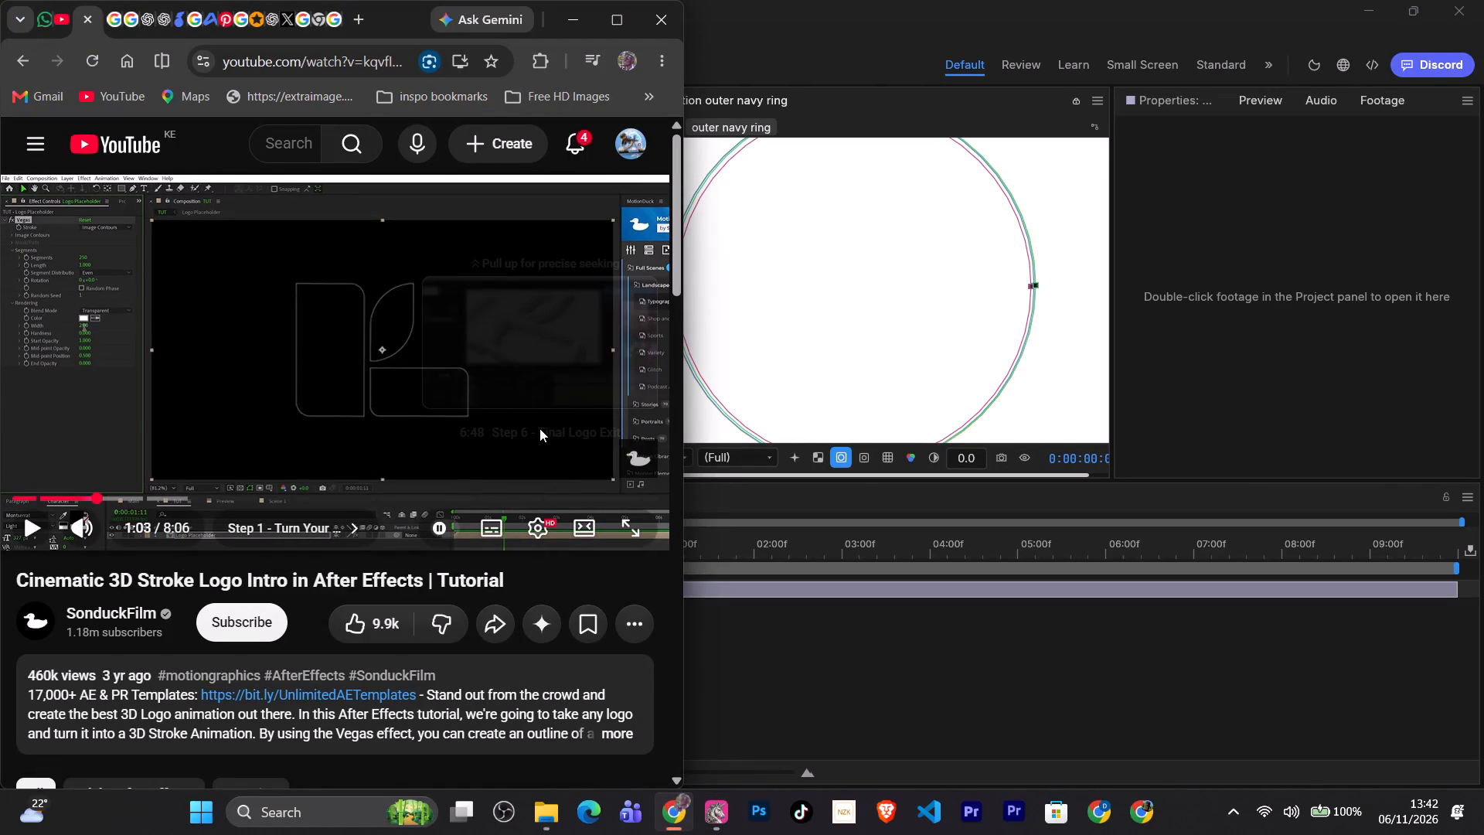
click(512, 377)
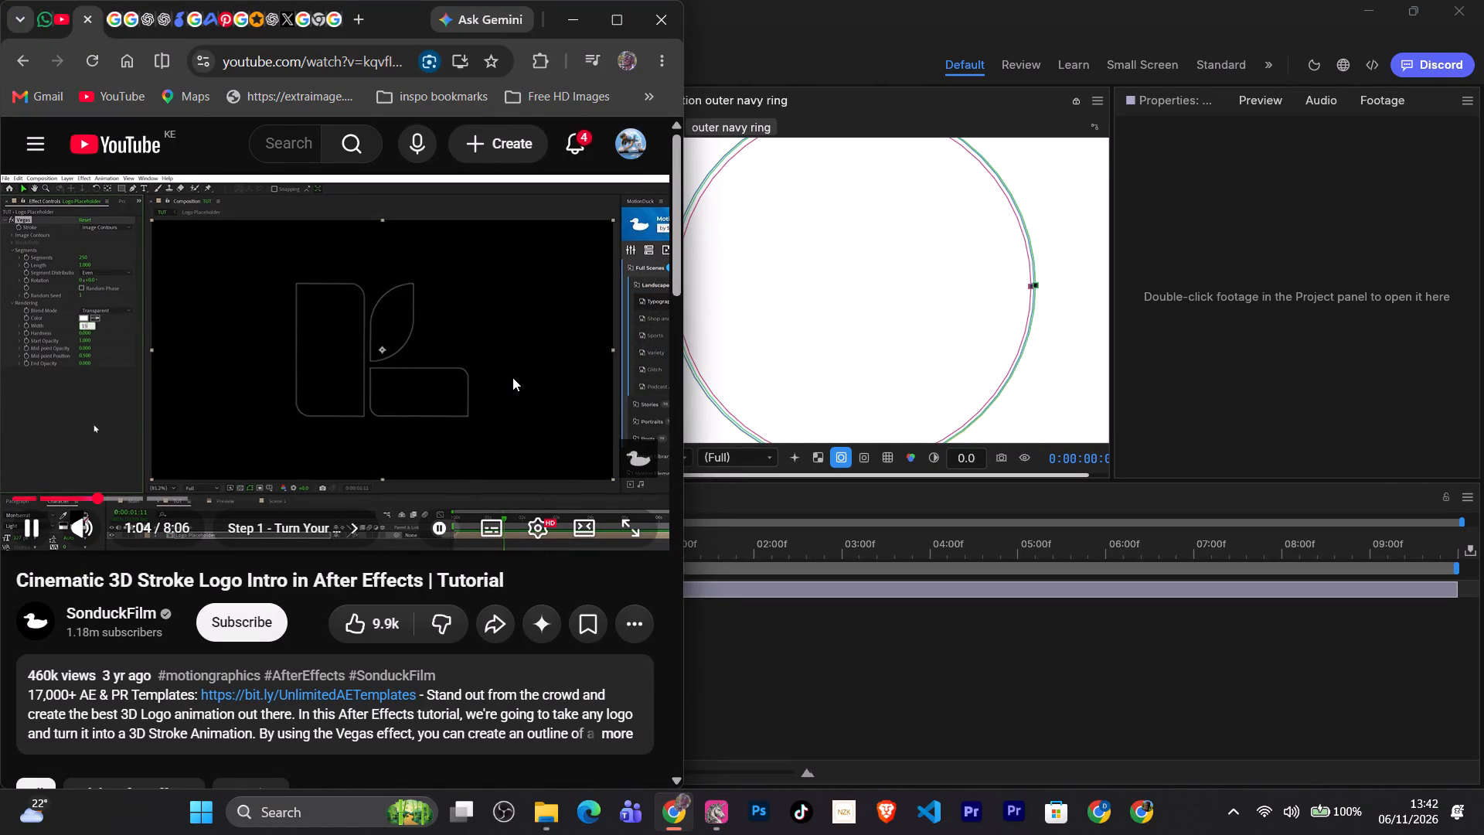
click(512, 377)
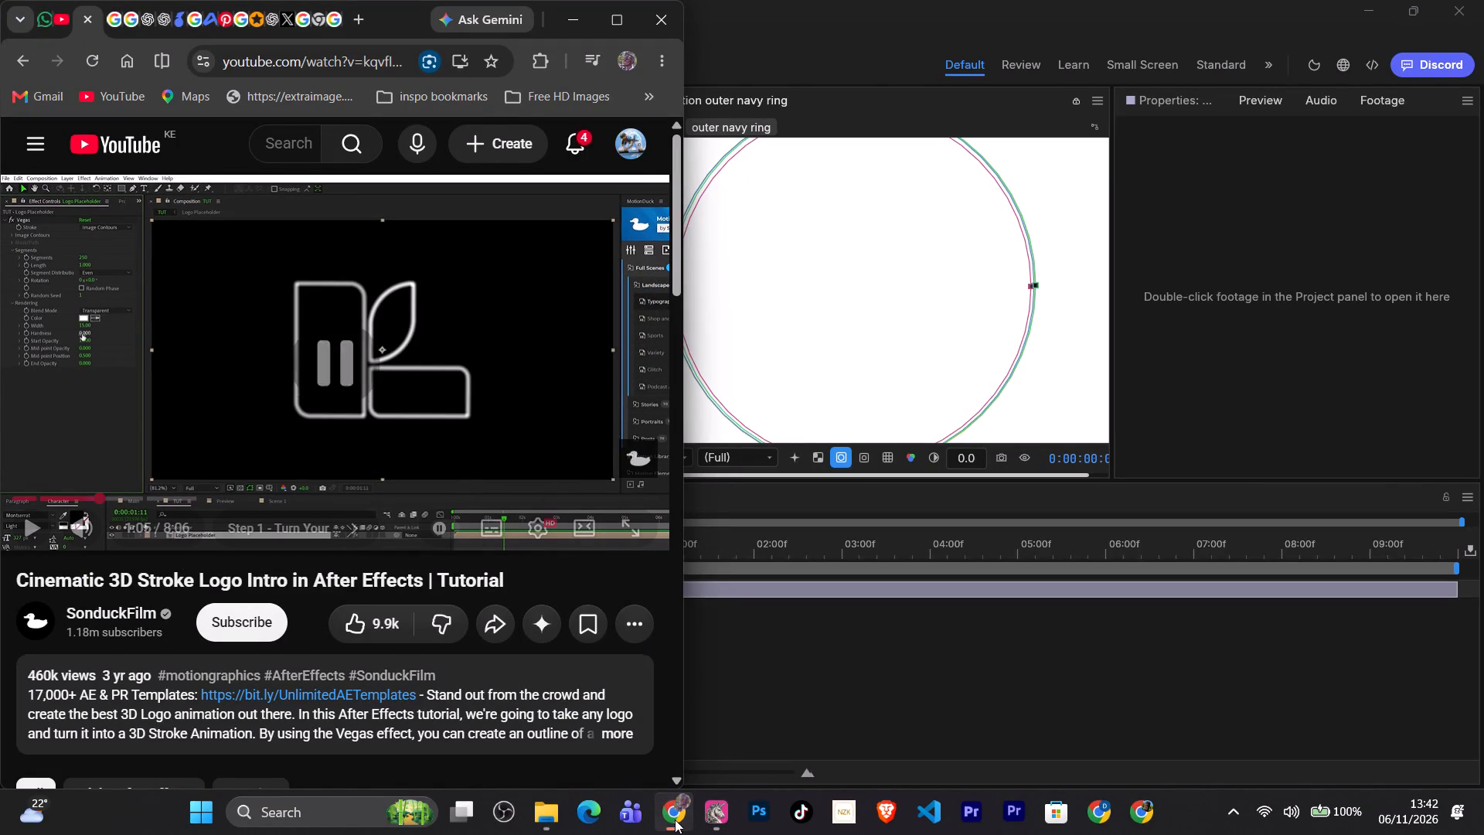
click(712, 808)
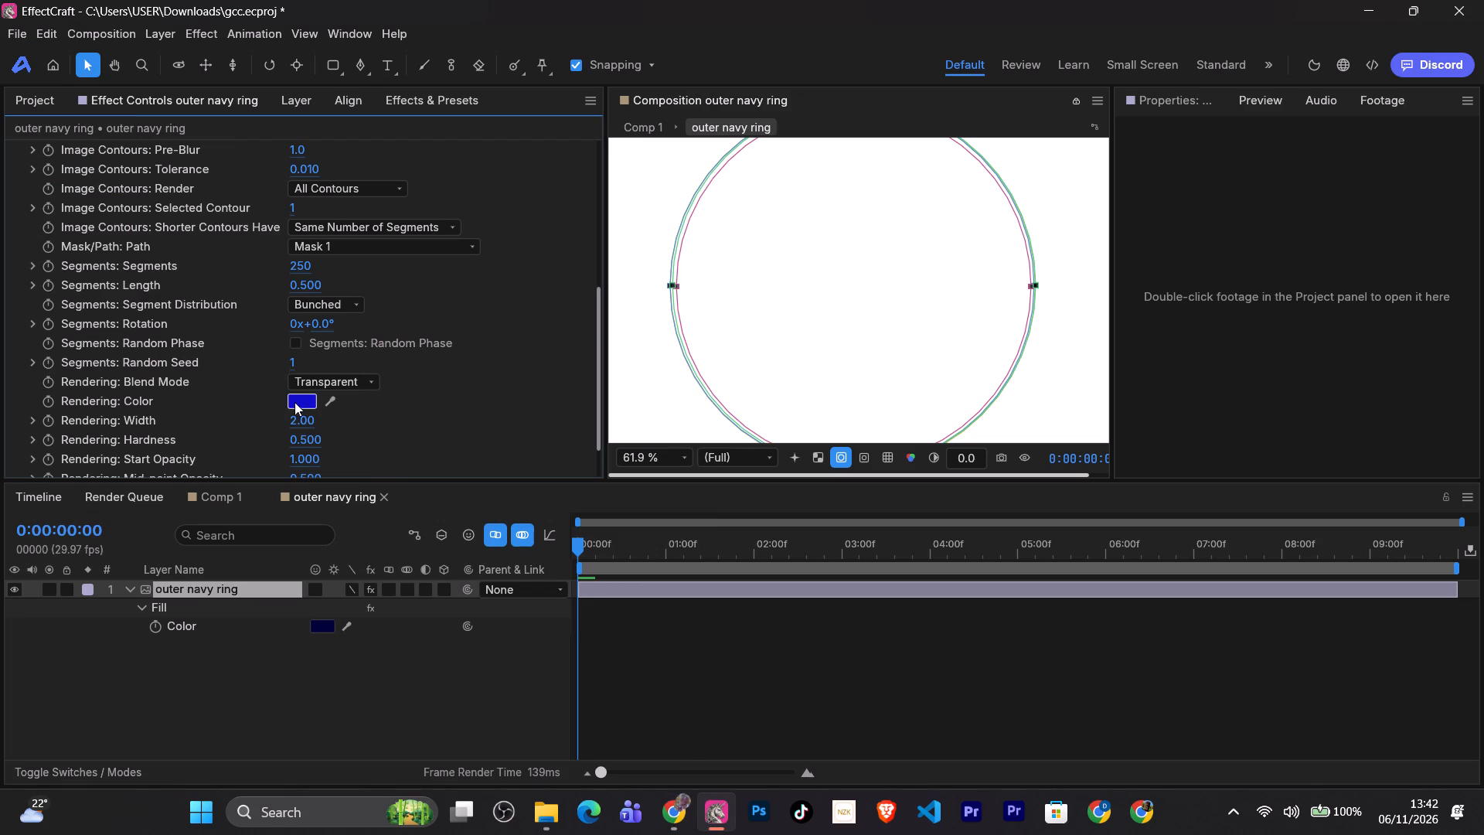
drag(305, 422, 343, 415)
drag(343, 415, 462, 414)
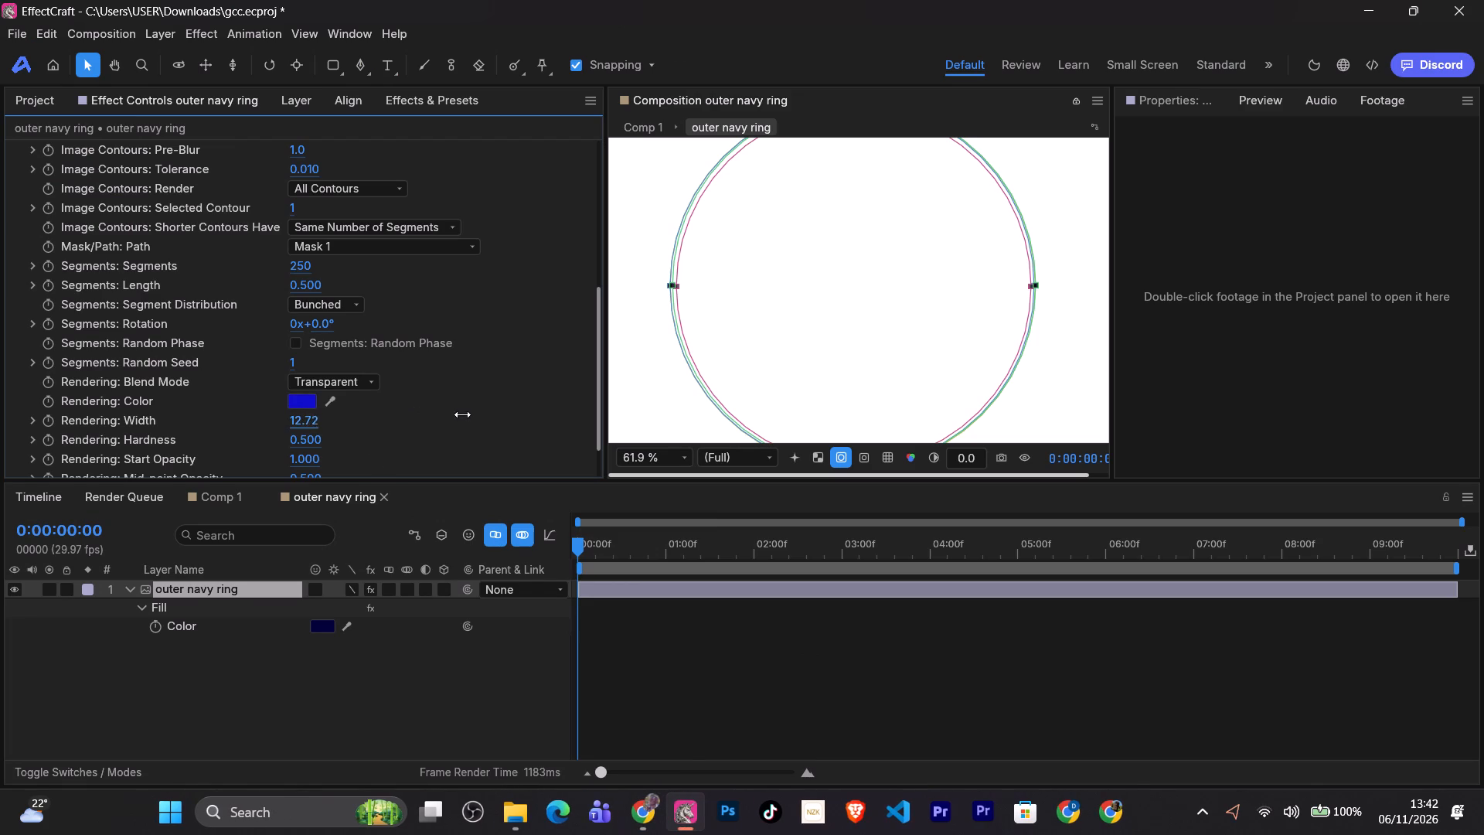
drag(462, 414, 499, 410)
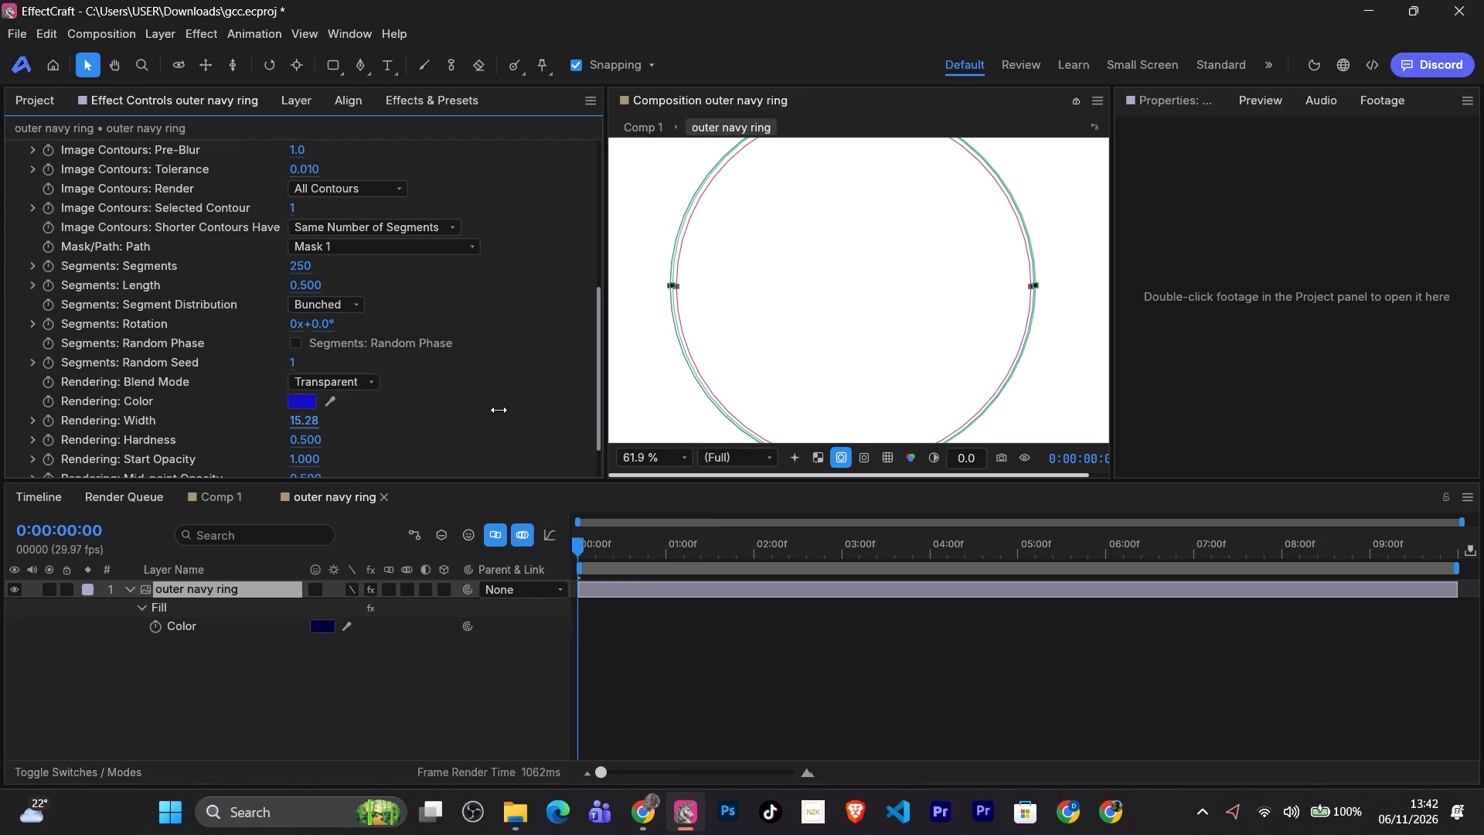
drag(499, 410, 494, 411)
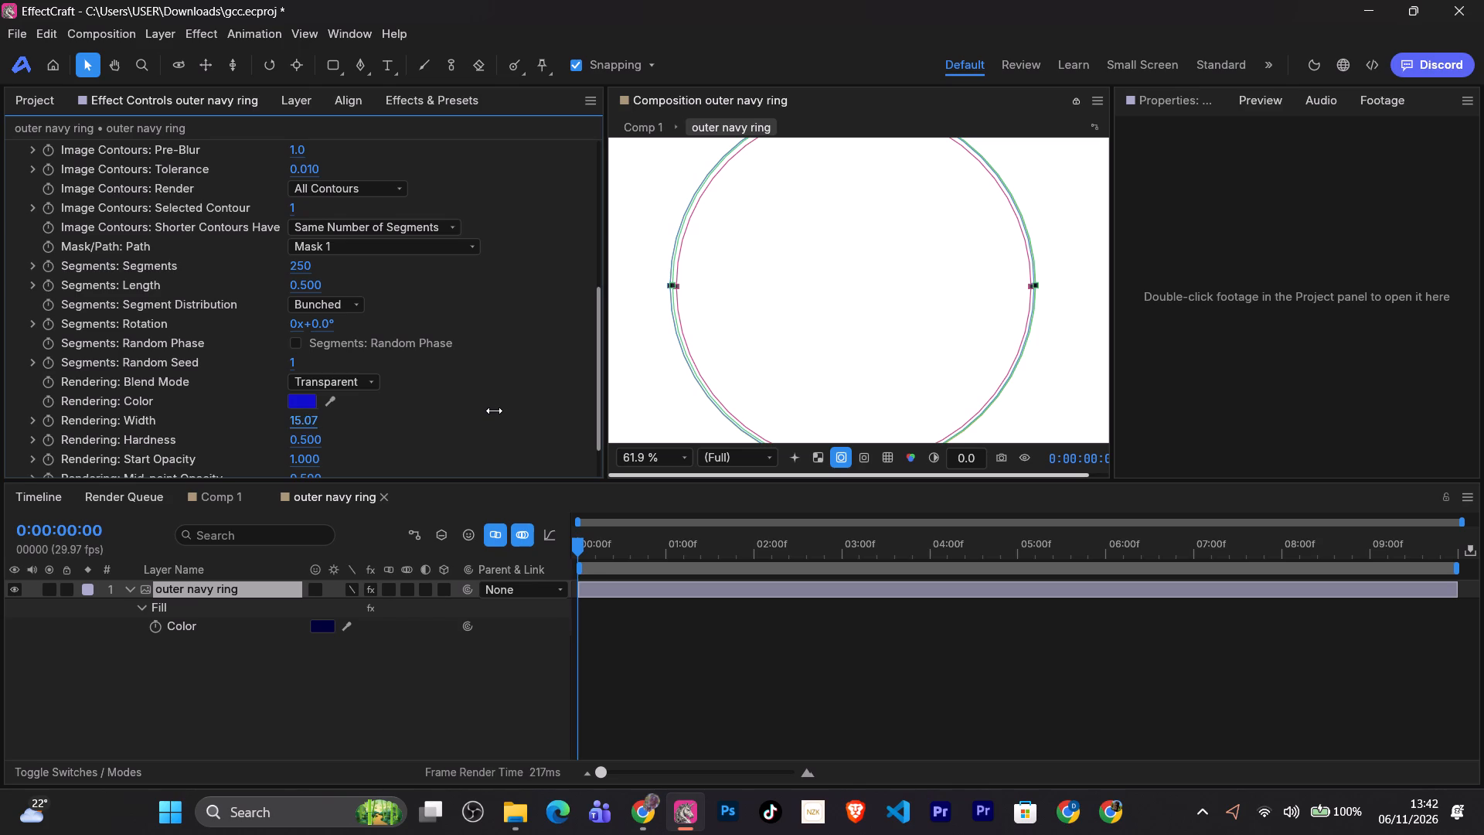
drag(494, 411, 495, 411)
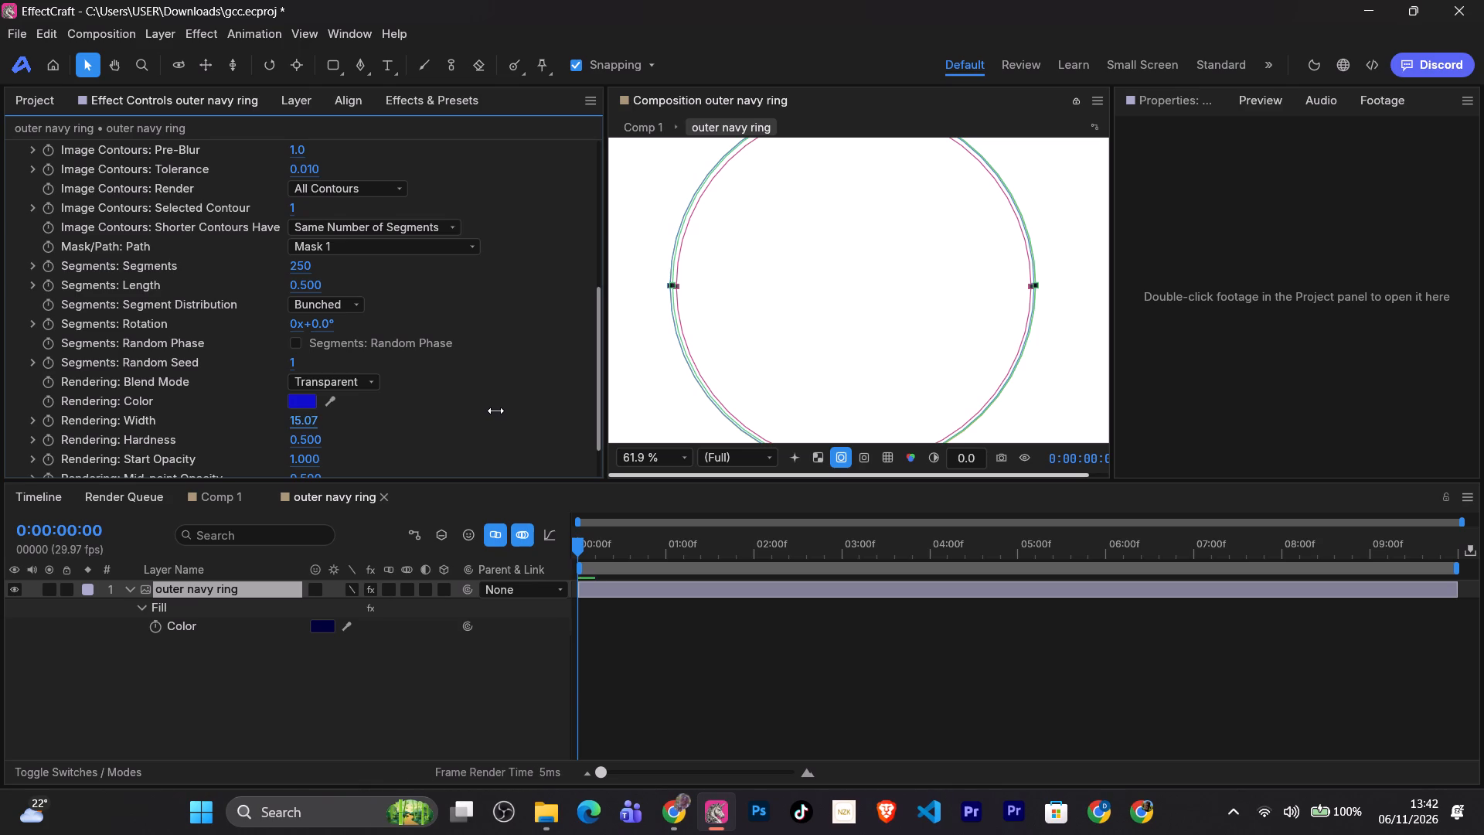
drag(495, 411, 494, 411)
drag(494, 411, 495, 411)
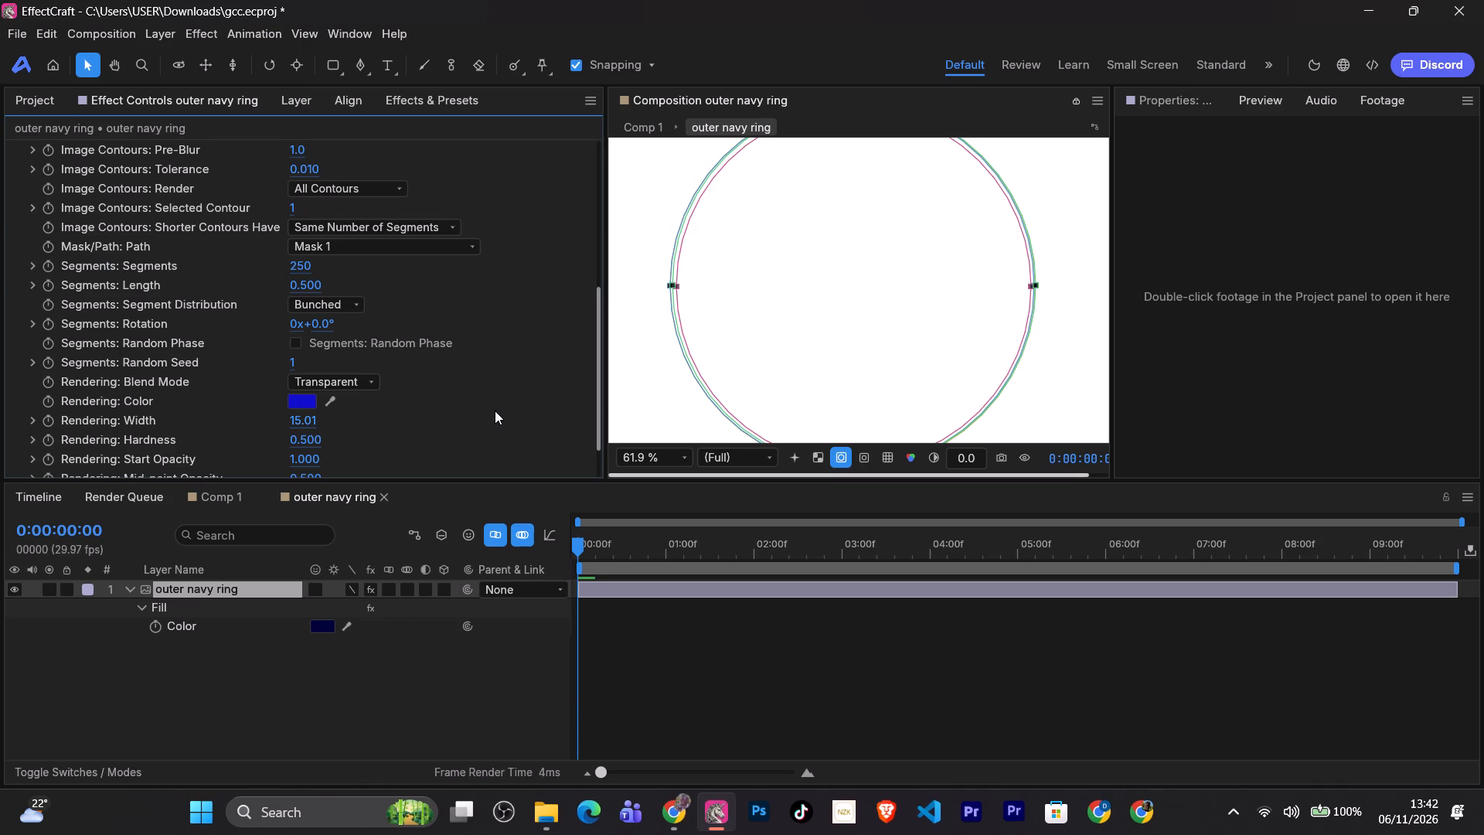
Play the Chrome tutorial on from 1:05, and in EffectCraft set the outer navy ring's Vegas rendering hardness to 1.000.
click(675, 801)
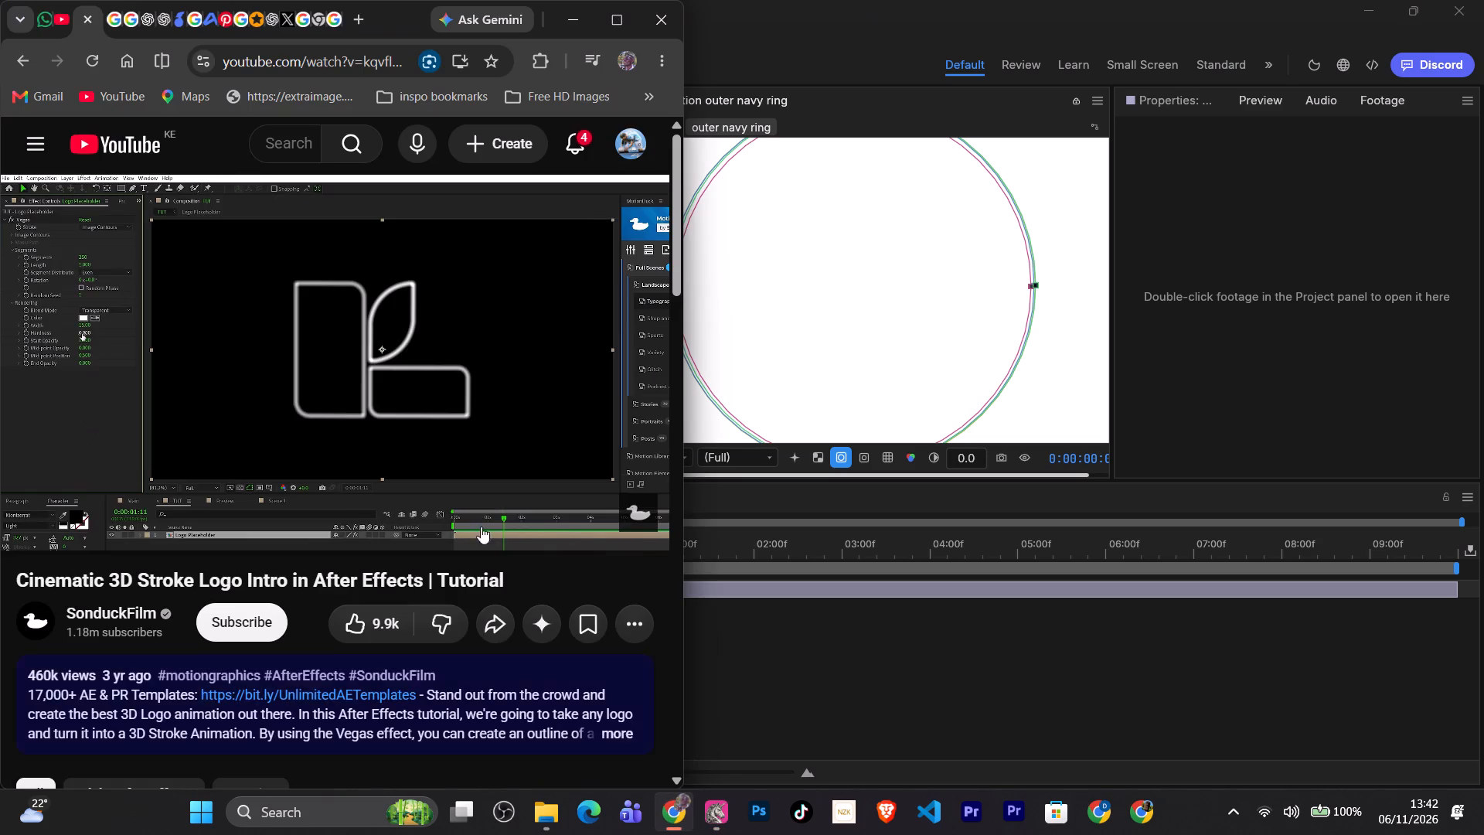
click(440, 394)
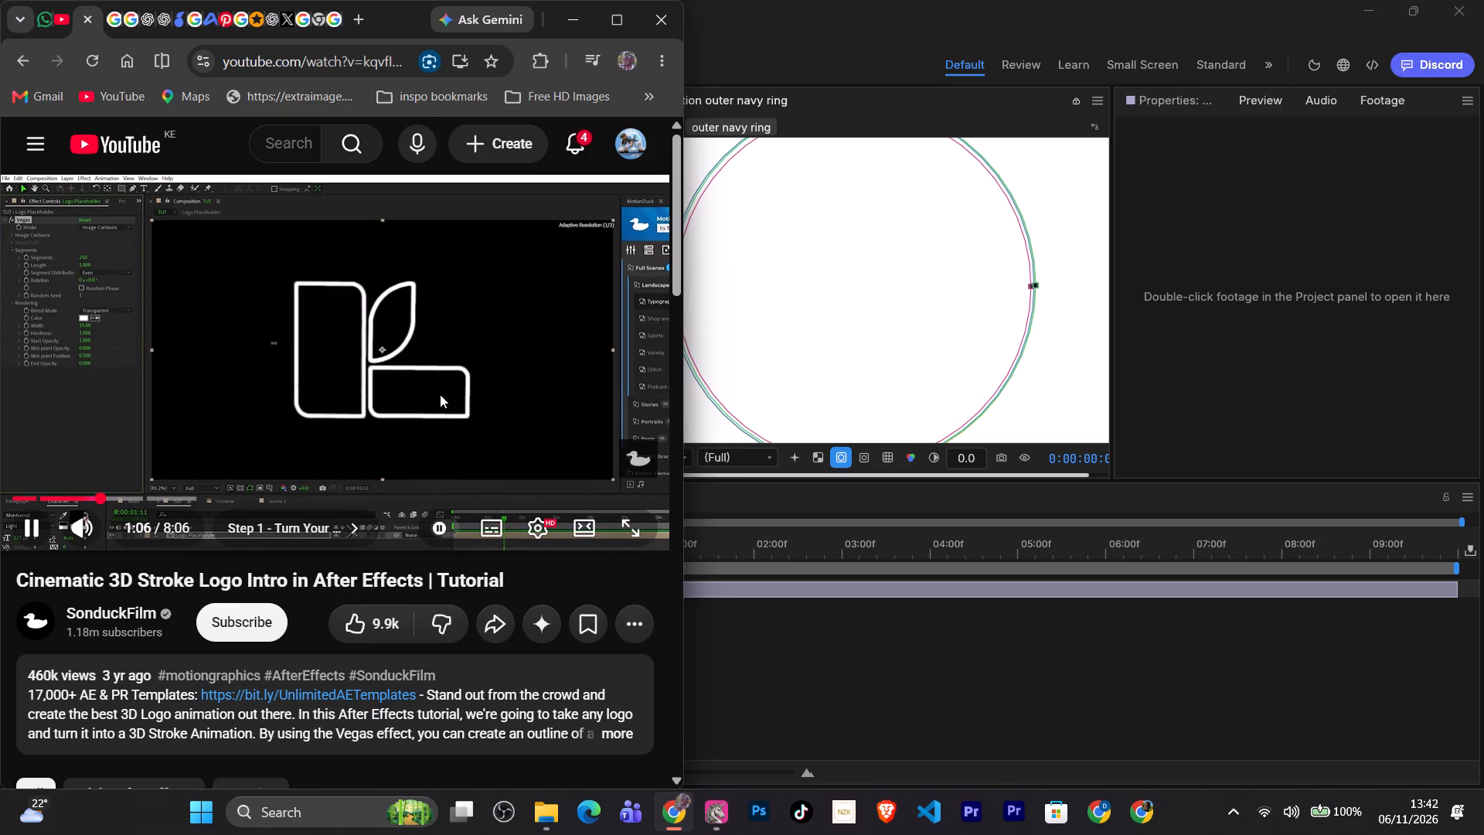
click(440, 394)
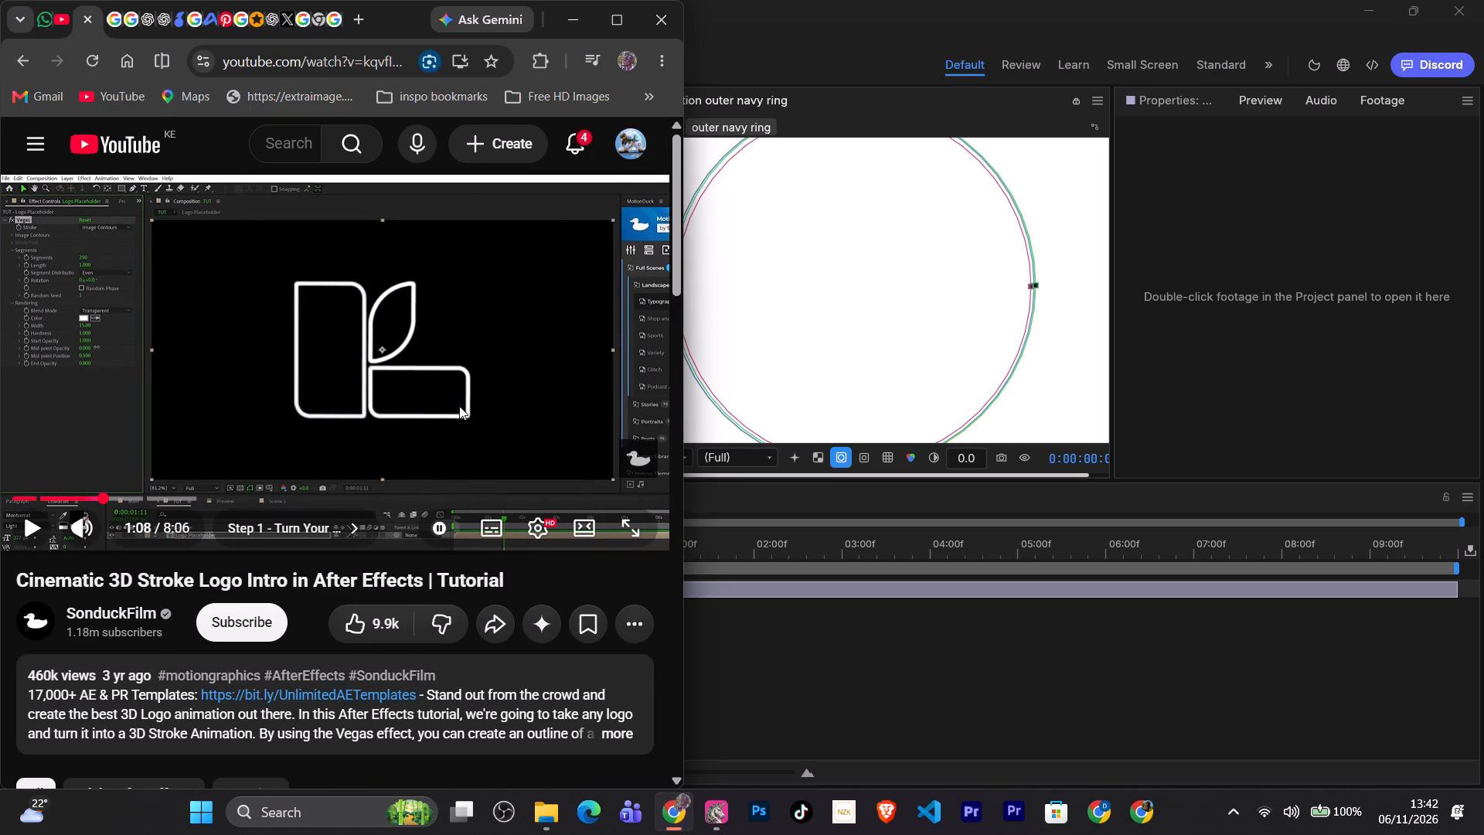
click(725, 816)
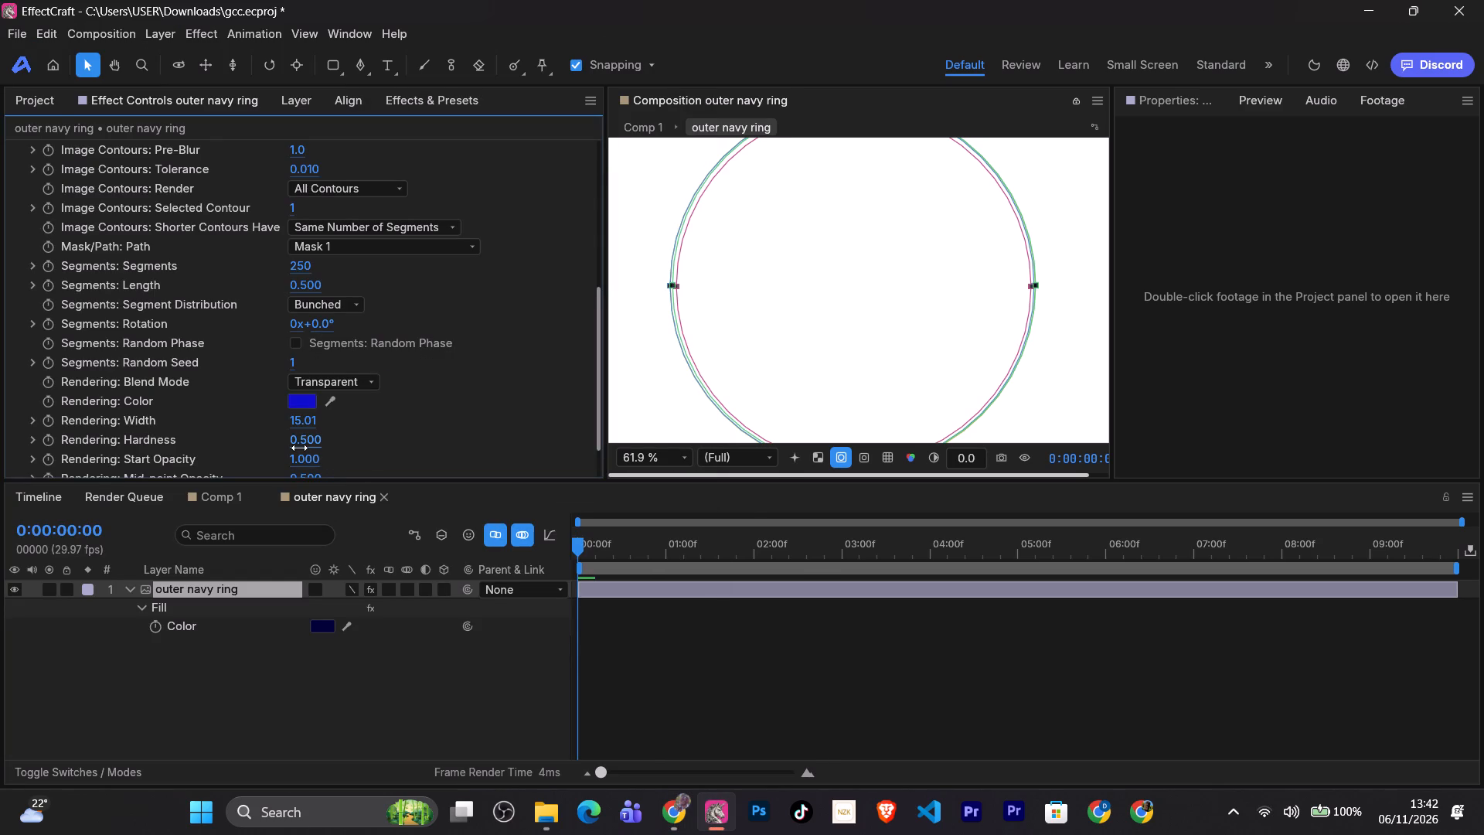
drag(299, 448, 375, 434)
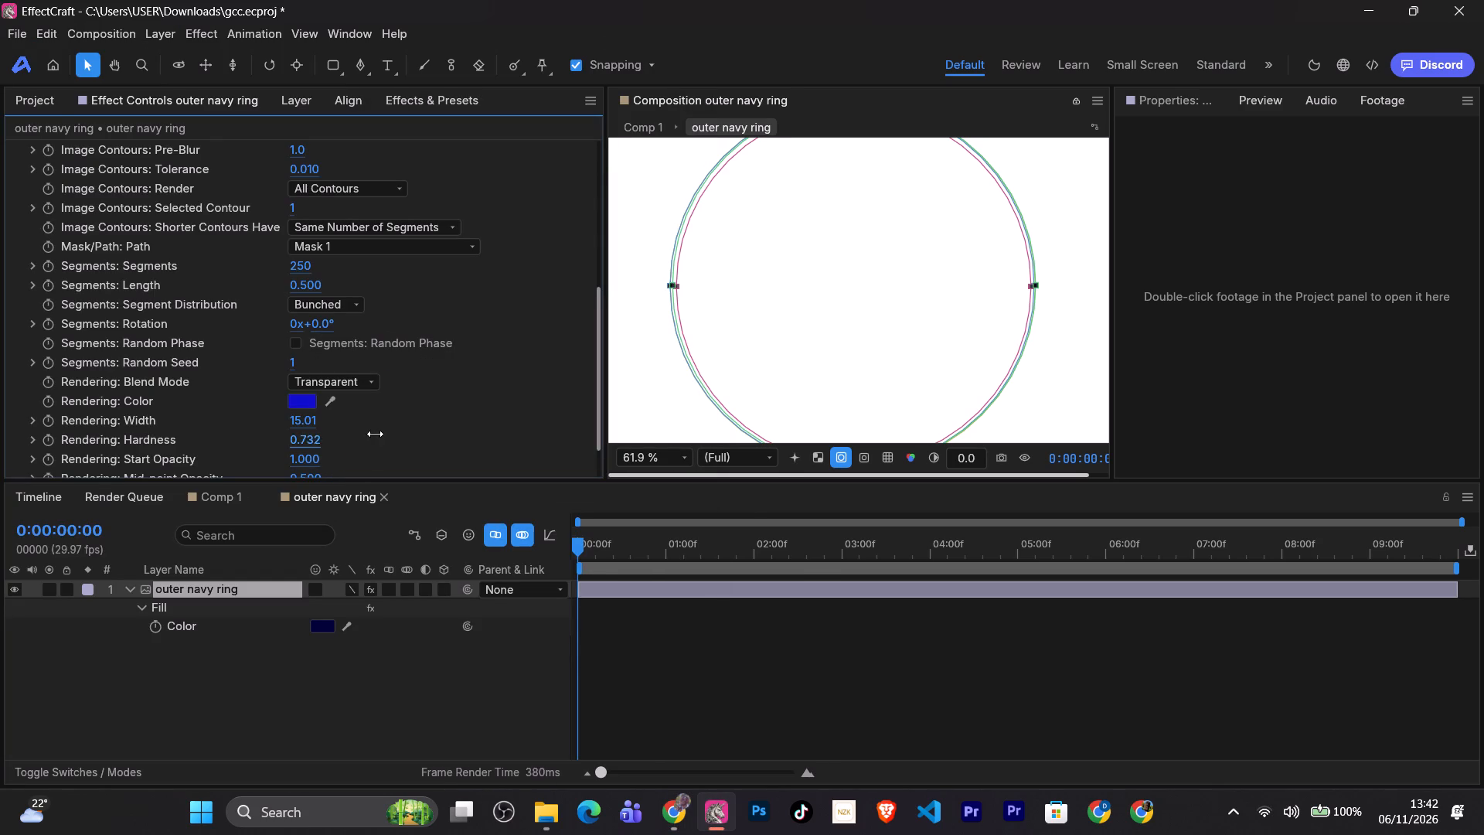
drag(375, 434, 487, 427)
Play the Chrome tutorial up to 1:14, and in EffectCraft set the Vegas end opacity, mid-point position and mid-point opacity to 1.000.
scroll(435, 400, down, 1)
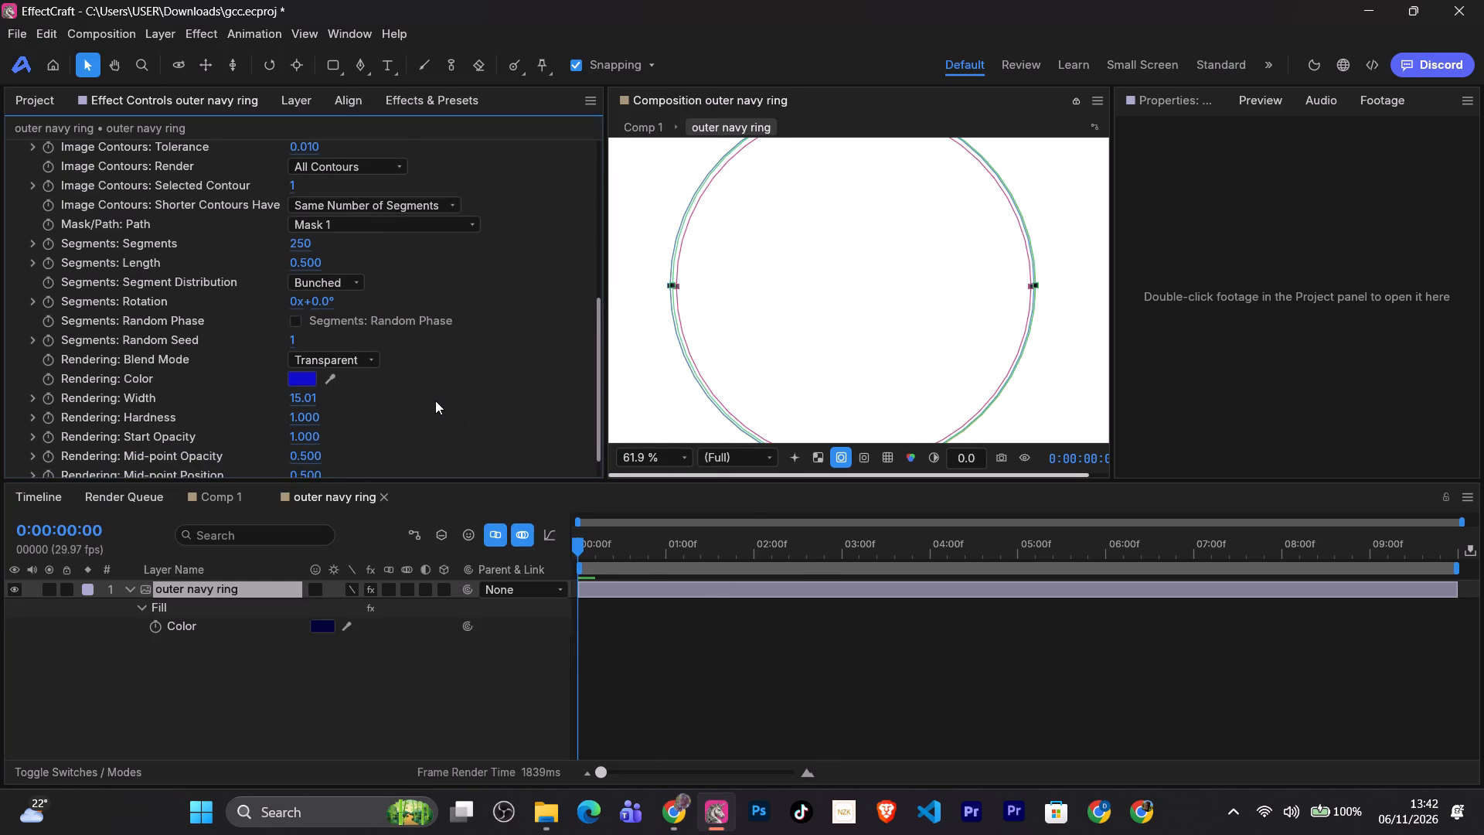
scroll(435, 400, down, 2)
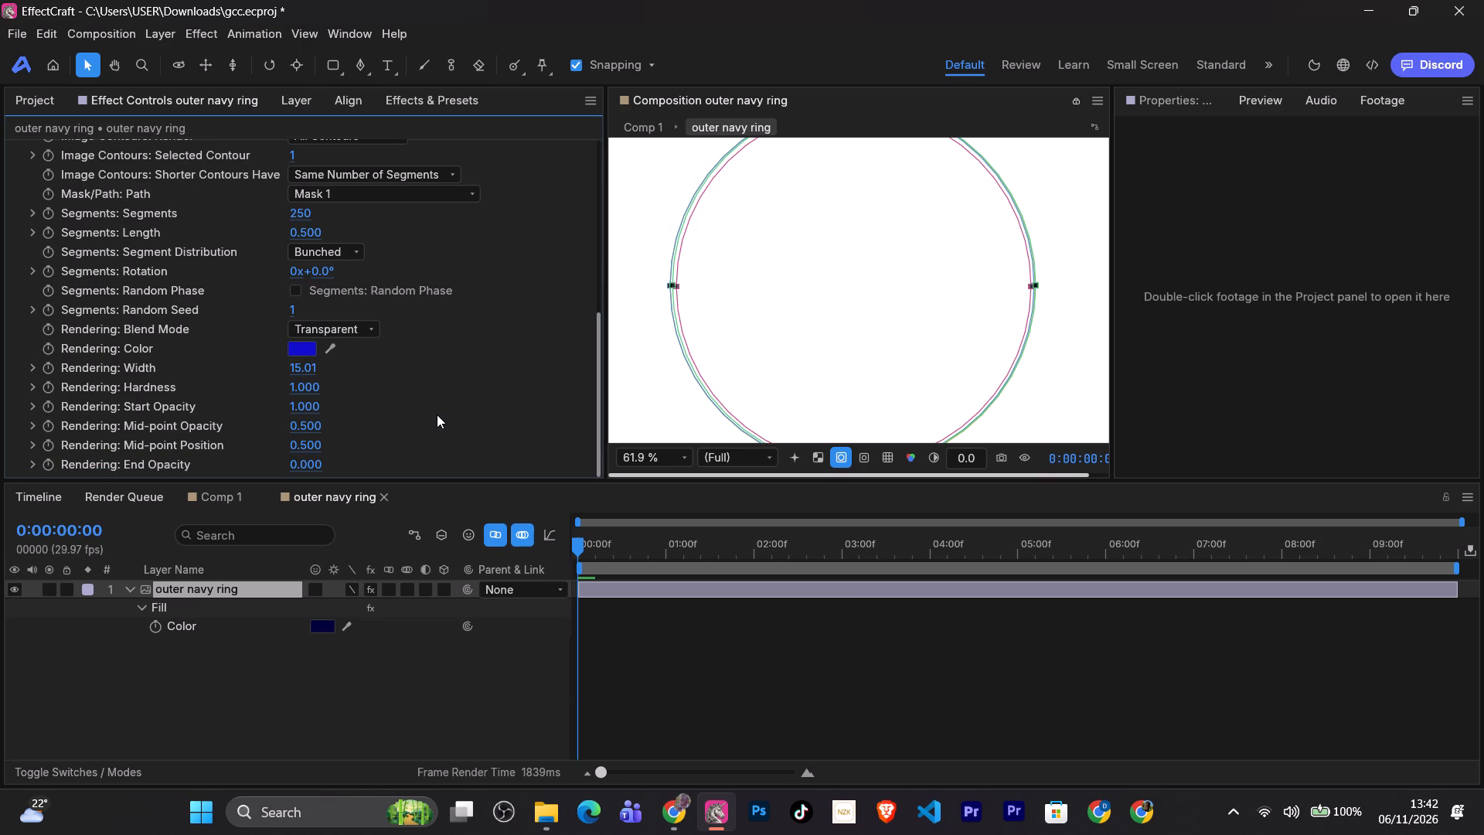
click(683, 792)
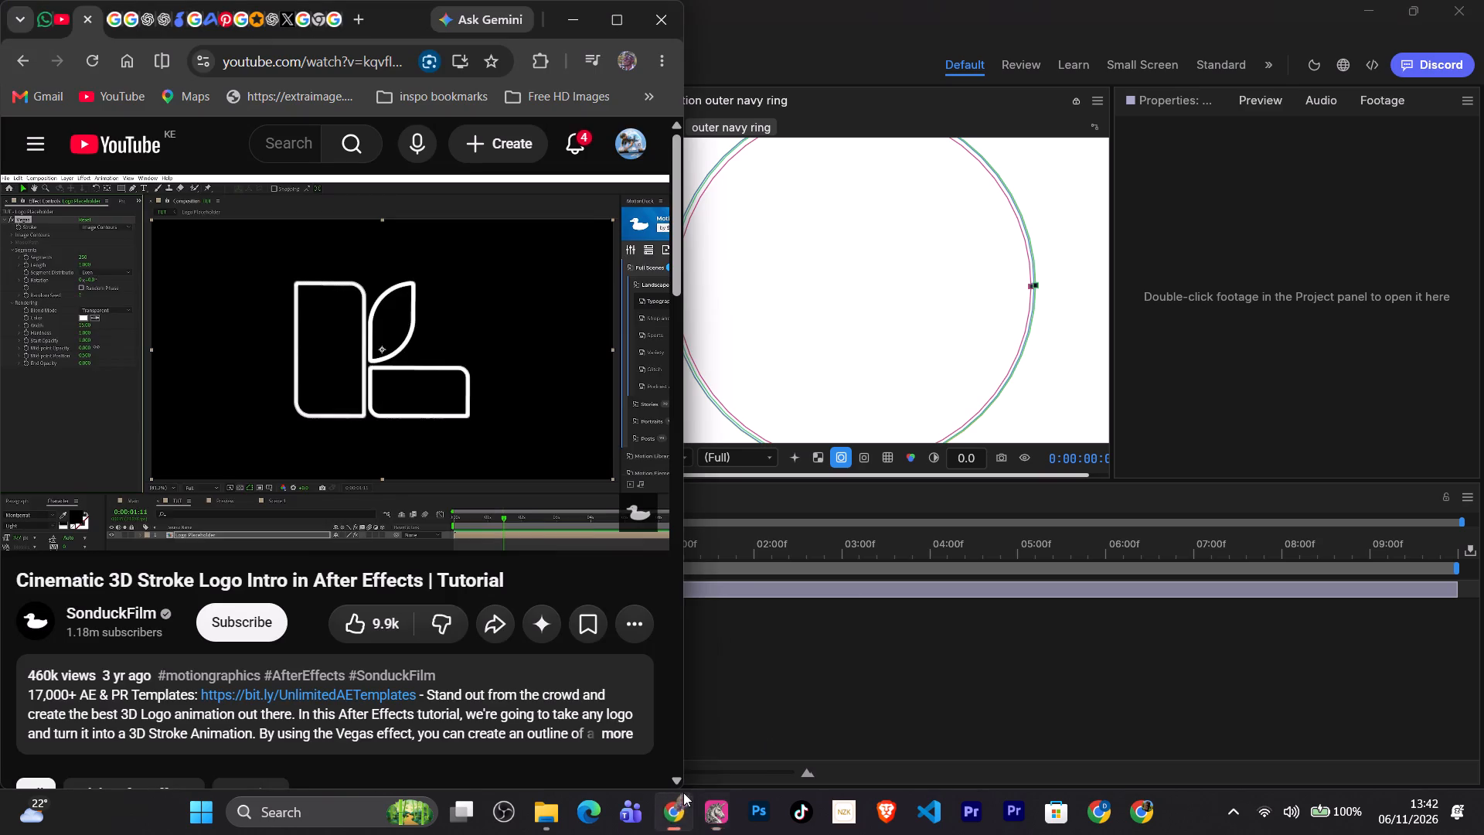
click(474, 377)
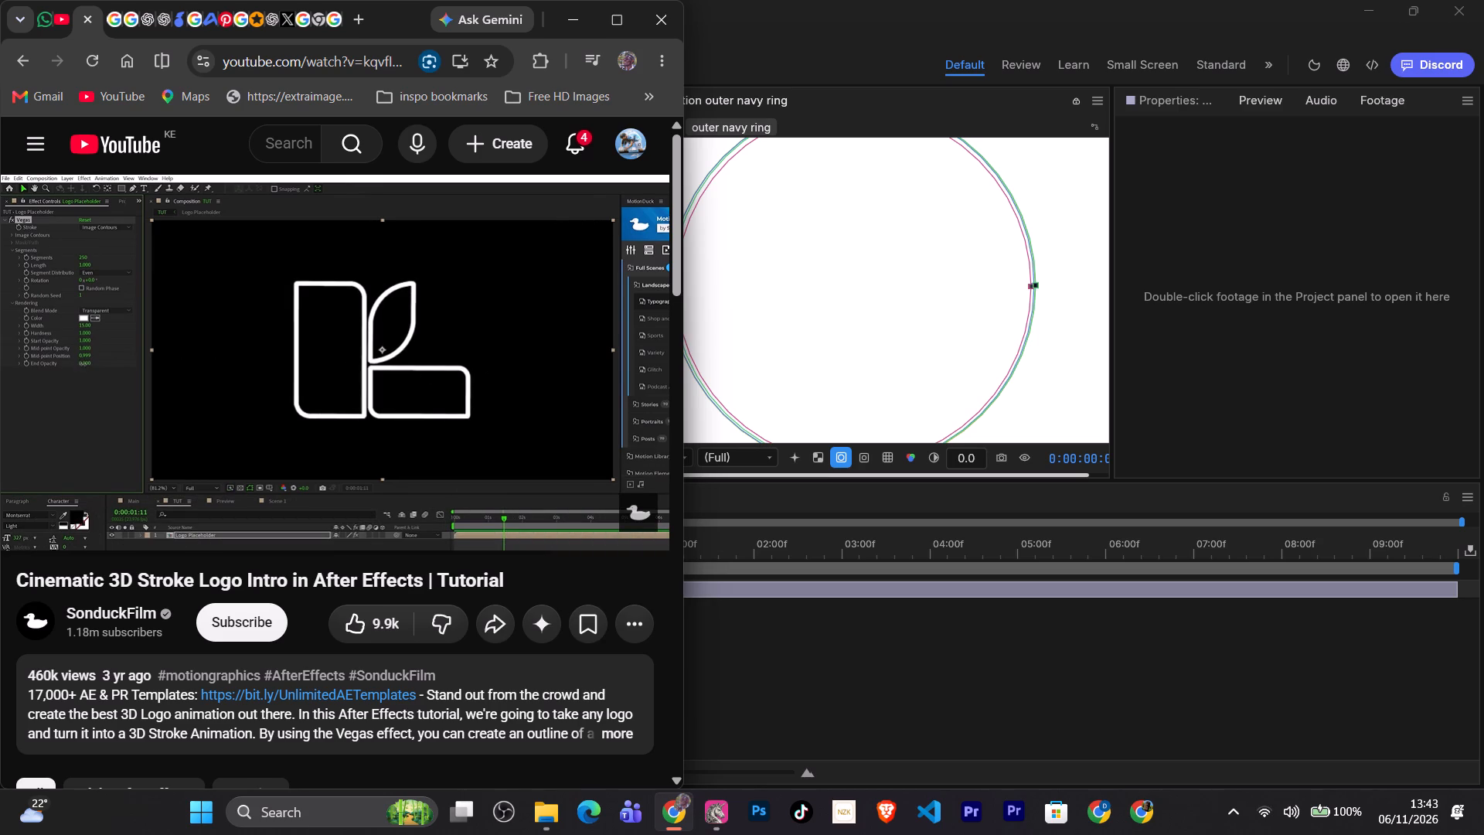
click(450, 317)
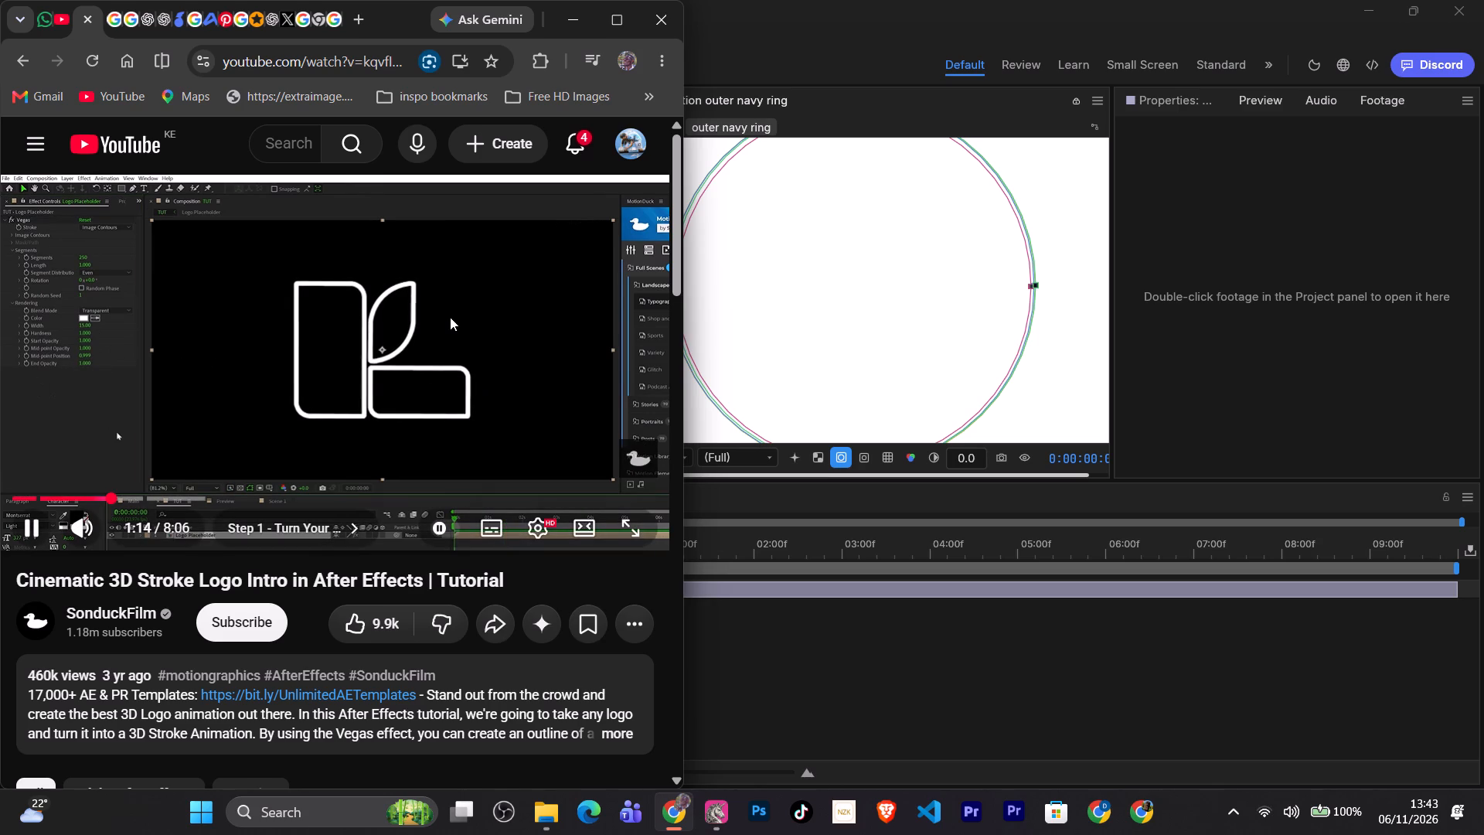
click(708, 820)
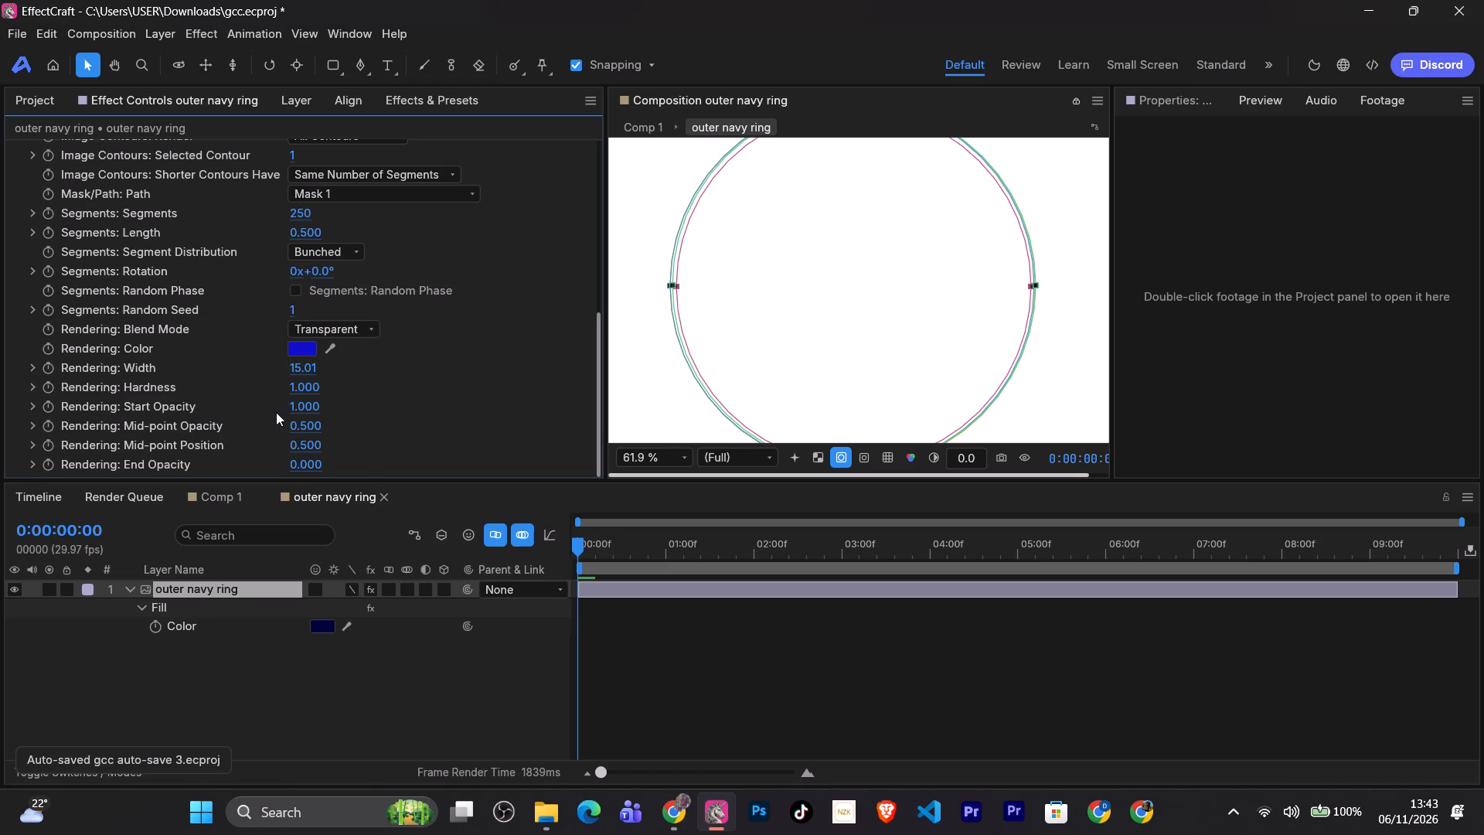
scroll(348, 431, down, 1)
drag(299, 459, 683, 430)
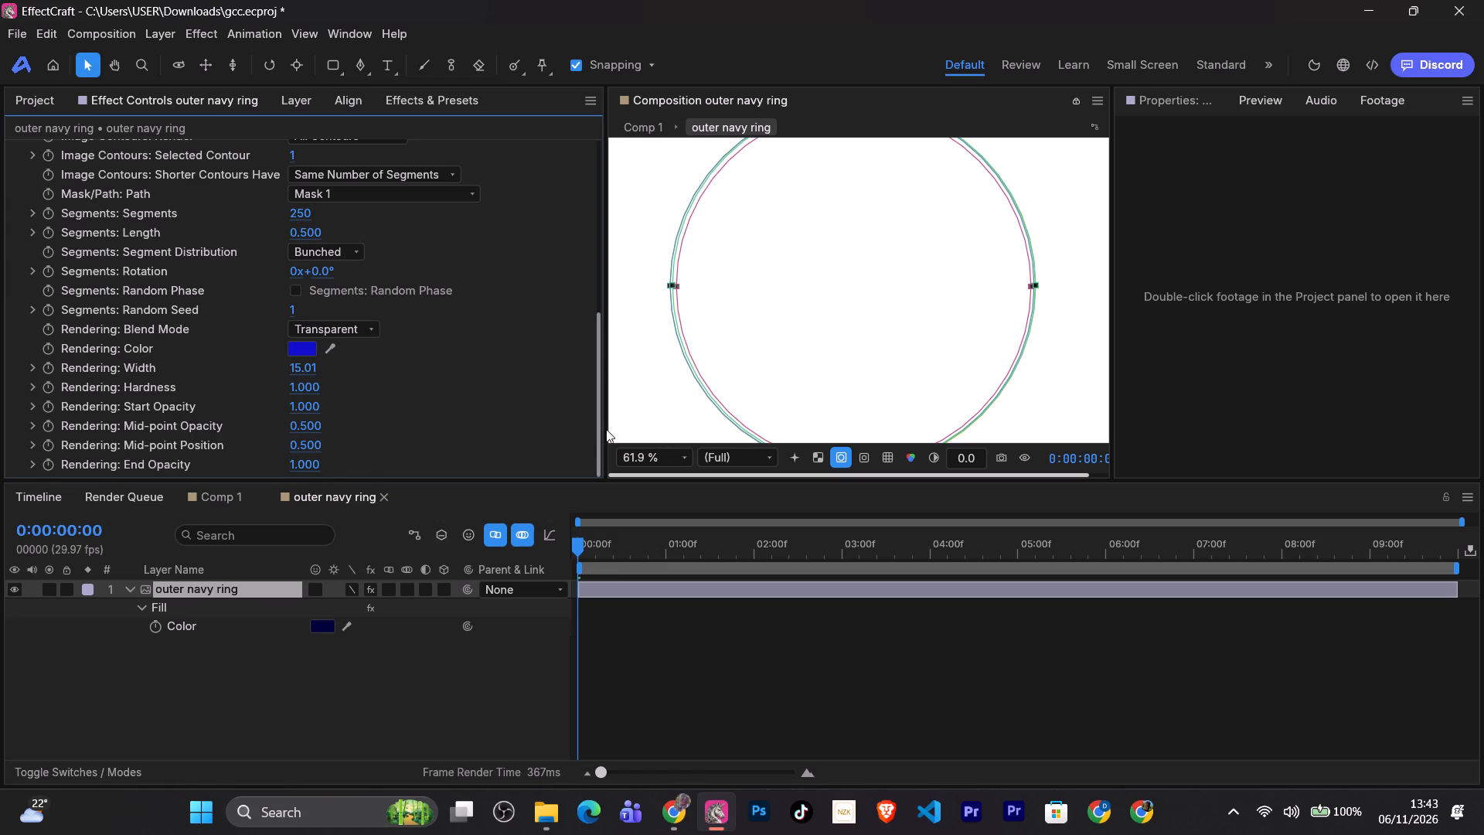
drag(306, 446, 508, 437)
drag(508, 437, 509, 438)
drag(301, 428, 355, 410)
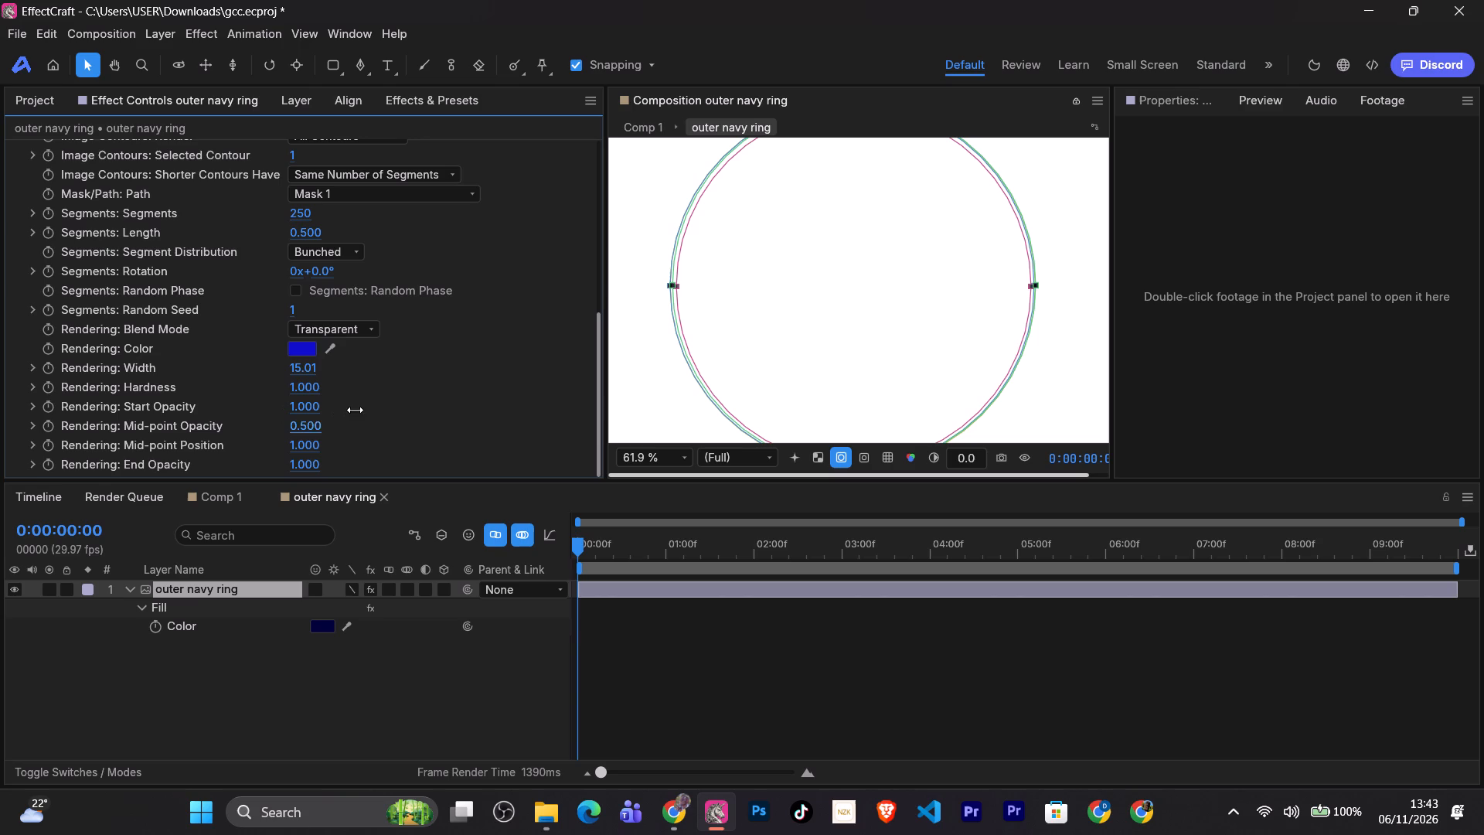
drag(355, 410, 522, 411)
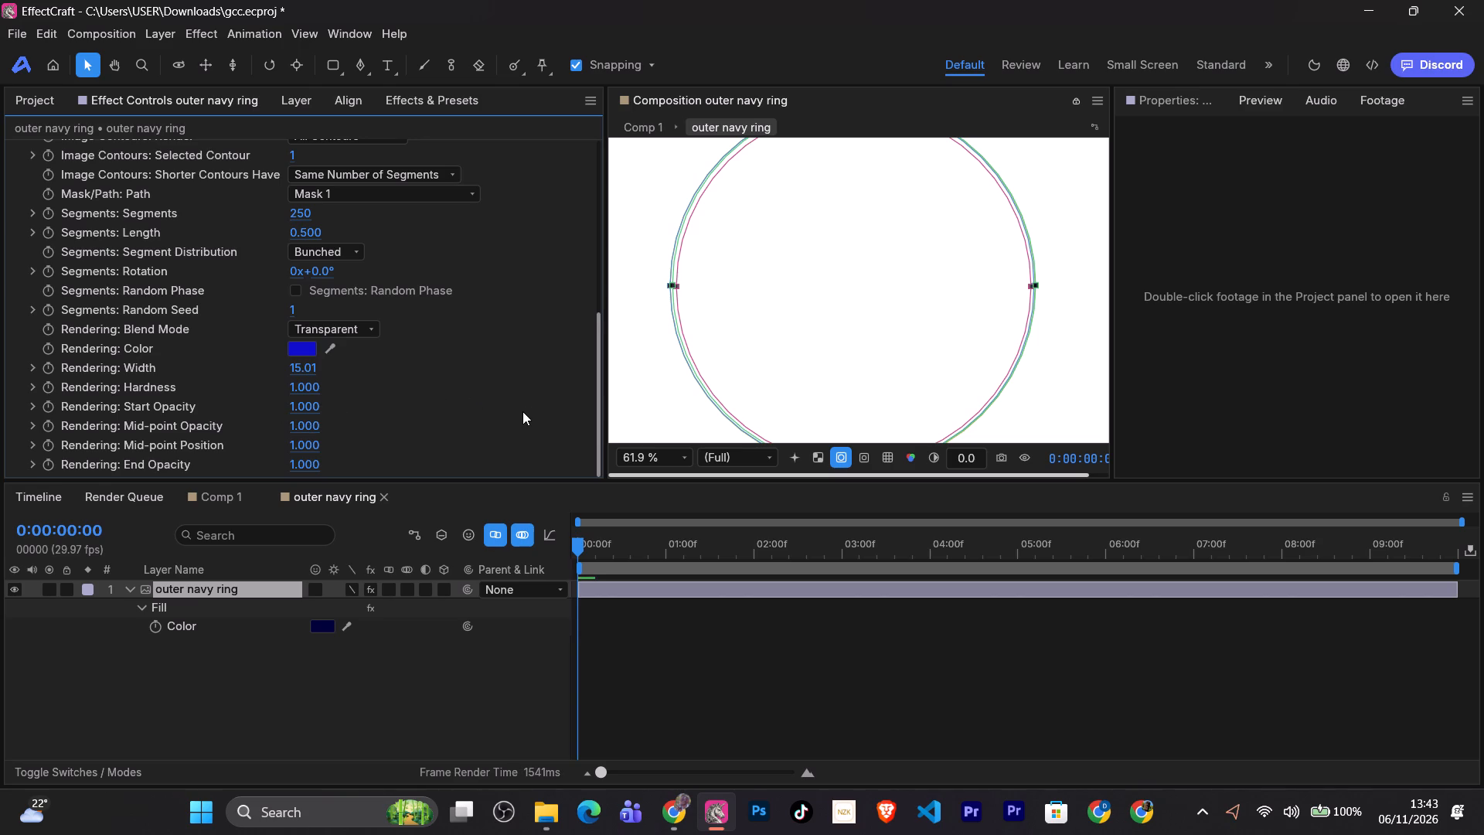
Play the Chrome tutorial from 1:14 to 1:19, skipping the ad, to see how the segment length is handled.
click(635, 796)
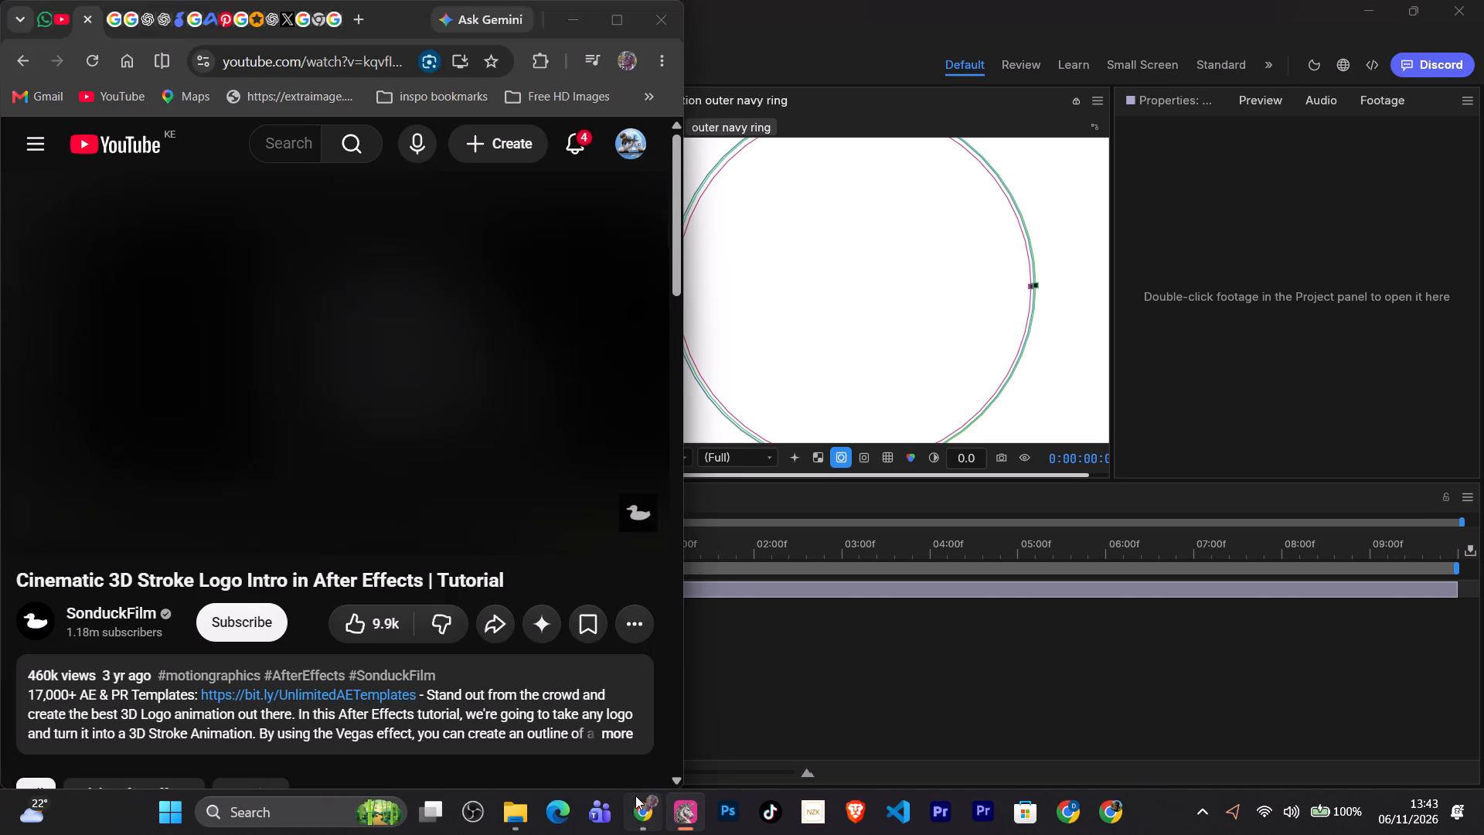
click(440, 378)
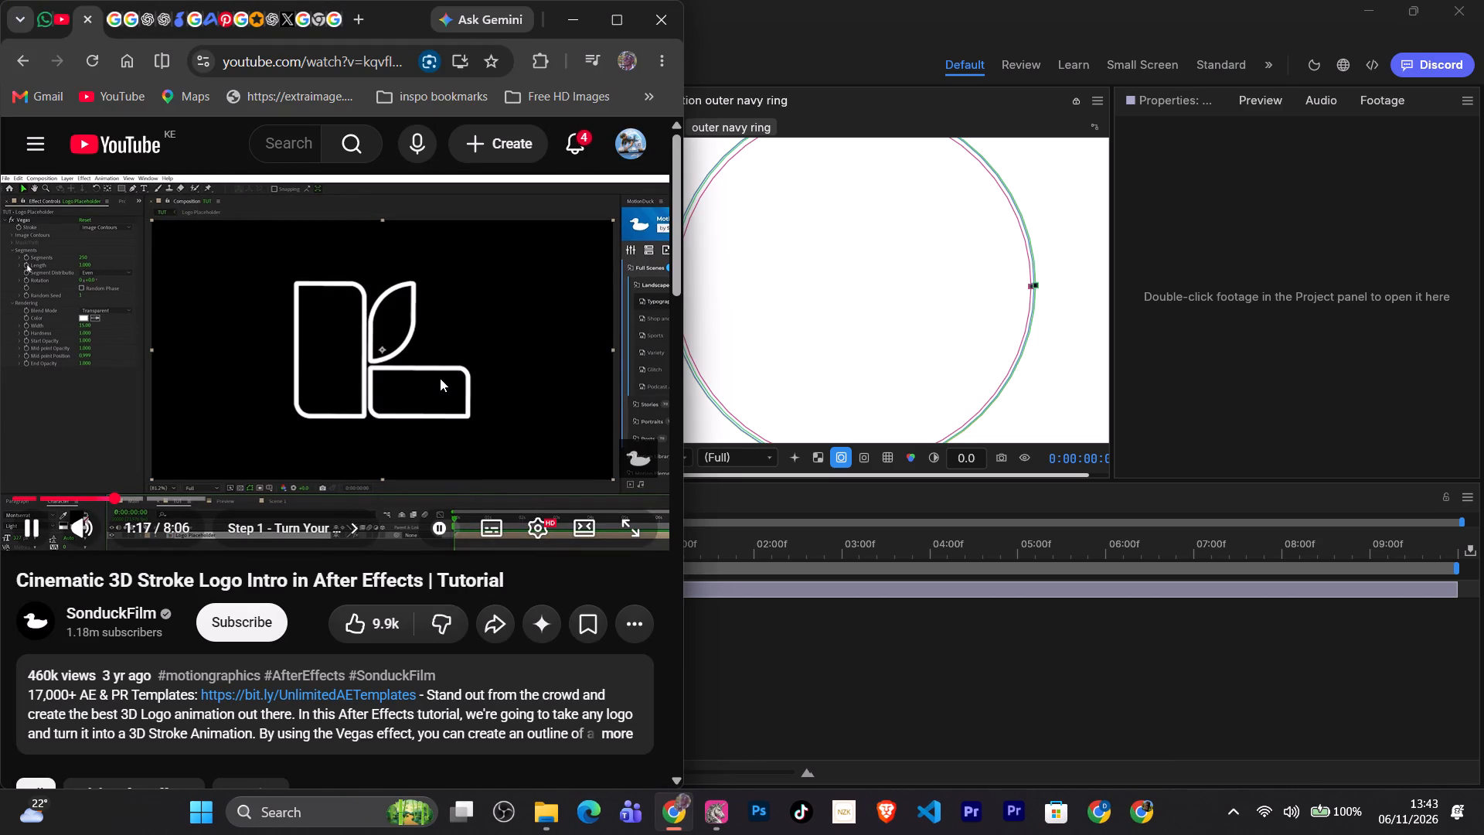
click(440, 378)
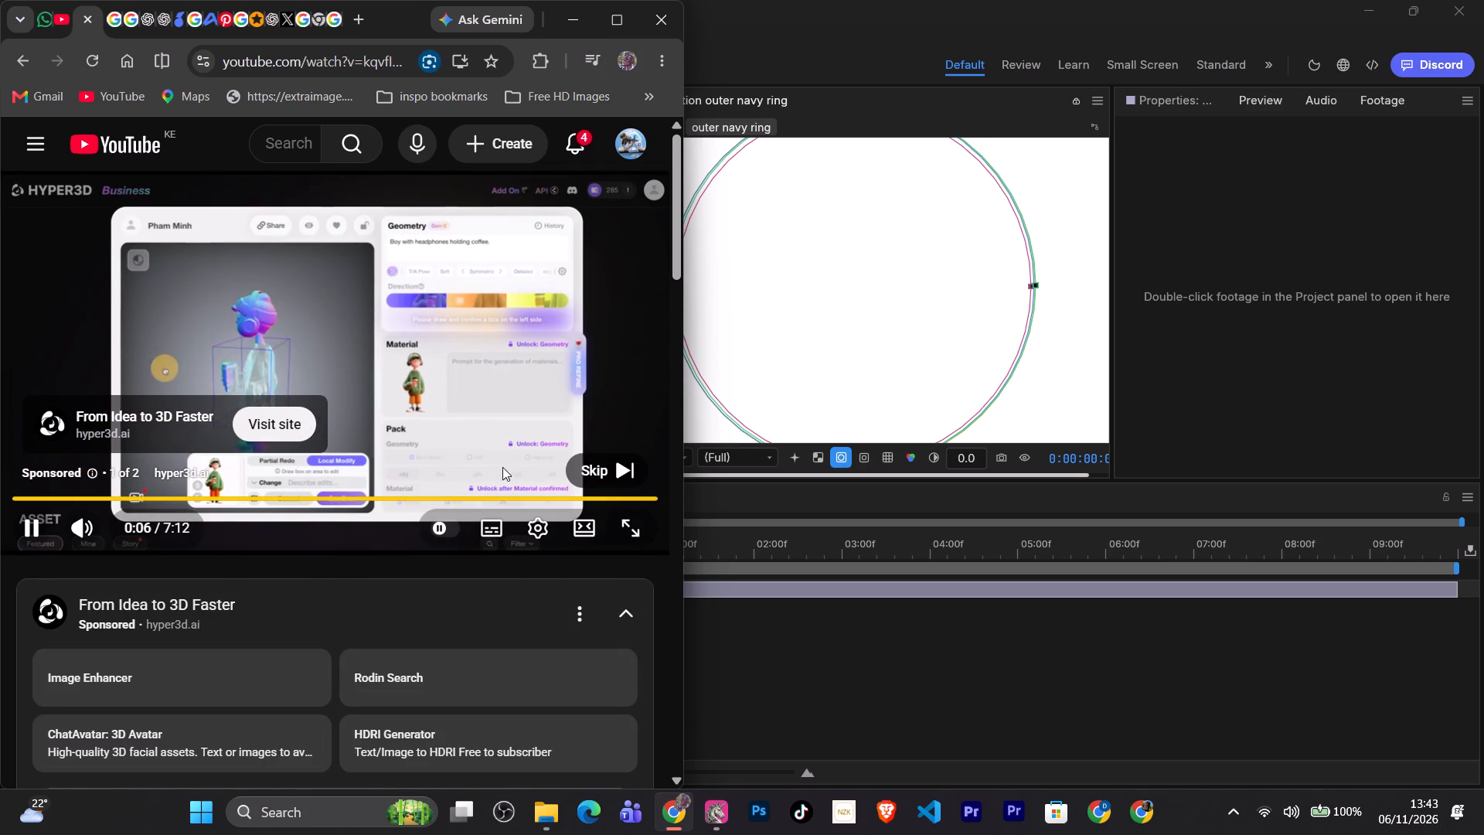
click(591, 468)
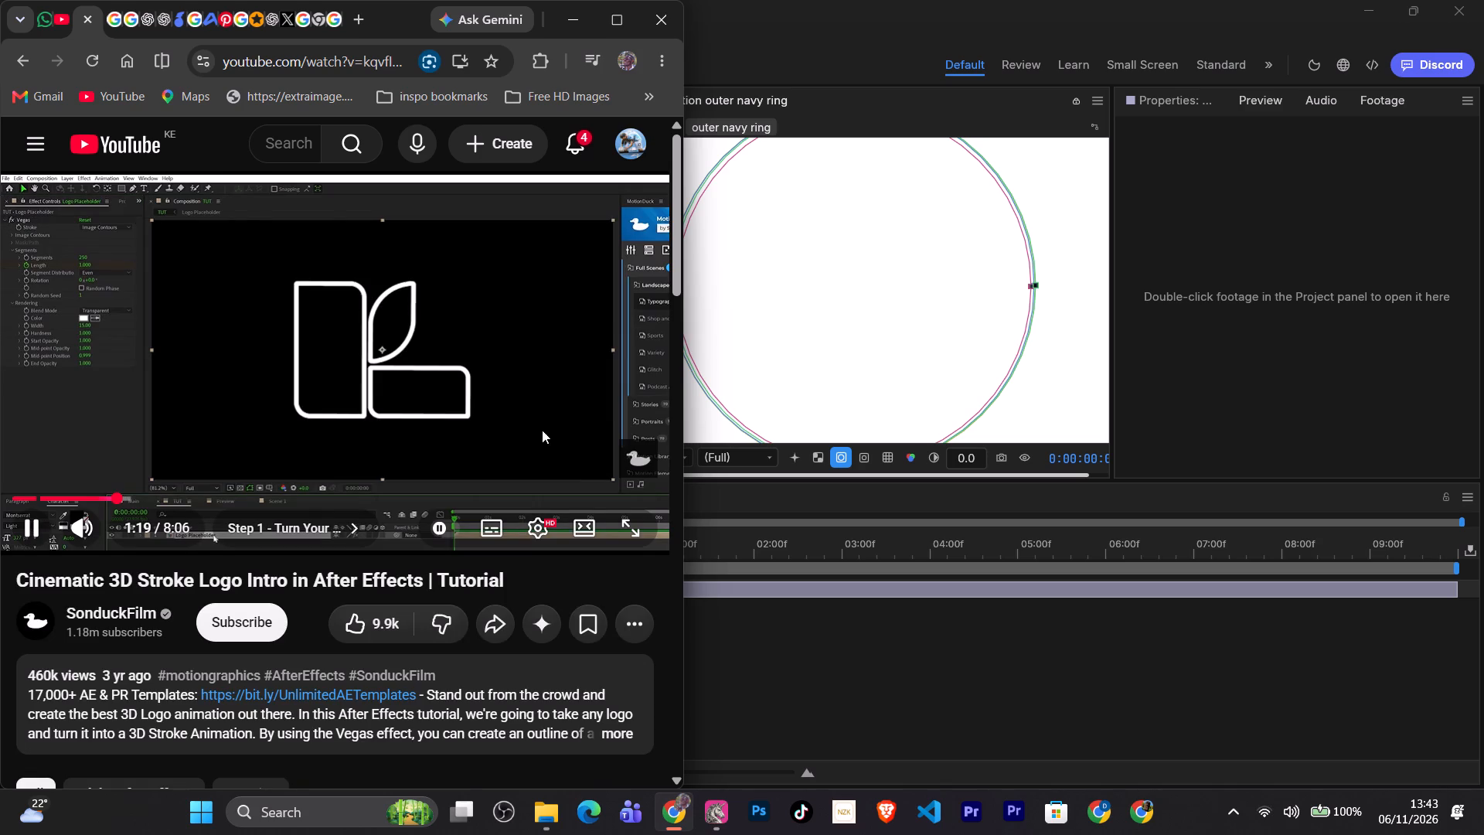
click(523, 418)
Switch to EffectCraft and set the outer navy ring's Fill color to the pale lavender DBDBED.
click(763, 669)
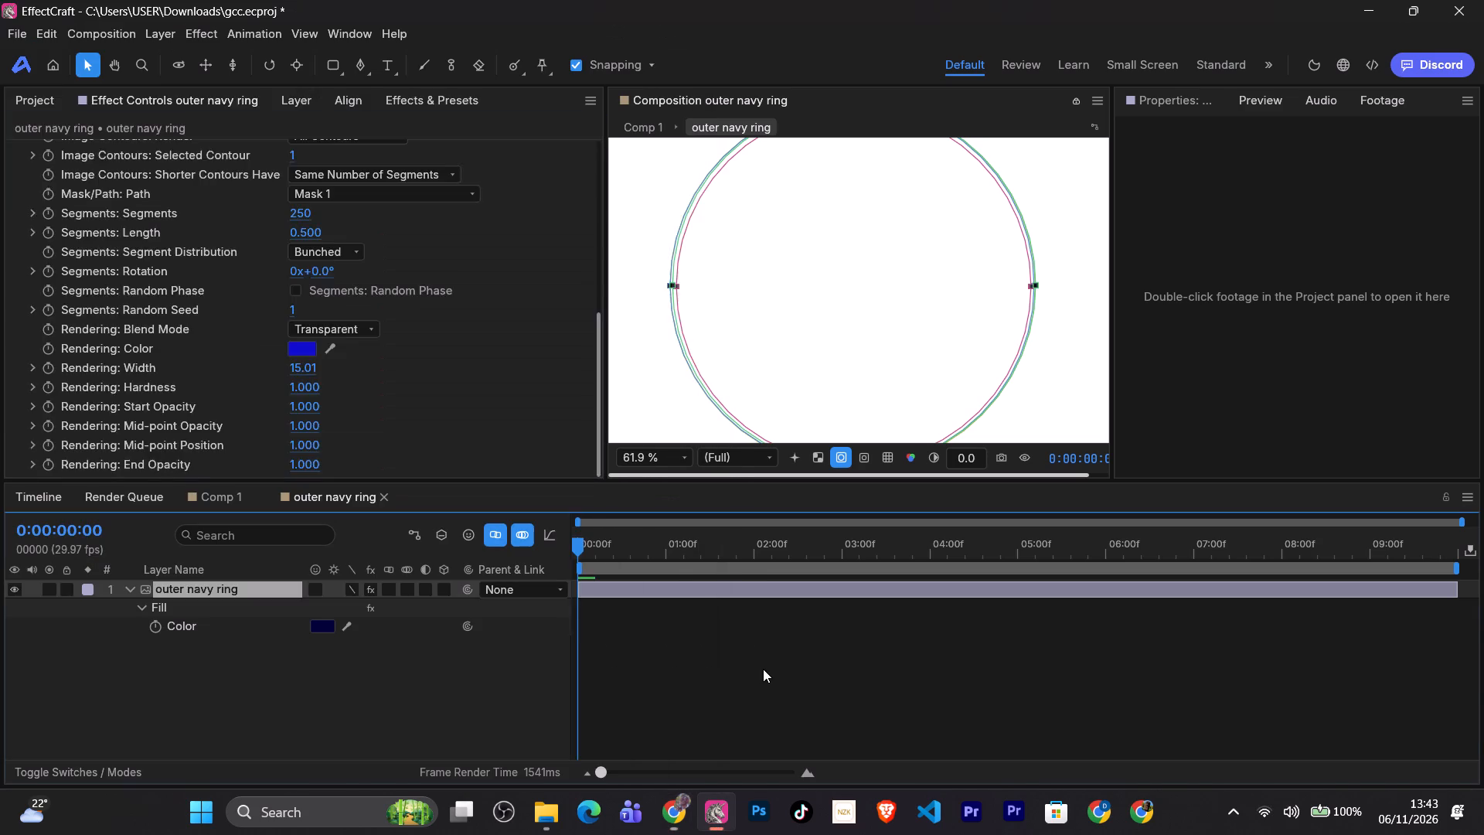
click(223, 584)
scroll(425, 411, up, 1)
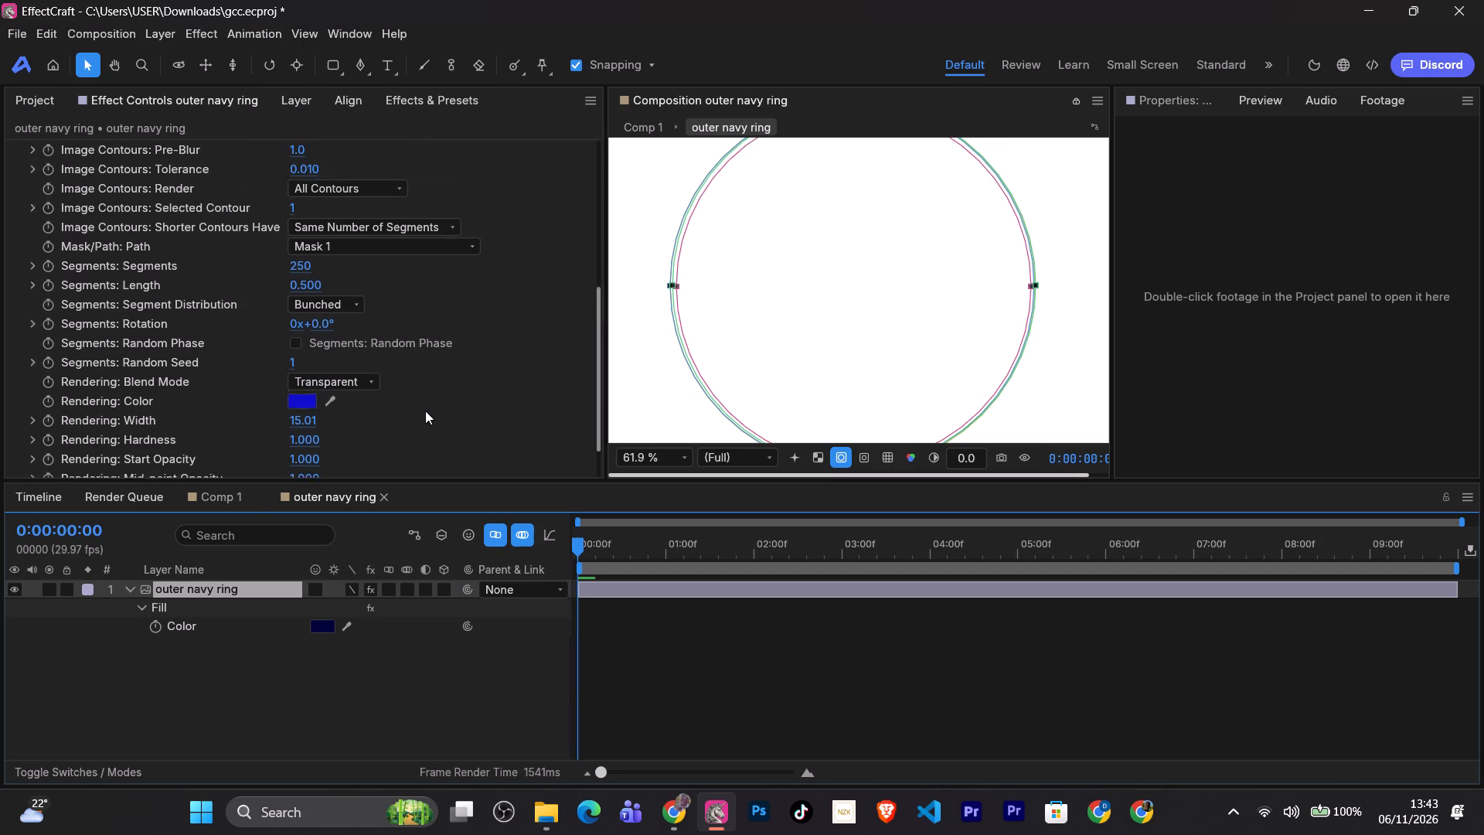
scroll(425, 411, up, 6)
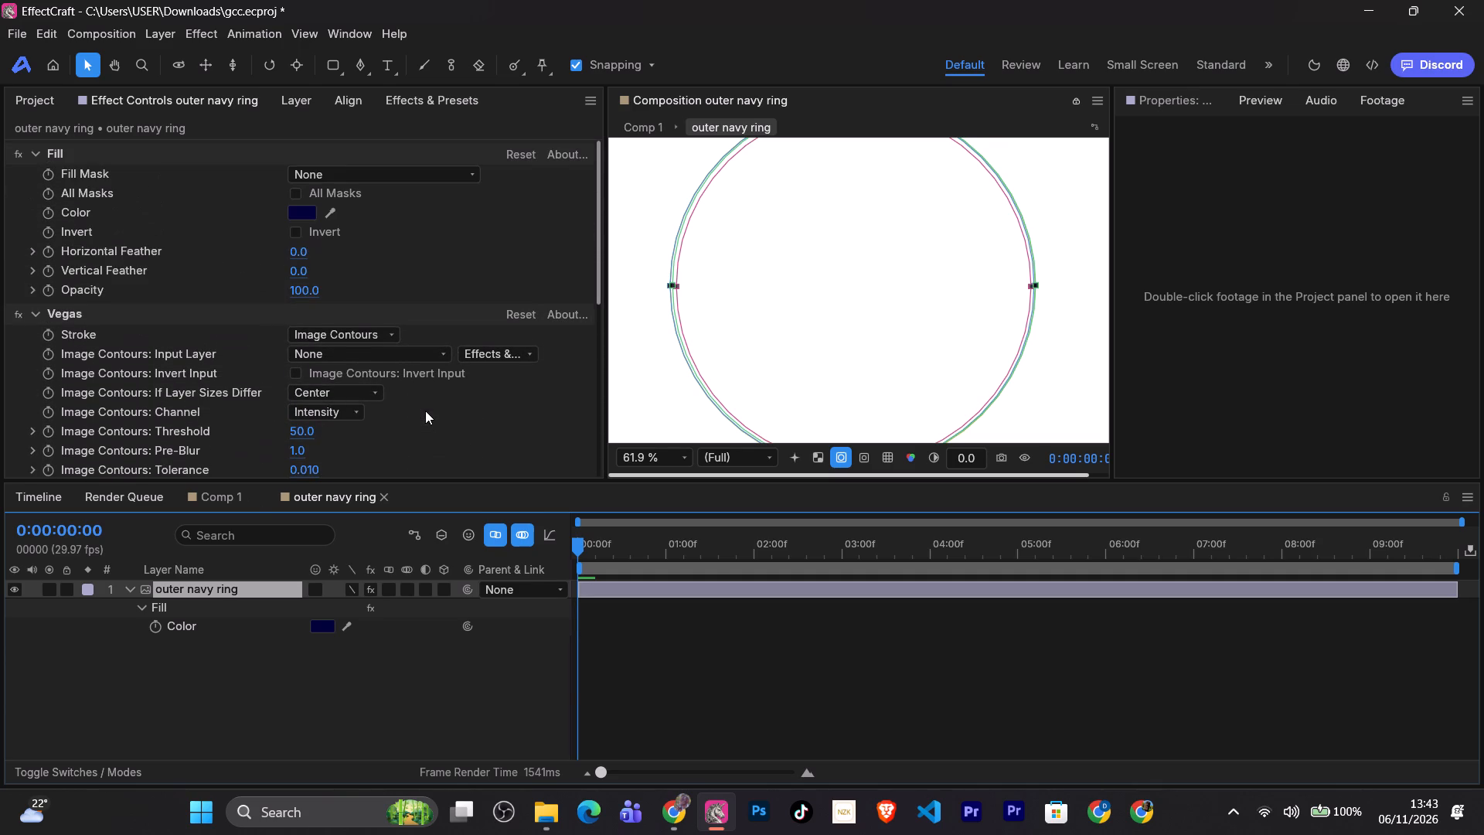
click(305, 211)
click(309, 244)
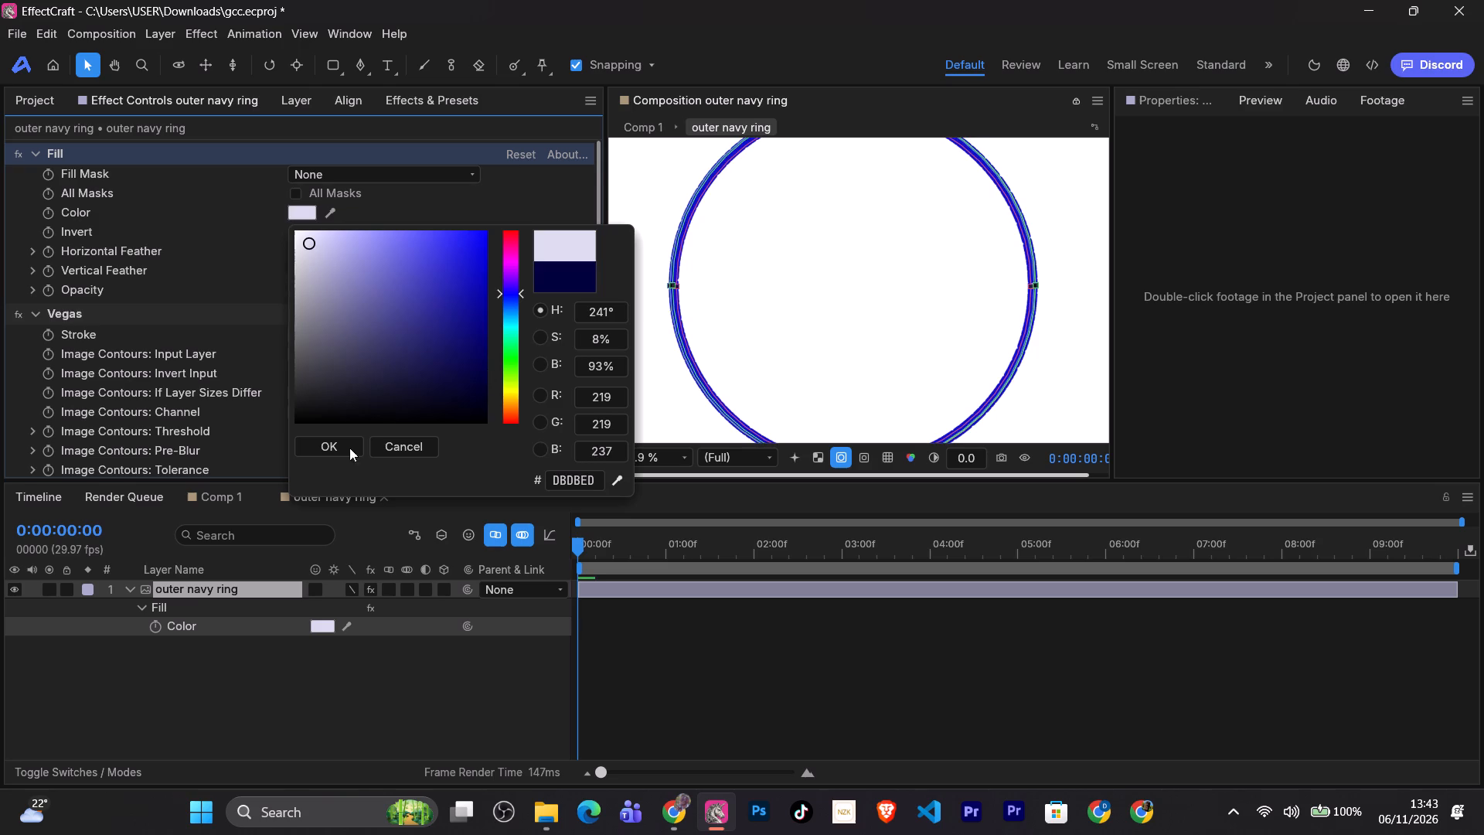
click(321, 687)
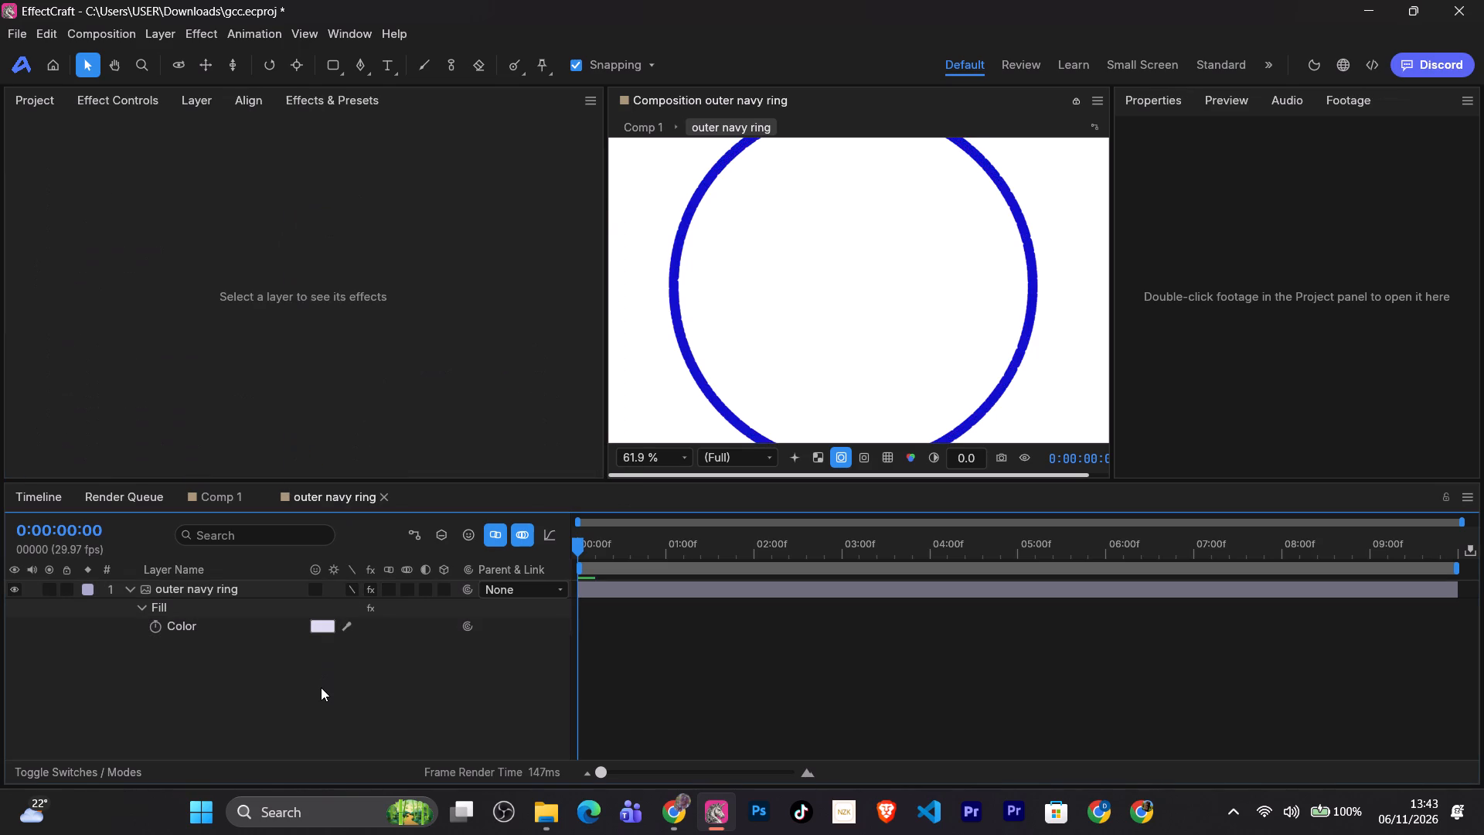
Set the outer navy ring's Fill color to white, trying near-black 080708 along the way.
click(231, 623)
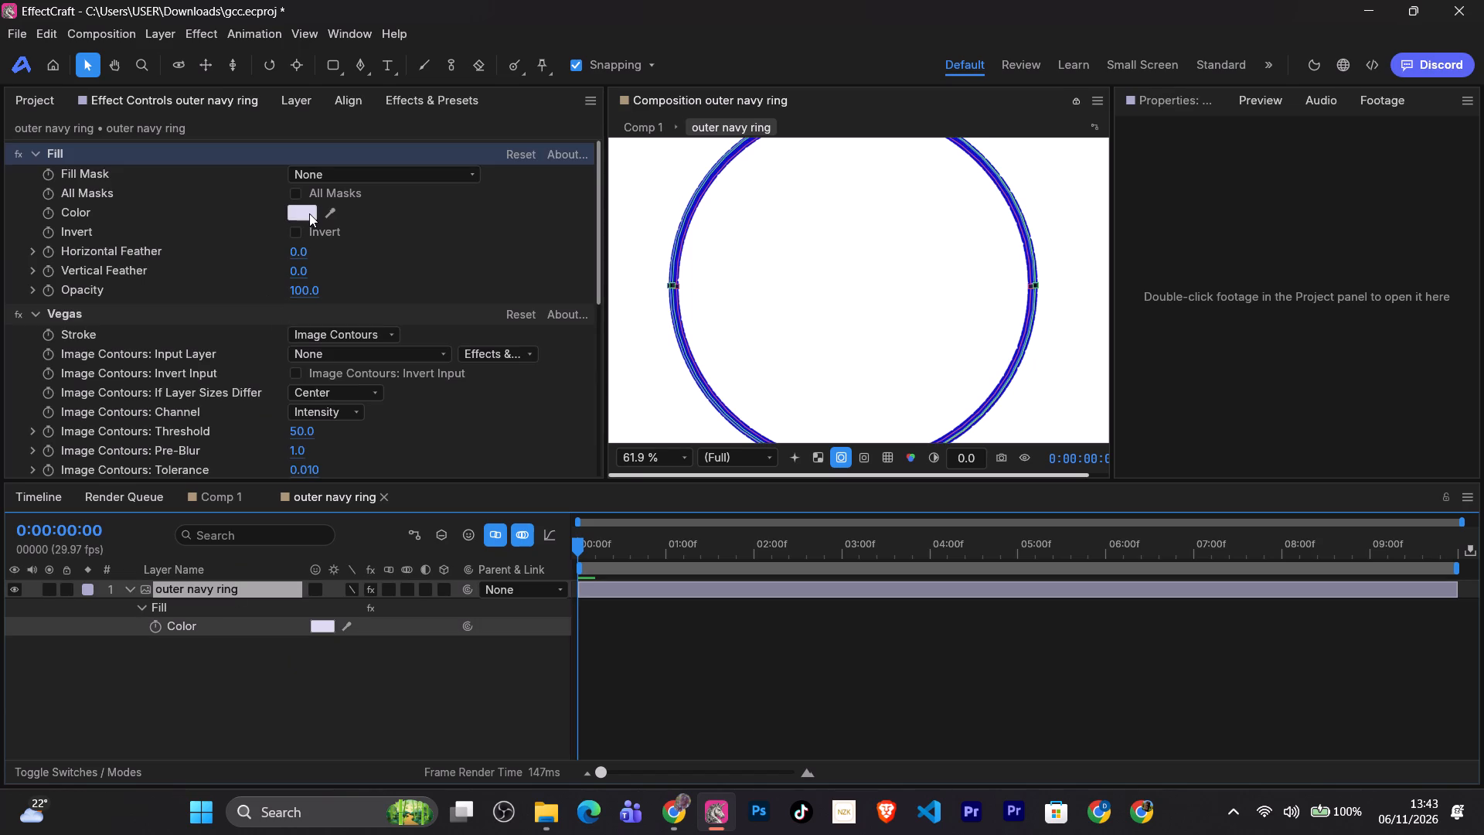
click(308, 211)
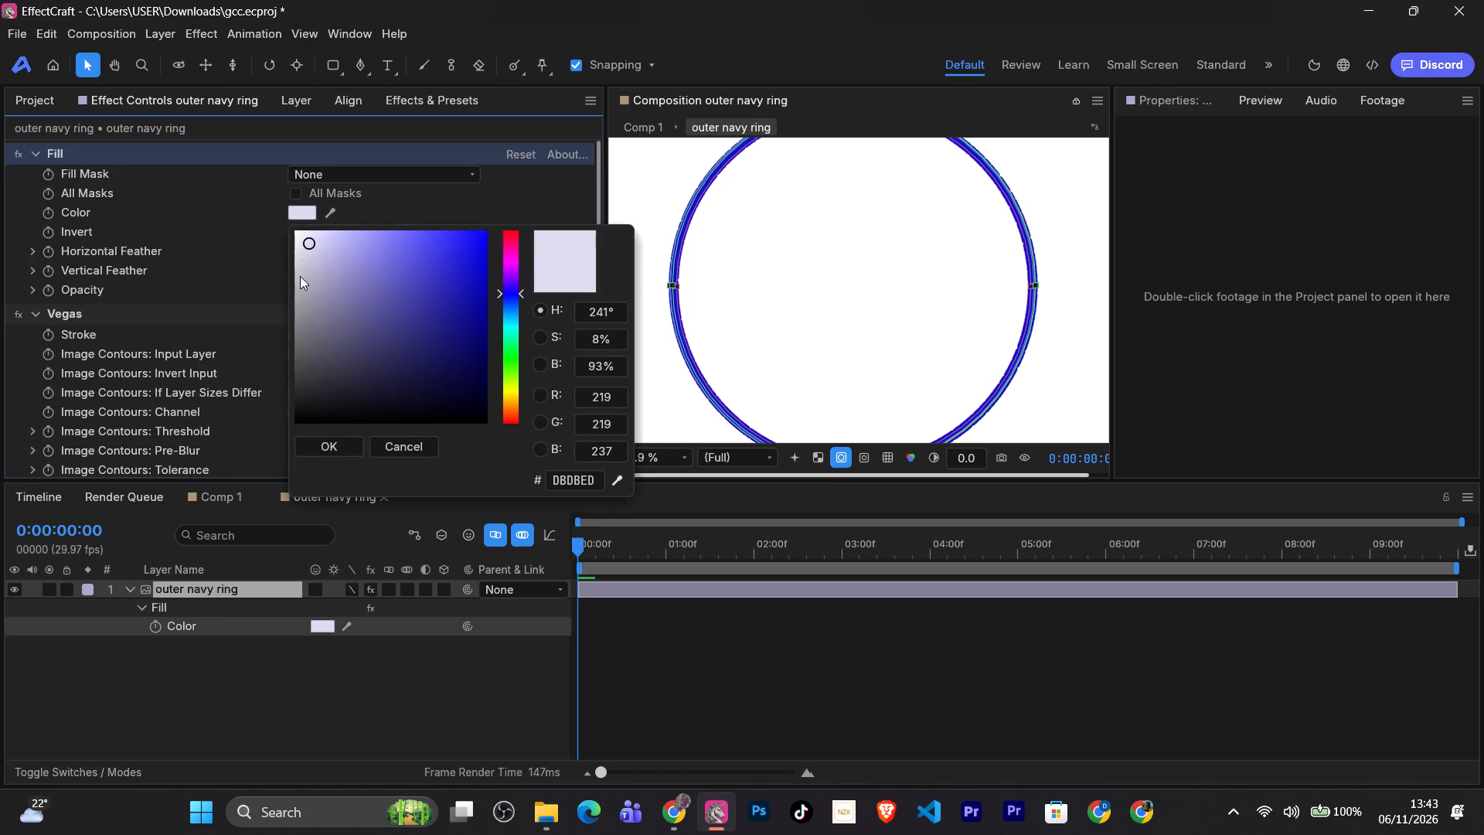
click(298, 417)
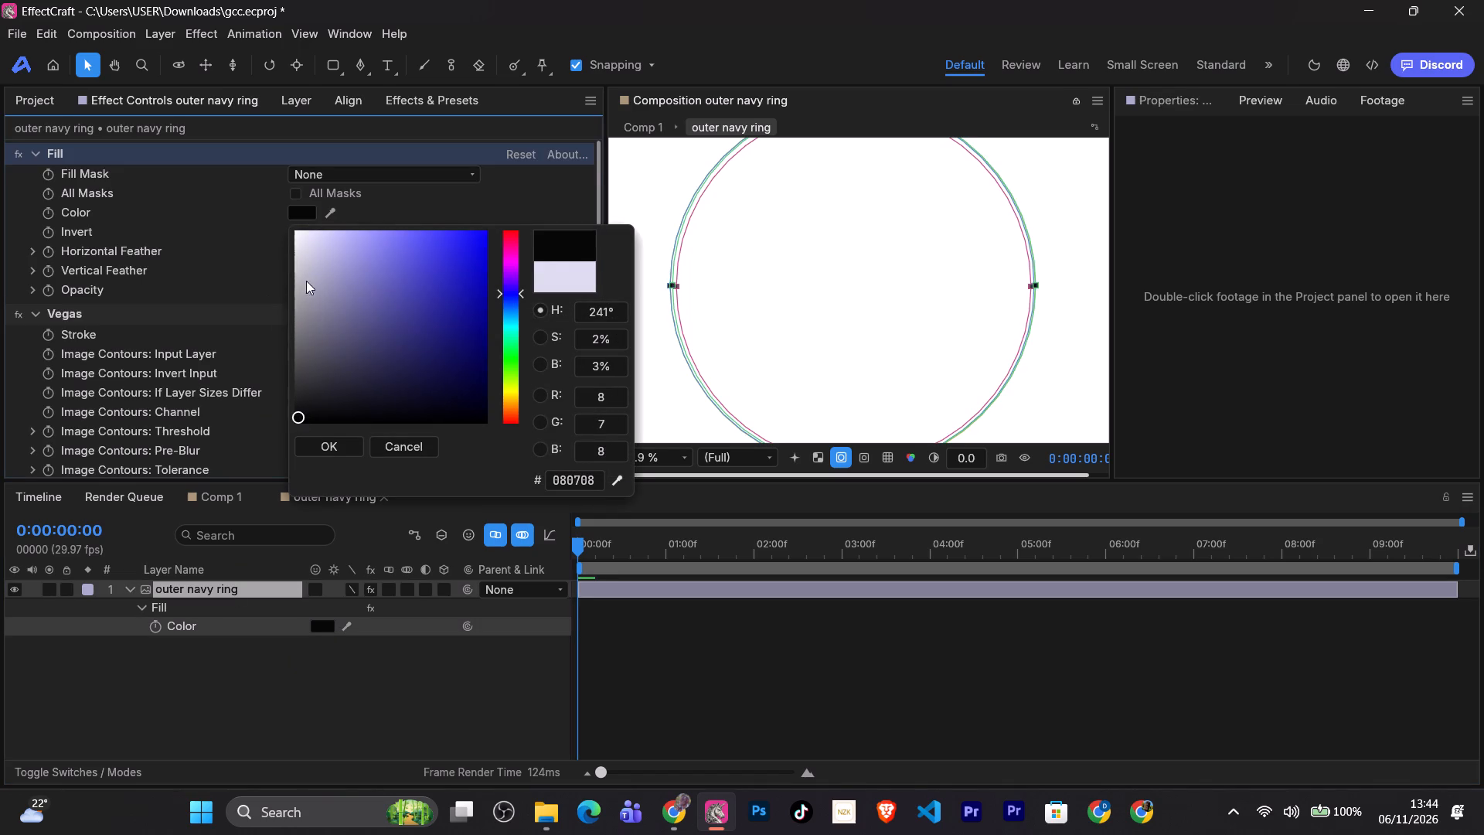
click(305, 240)
drag(305, 240, 281, 216)
click(385, 677)
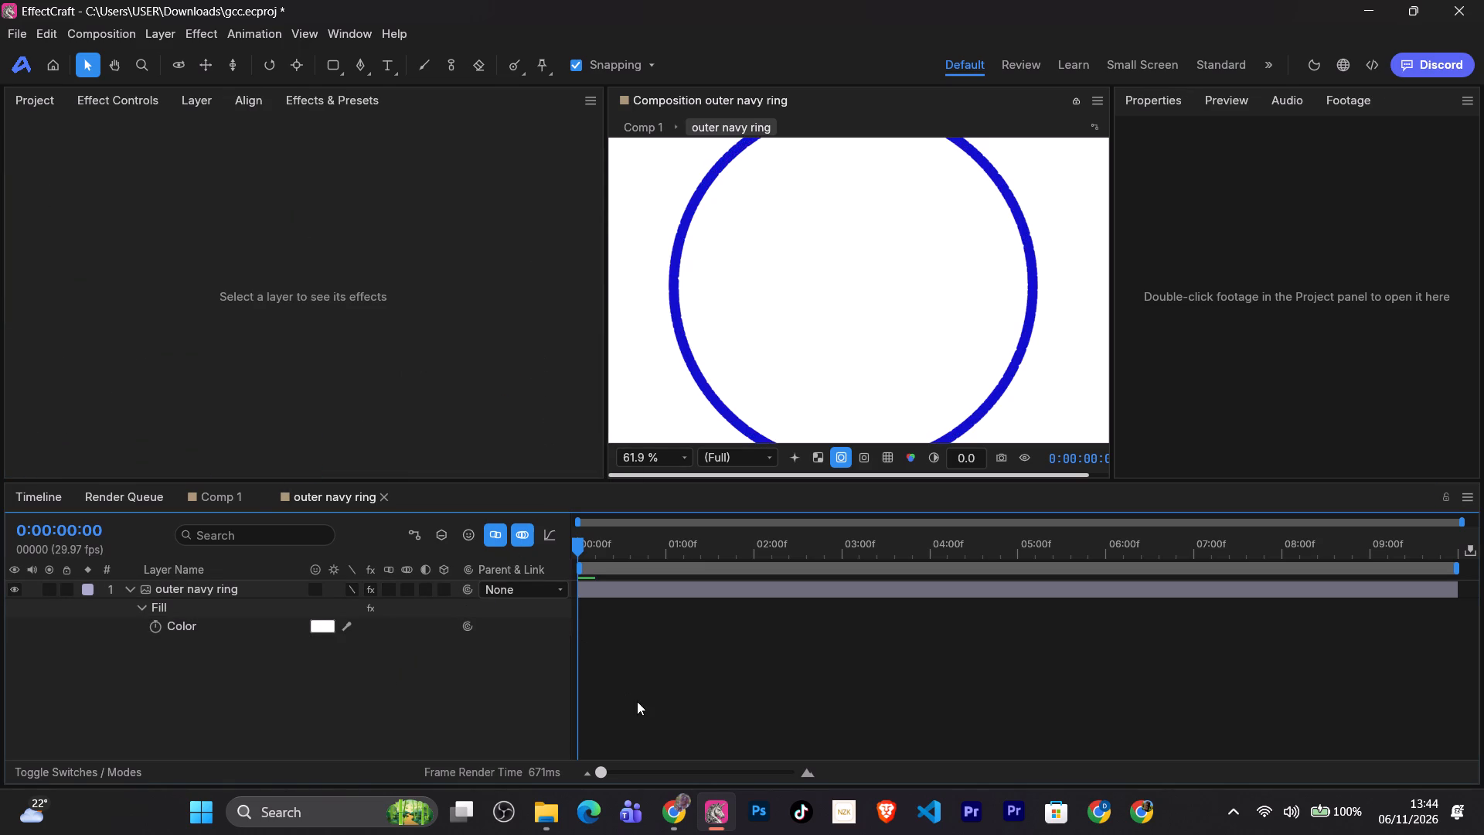
Play the Chrome tutorial from 1:20 to 1:26, then rewind to 1:06 and replay to 1:26 to study the segment length keyframing.
click(678, 809)
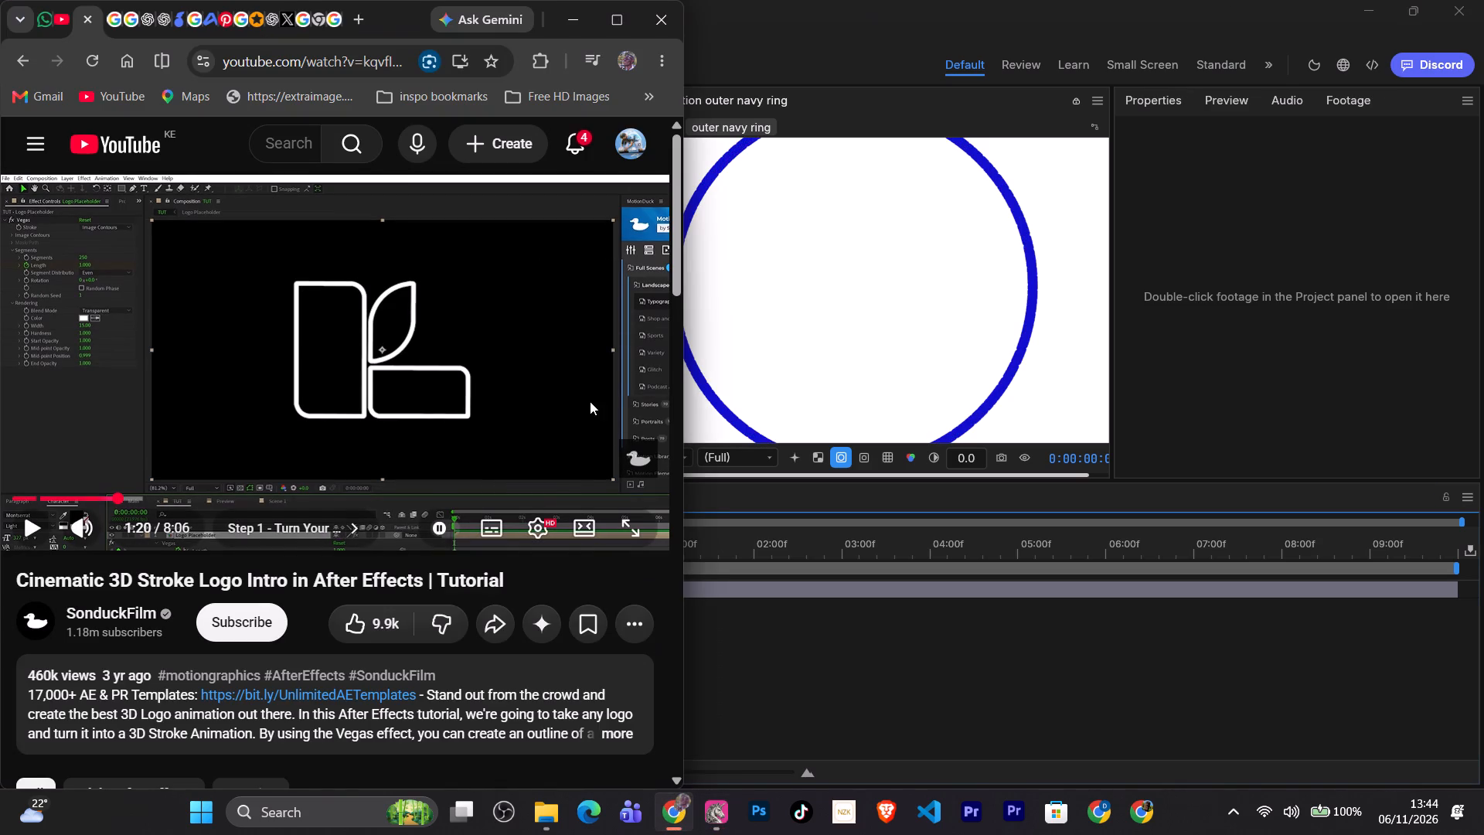
click(522, 373)
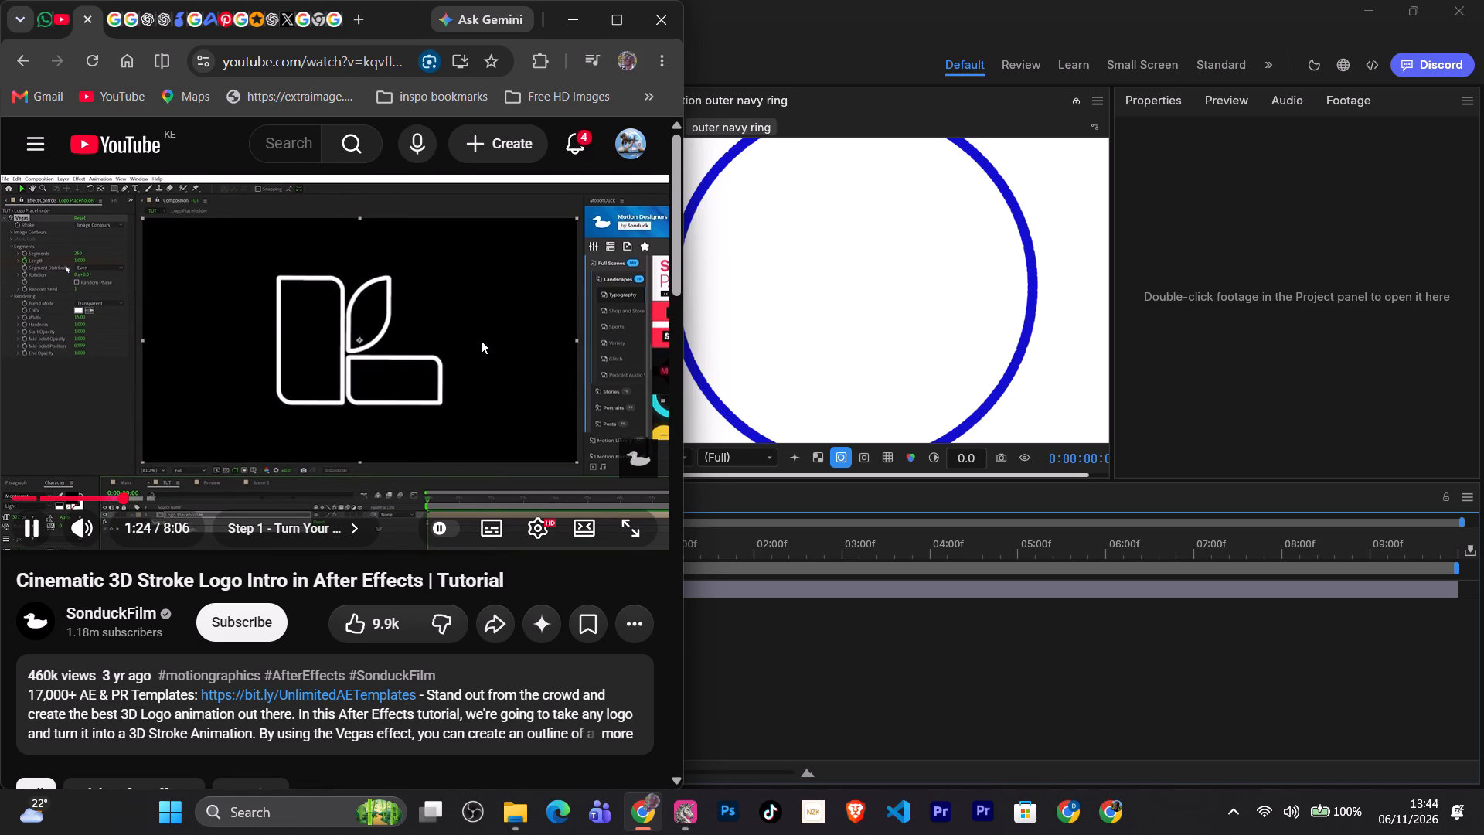
key(space)
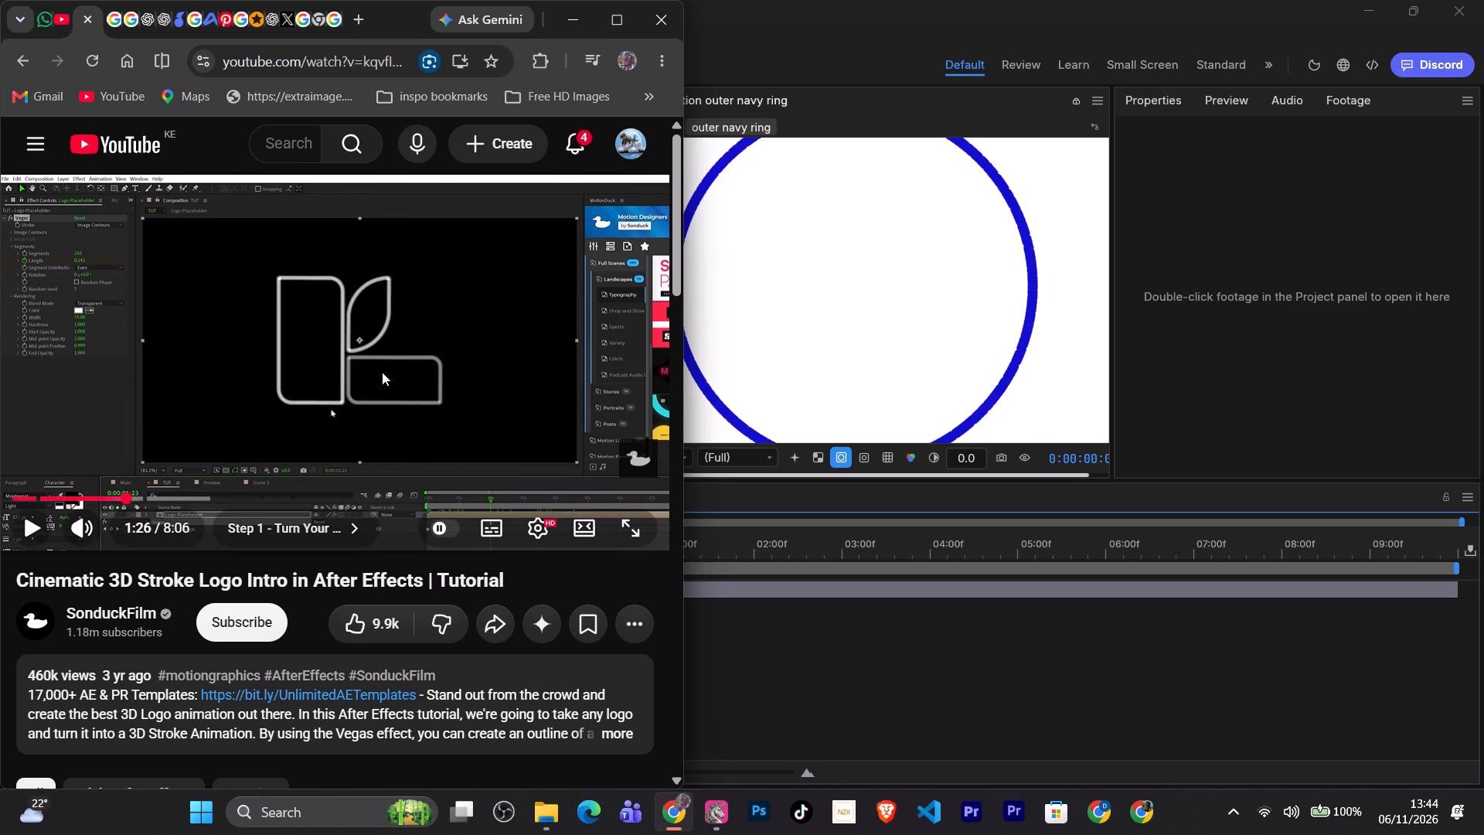
key(Left)
key(Left)
key(Left)
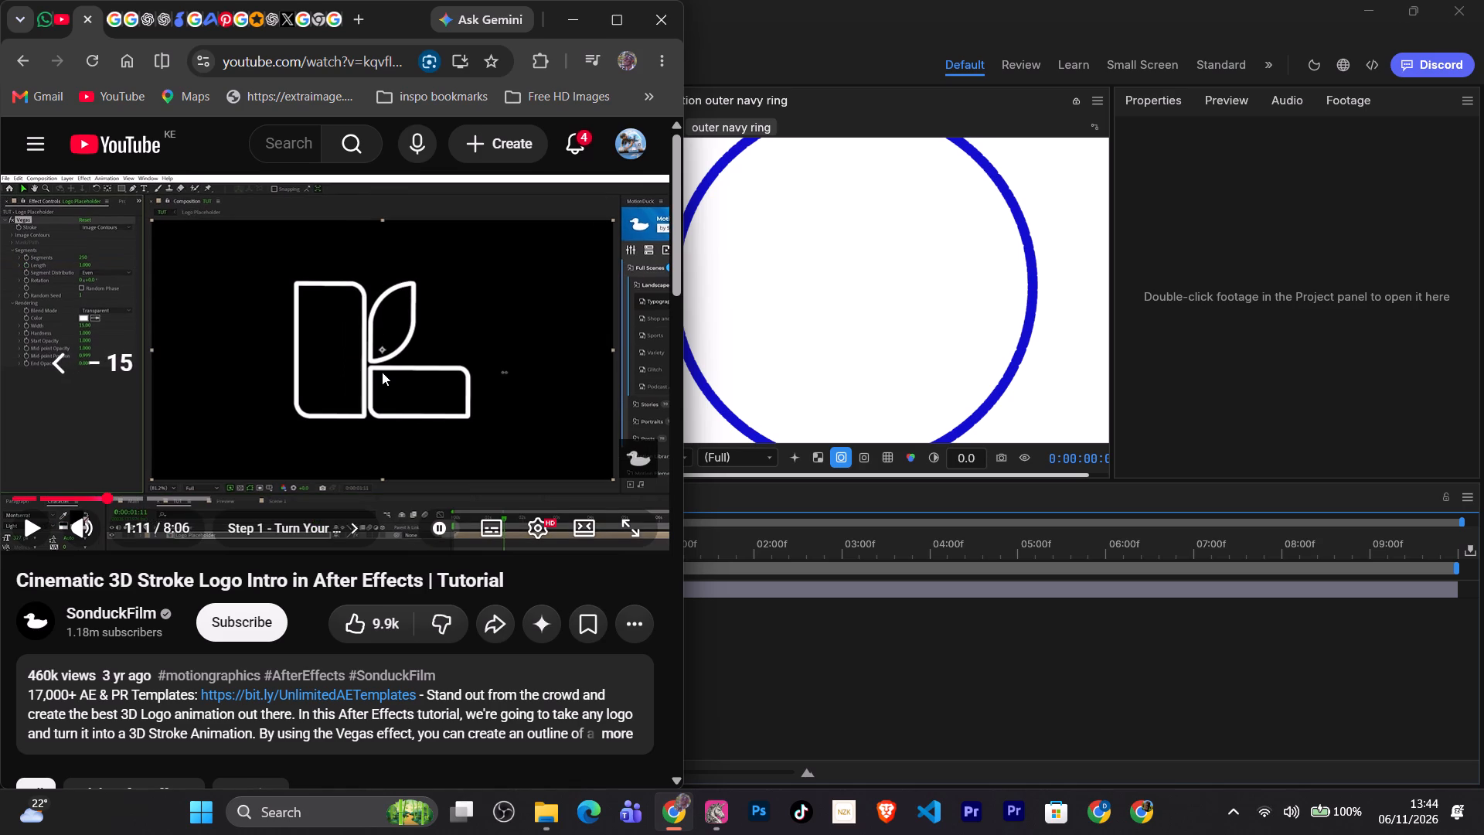
key(Left)
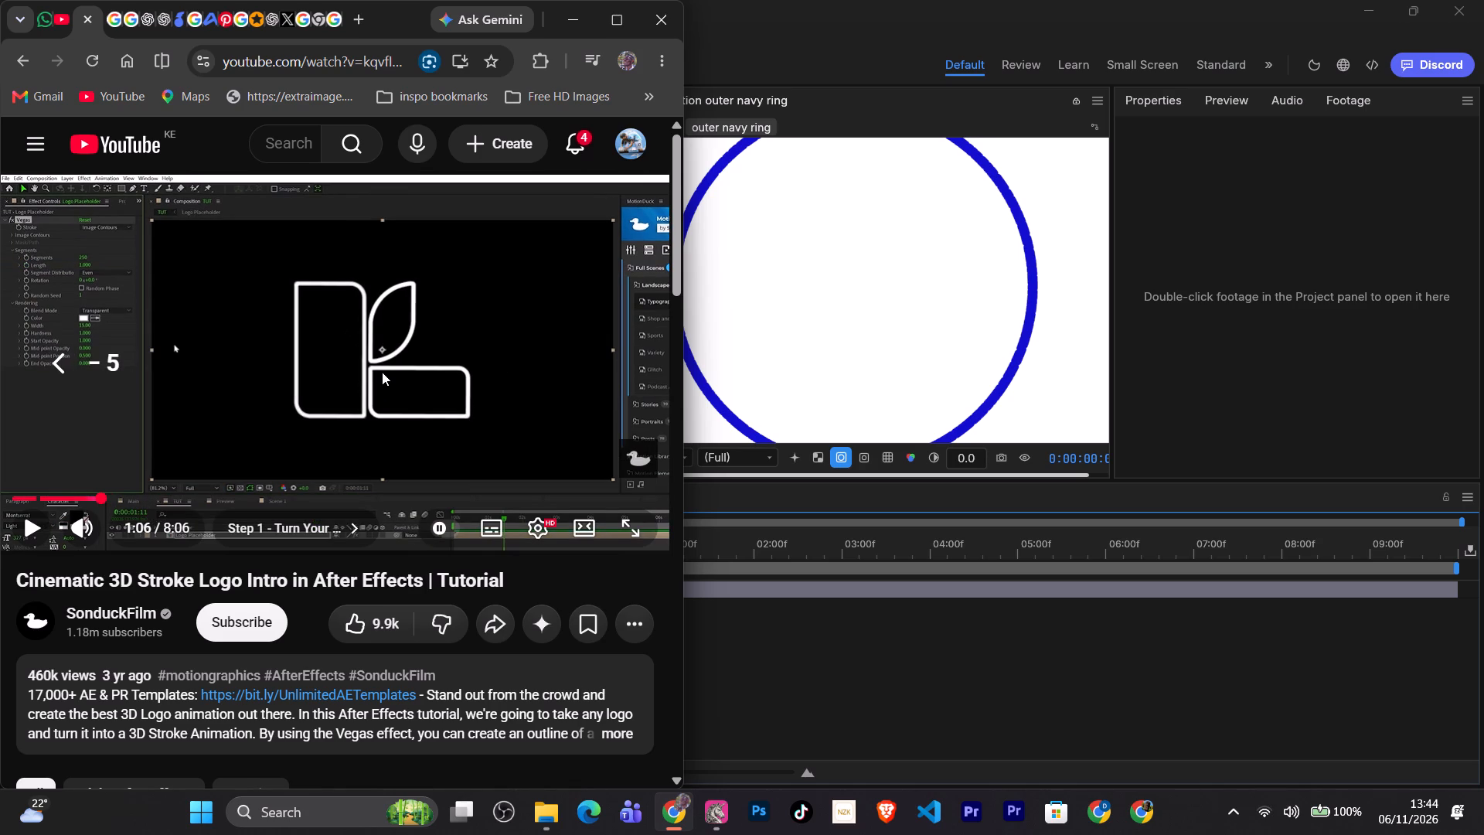
key(space)
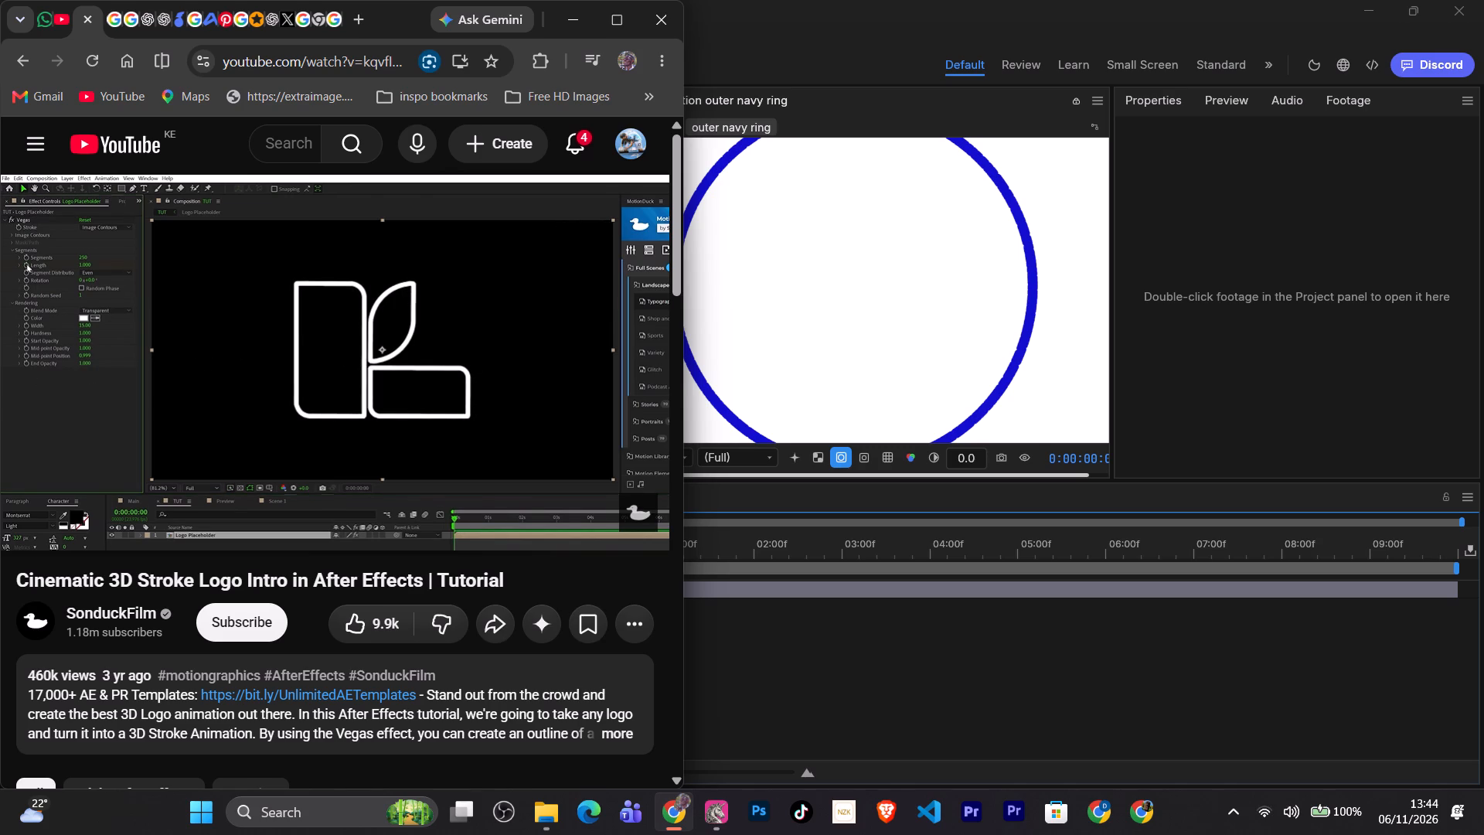
key(space)
key(space)
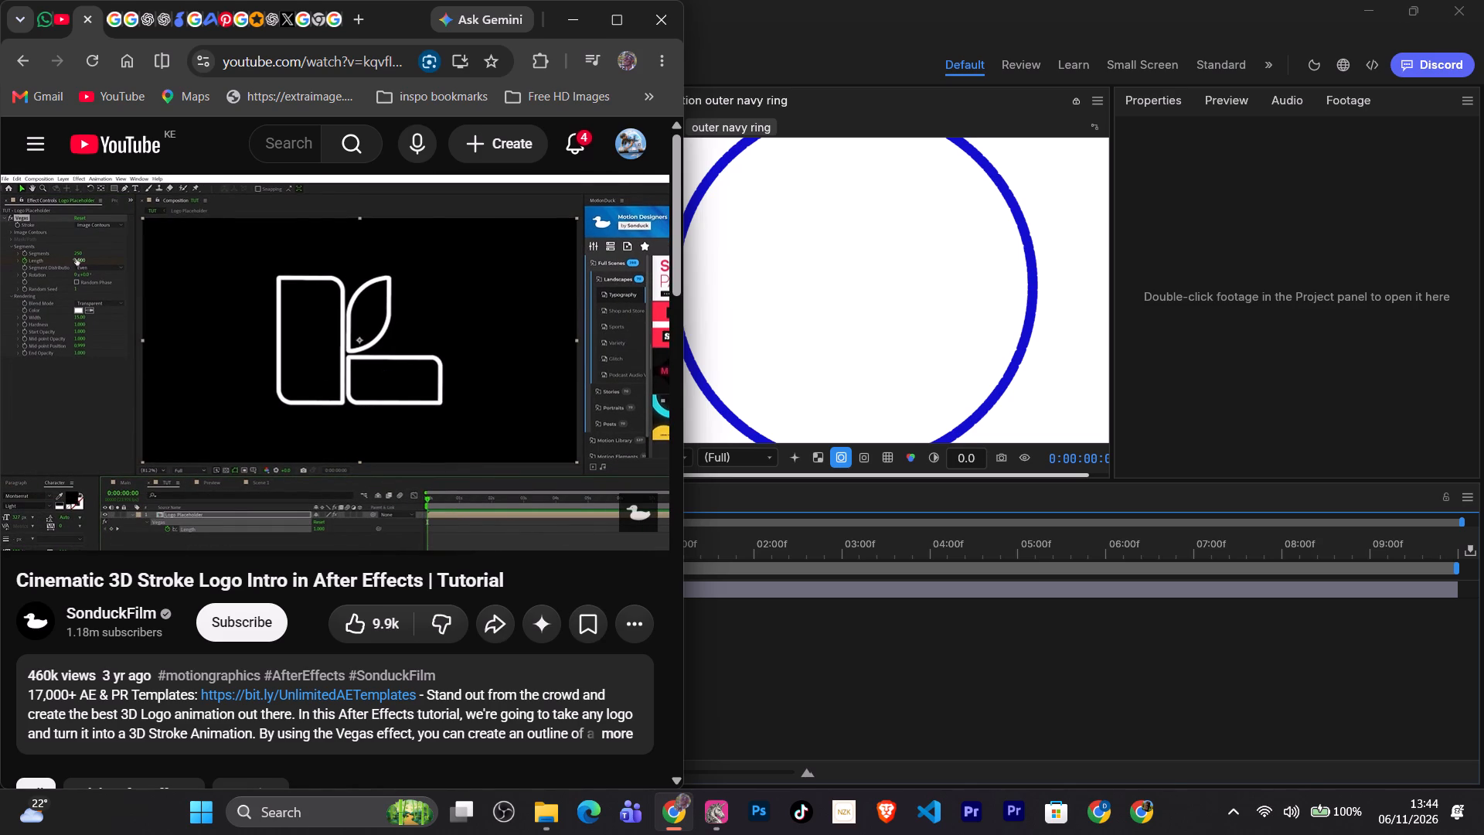
key(space)
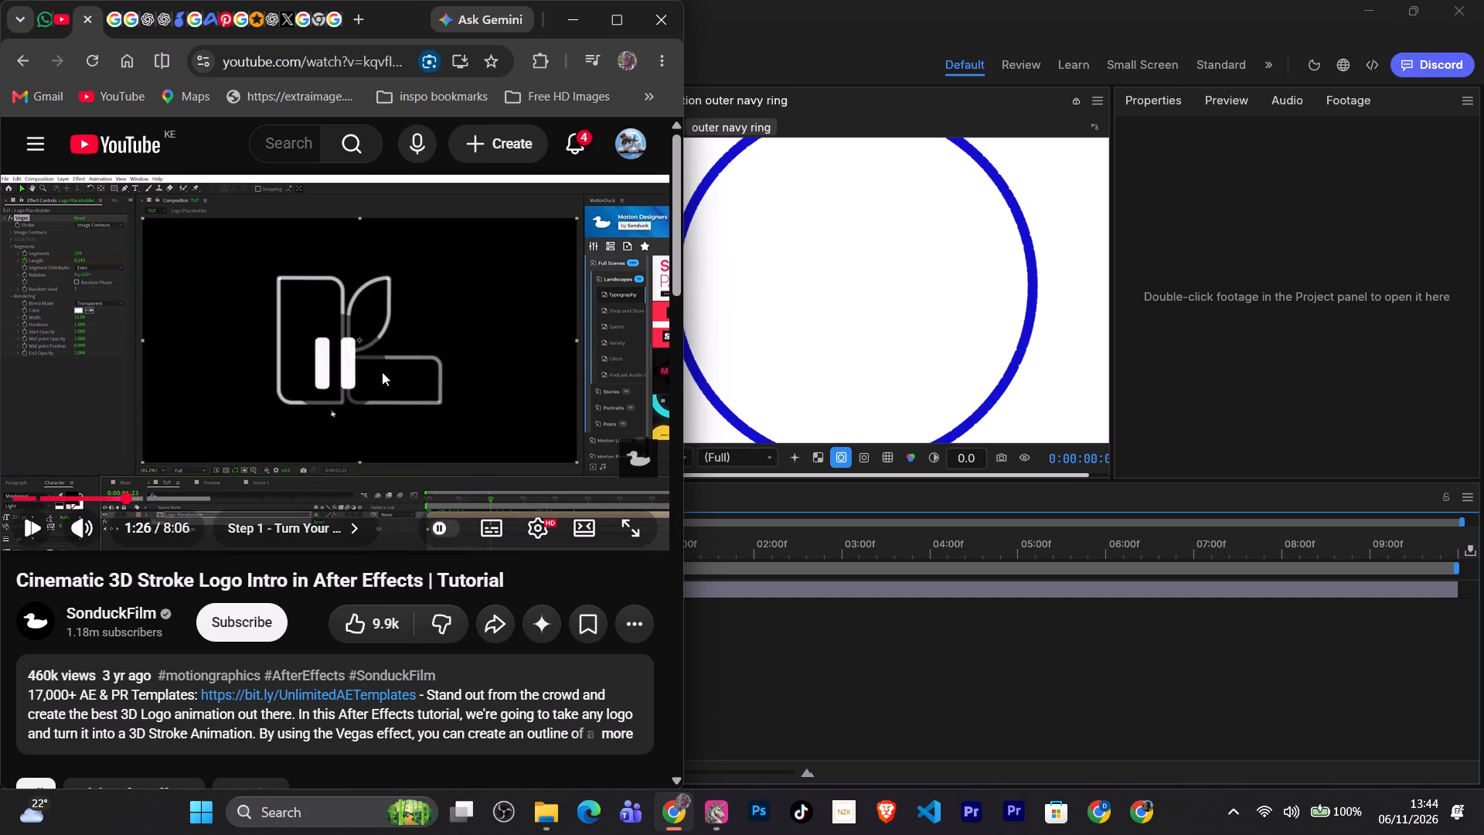
Find the outer navy ring's Vegas segment length in EffectCraft, then rewind the Chrome tutorial 10 seconds and recheck that setting up to 1:20.
click(825, 701)
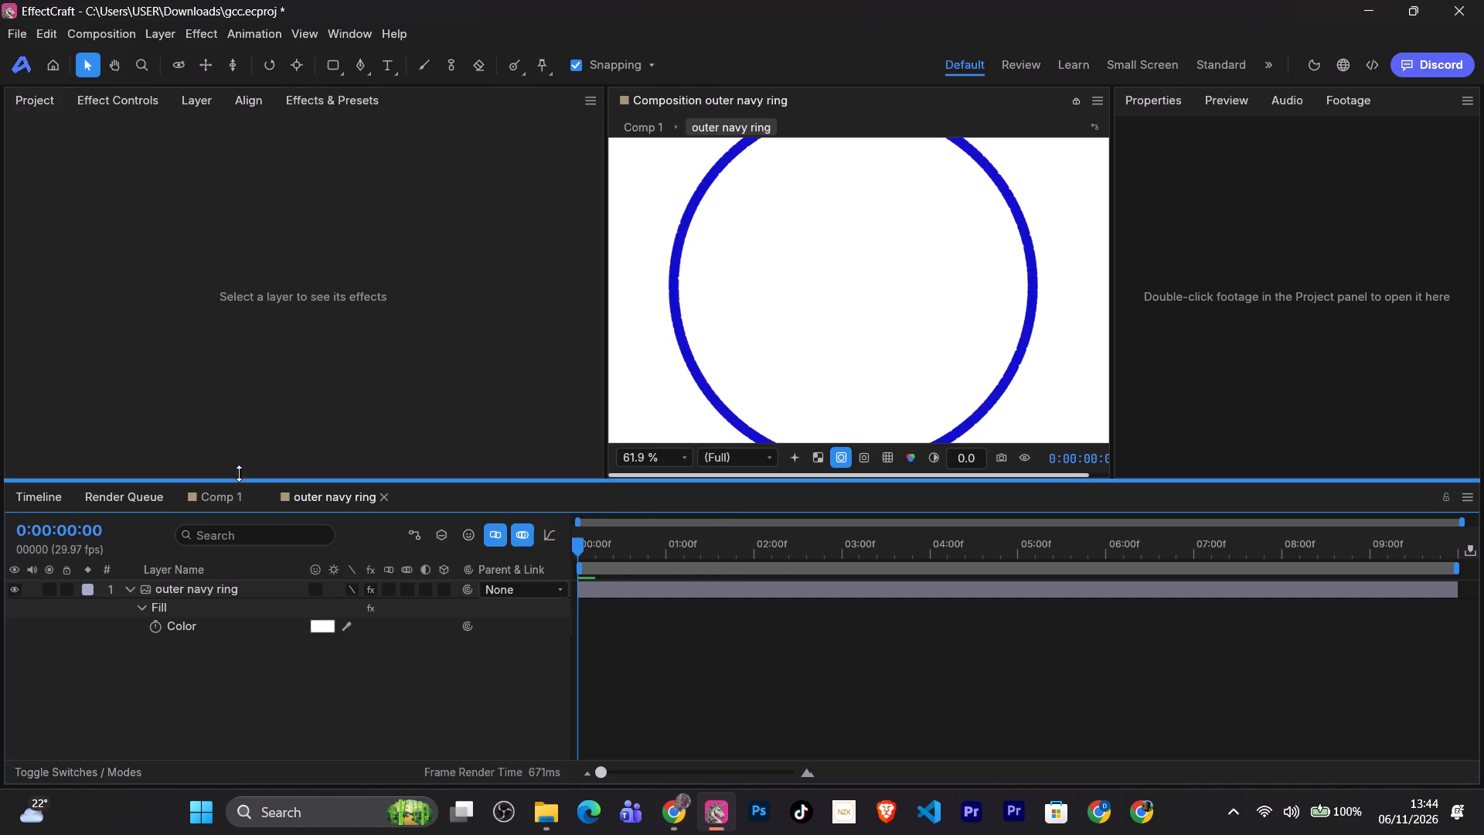
click(188, 591)
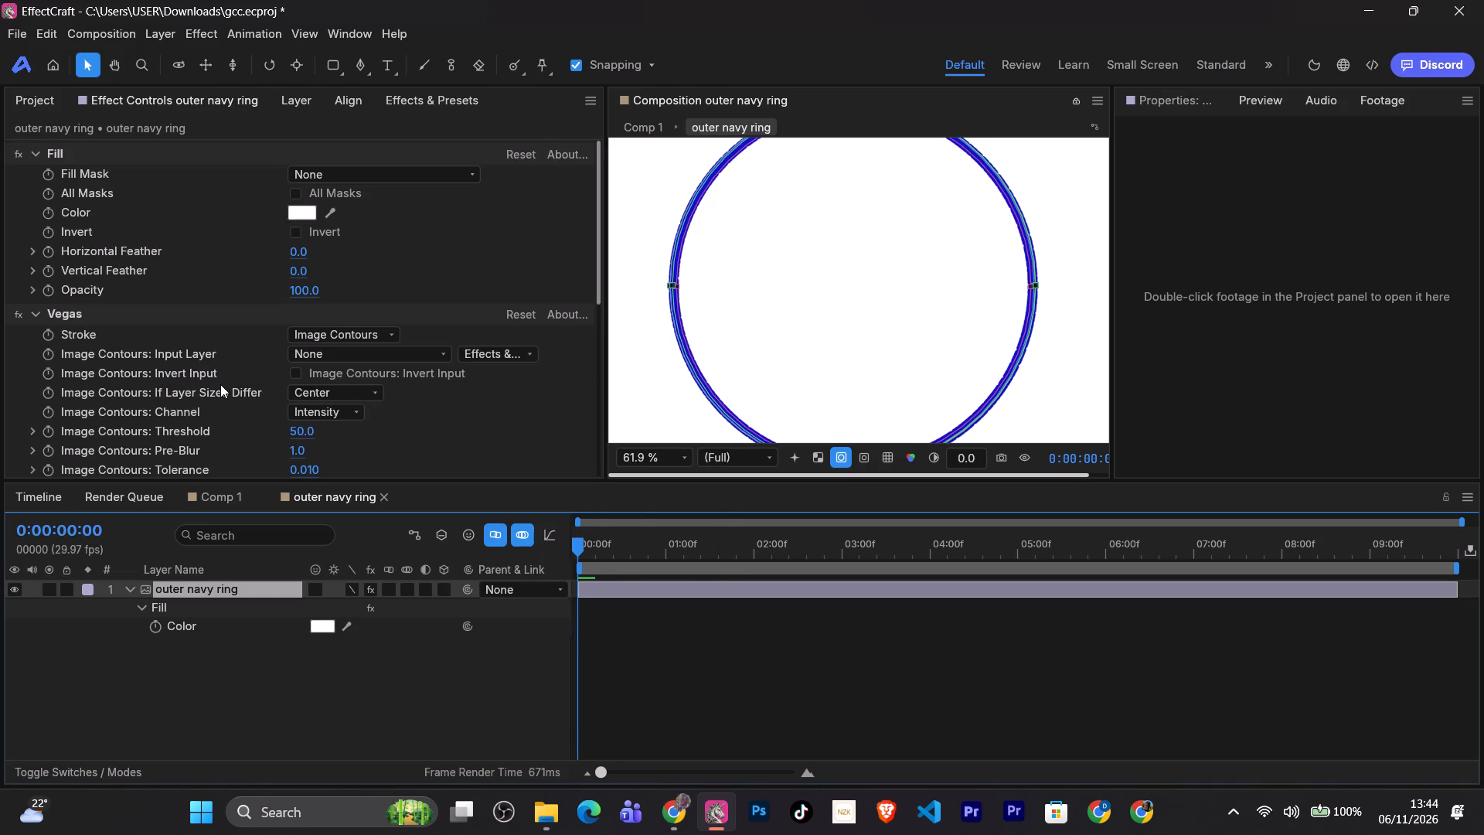
scroll(220, 384, down, 1)
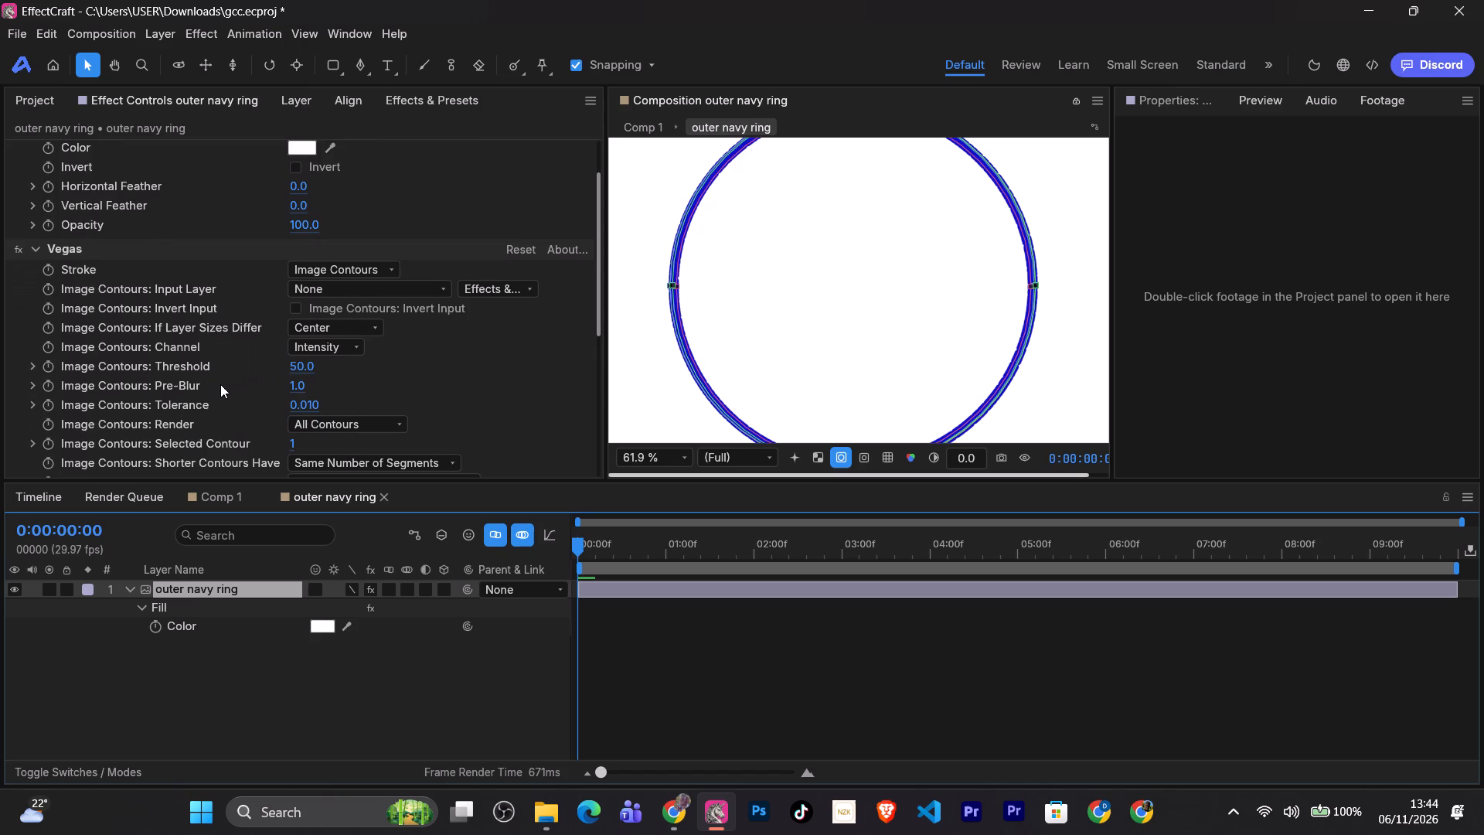
scroll(220, 384, down, 1)
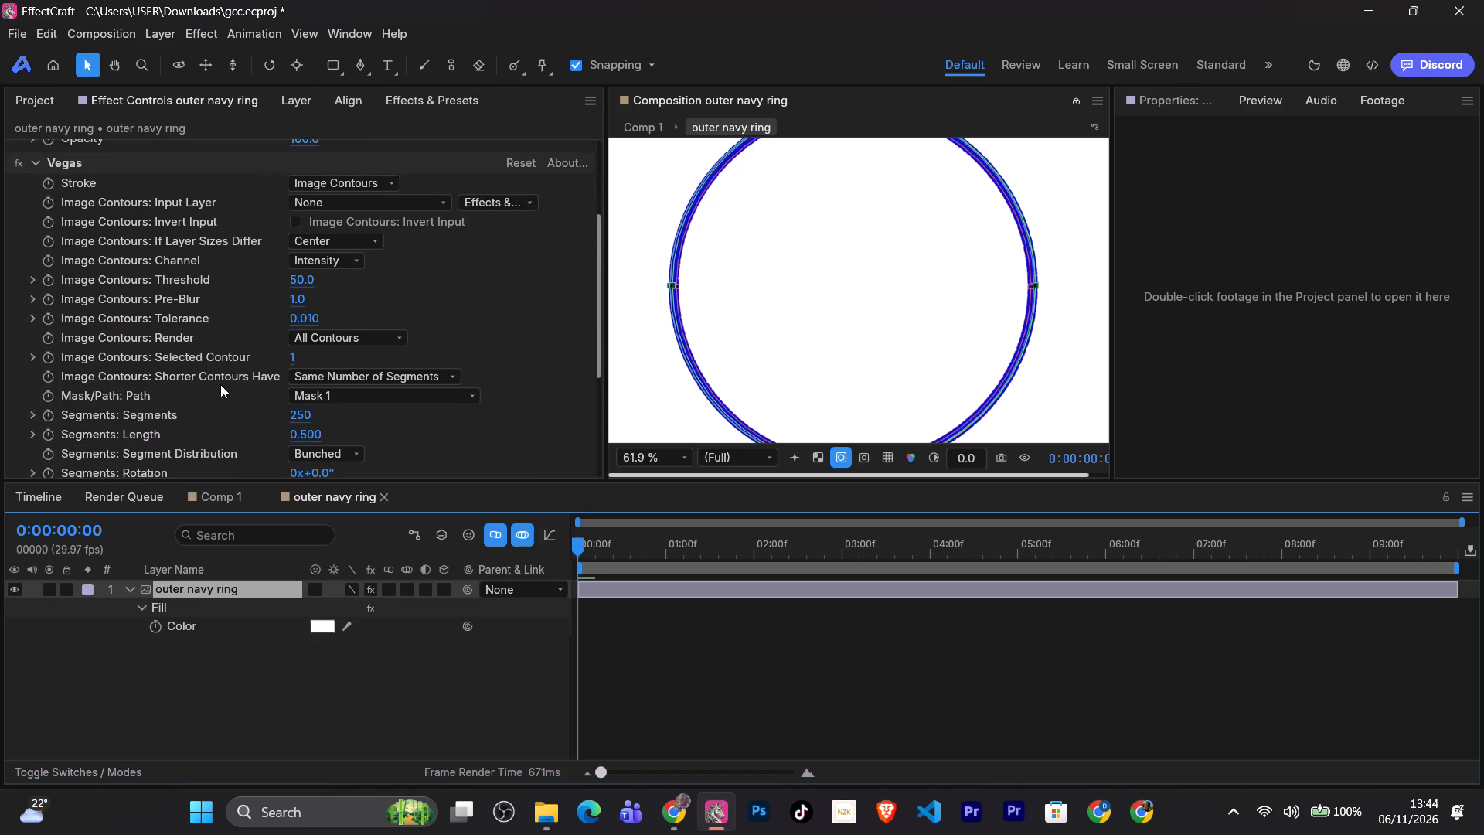
scroll(220, 384, down, 2)
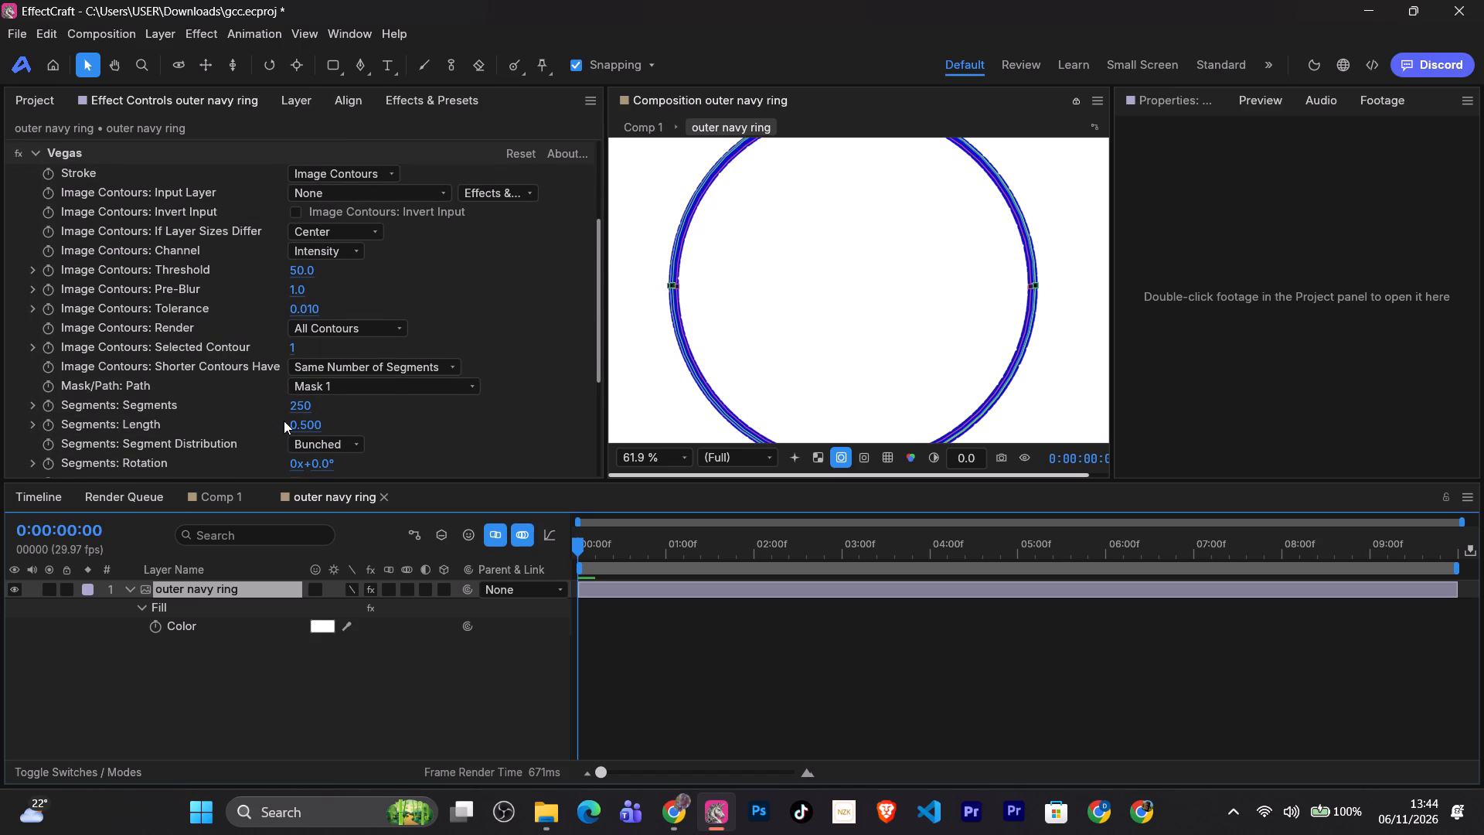
click(674, 815)
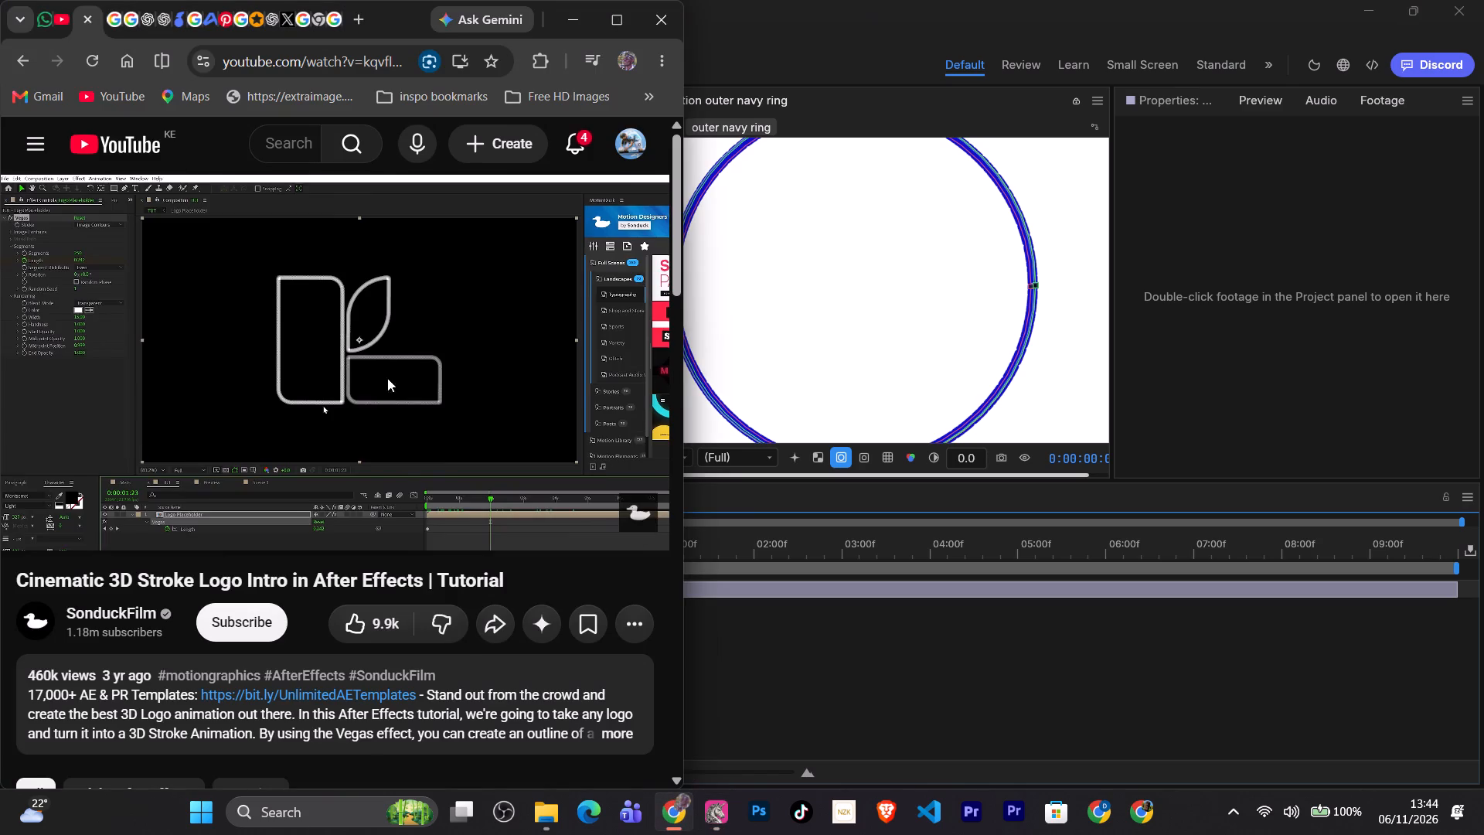
click(295, 327)
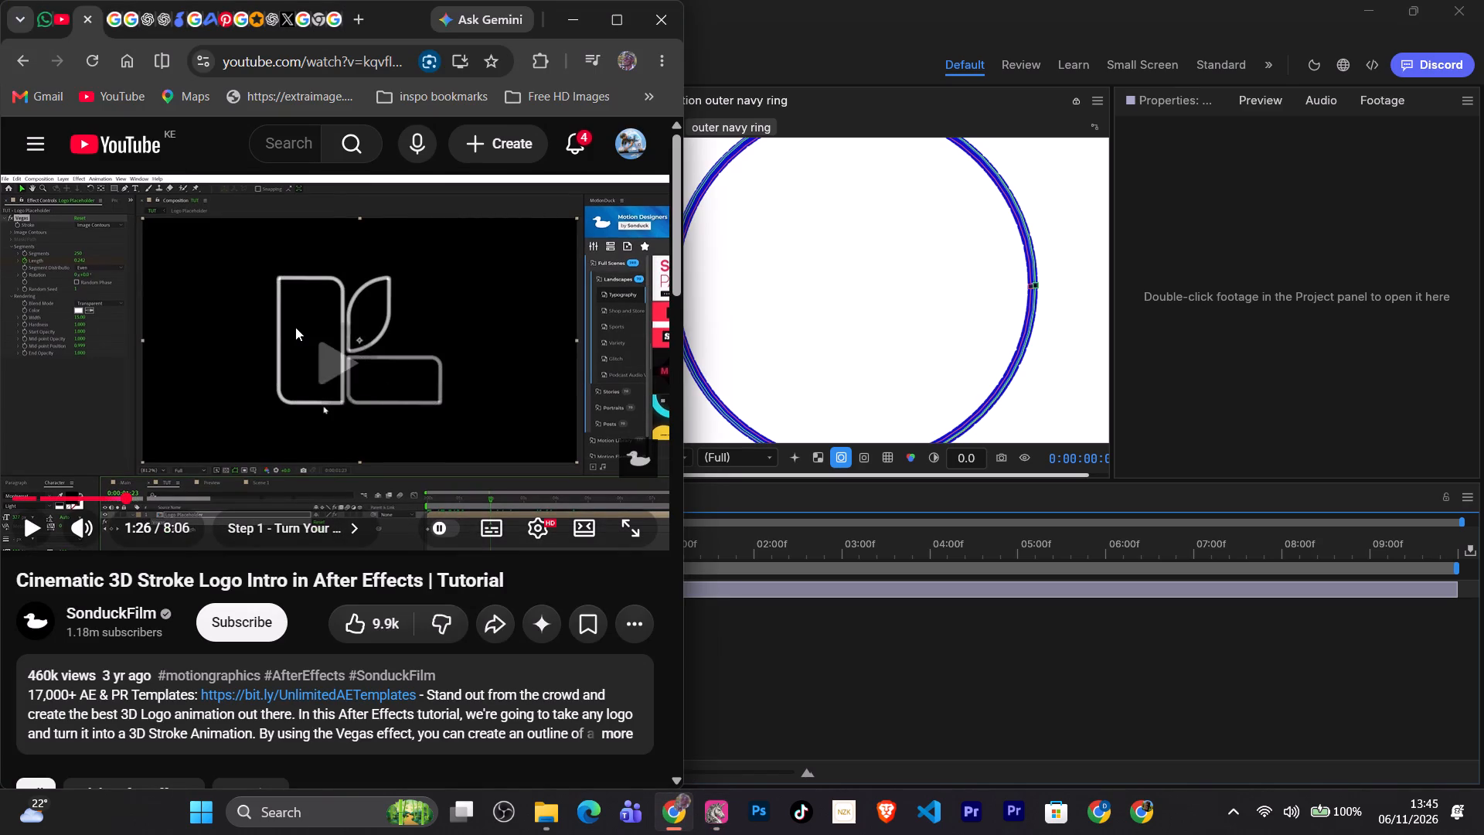
key(Left)
key(Left)
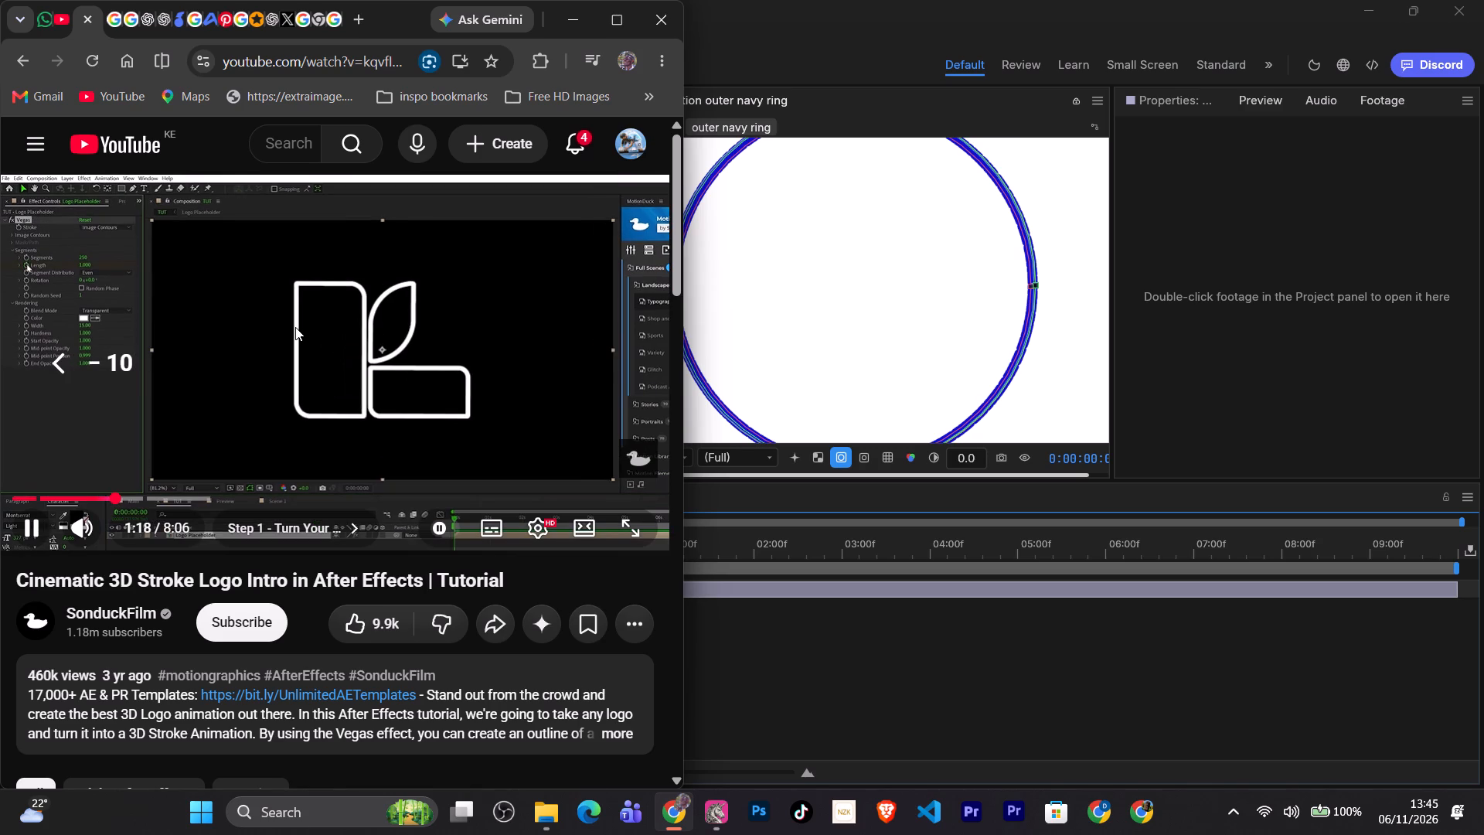
key(space)
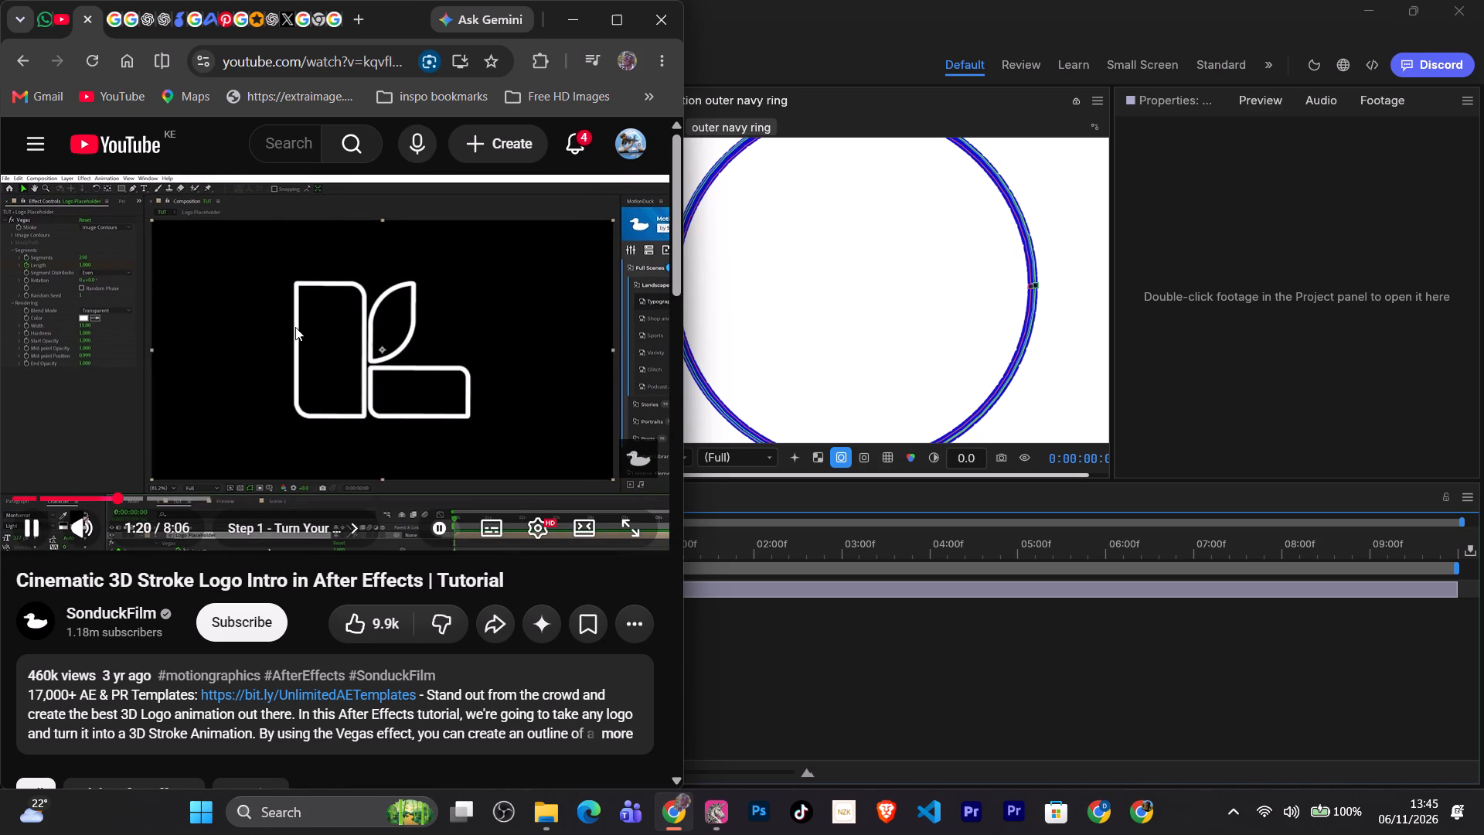
In EffectCraft, set the outer navy ring's Vegas segment length to 1.000 and turn on its keyframing at 0:00:00:00.
click(681, 828)
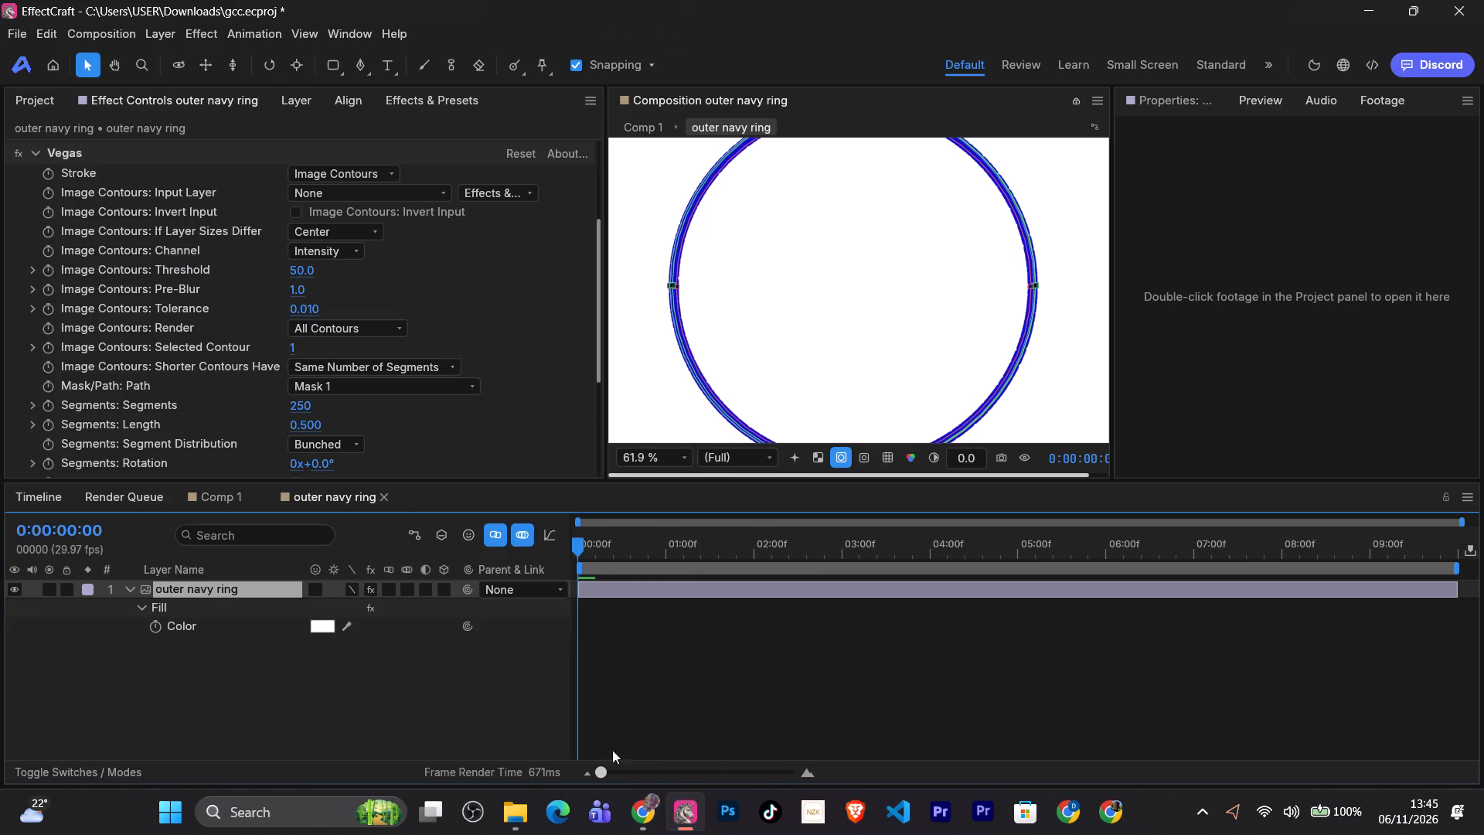
drag(294, 426, 494, 414)
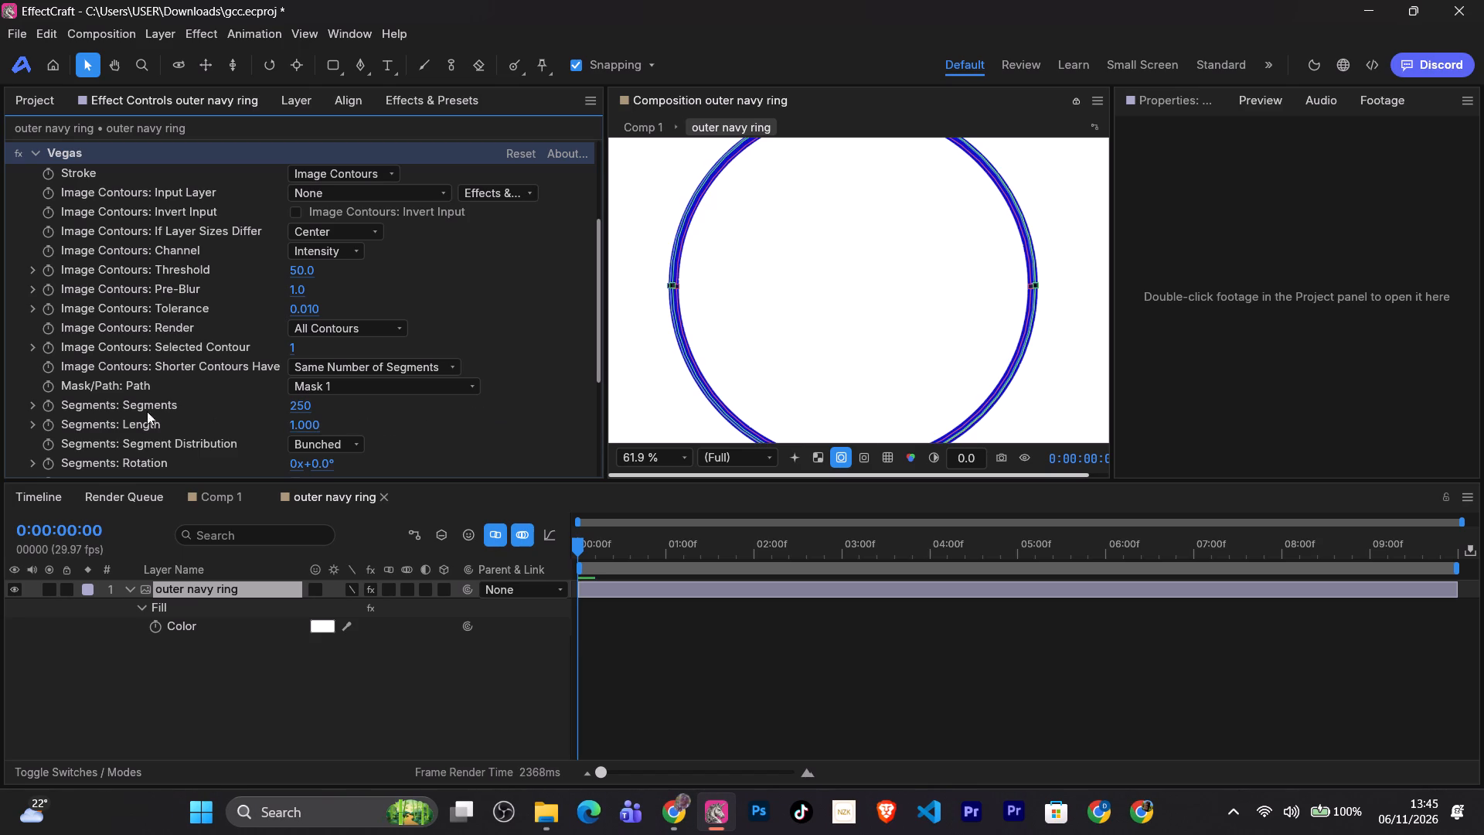
click(47, 423)
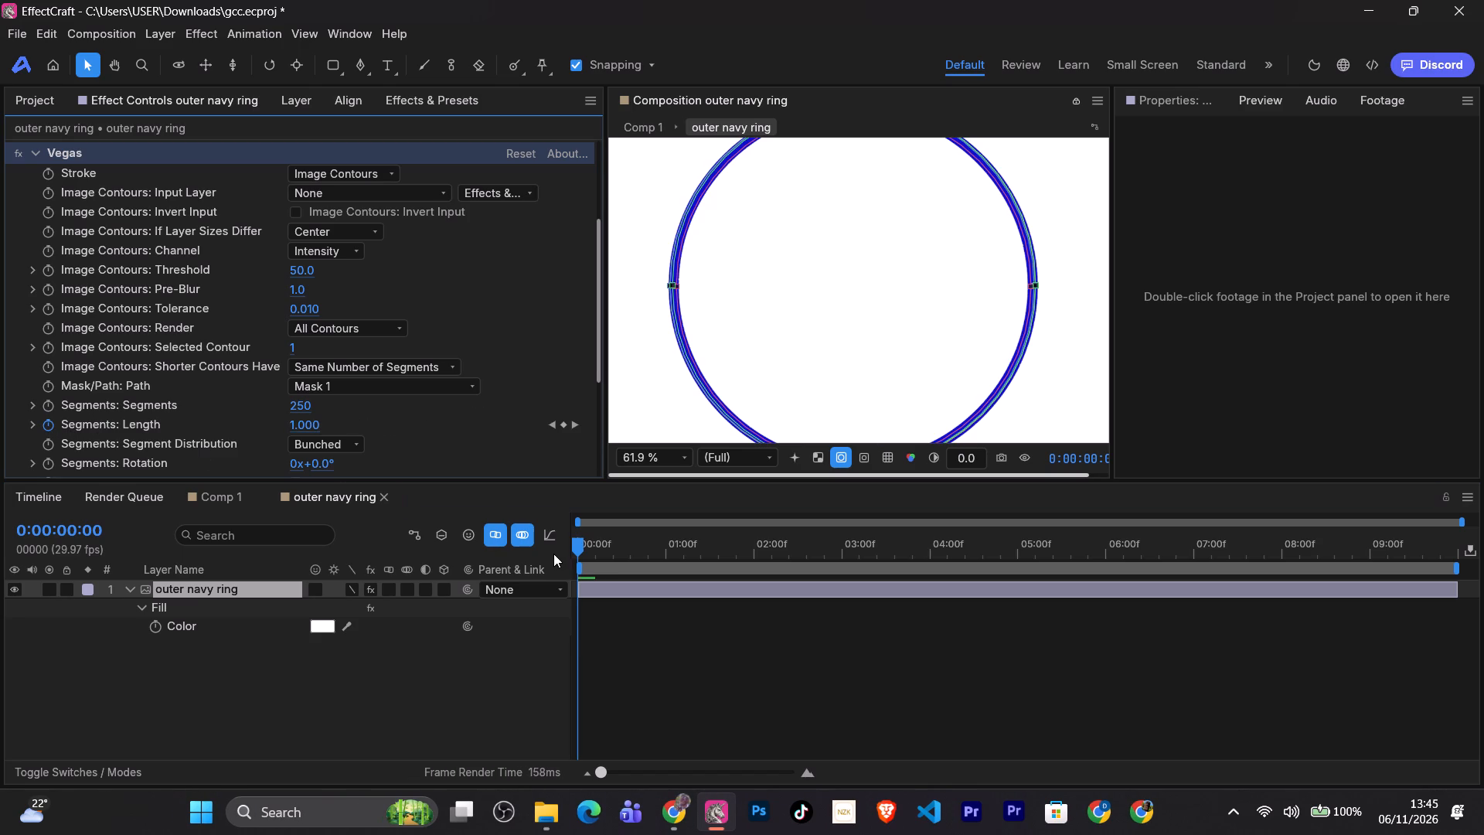
Keyframe the outer navy ring's Vegas segment length at 0.000 at 0:00:08:00.
drag(576, 544, 642, 541)
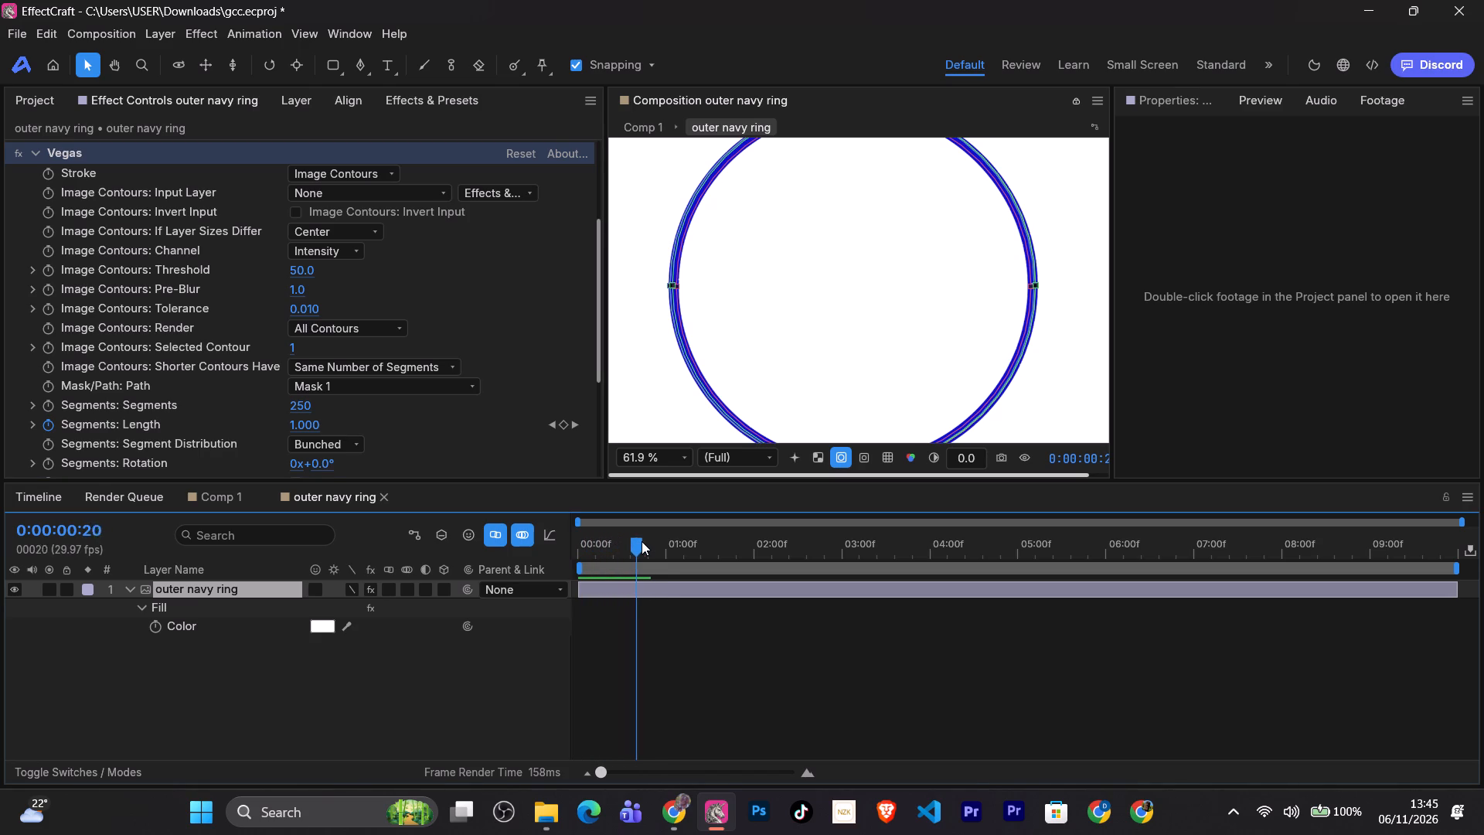
drag(642, 541, 823, 534)
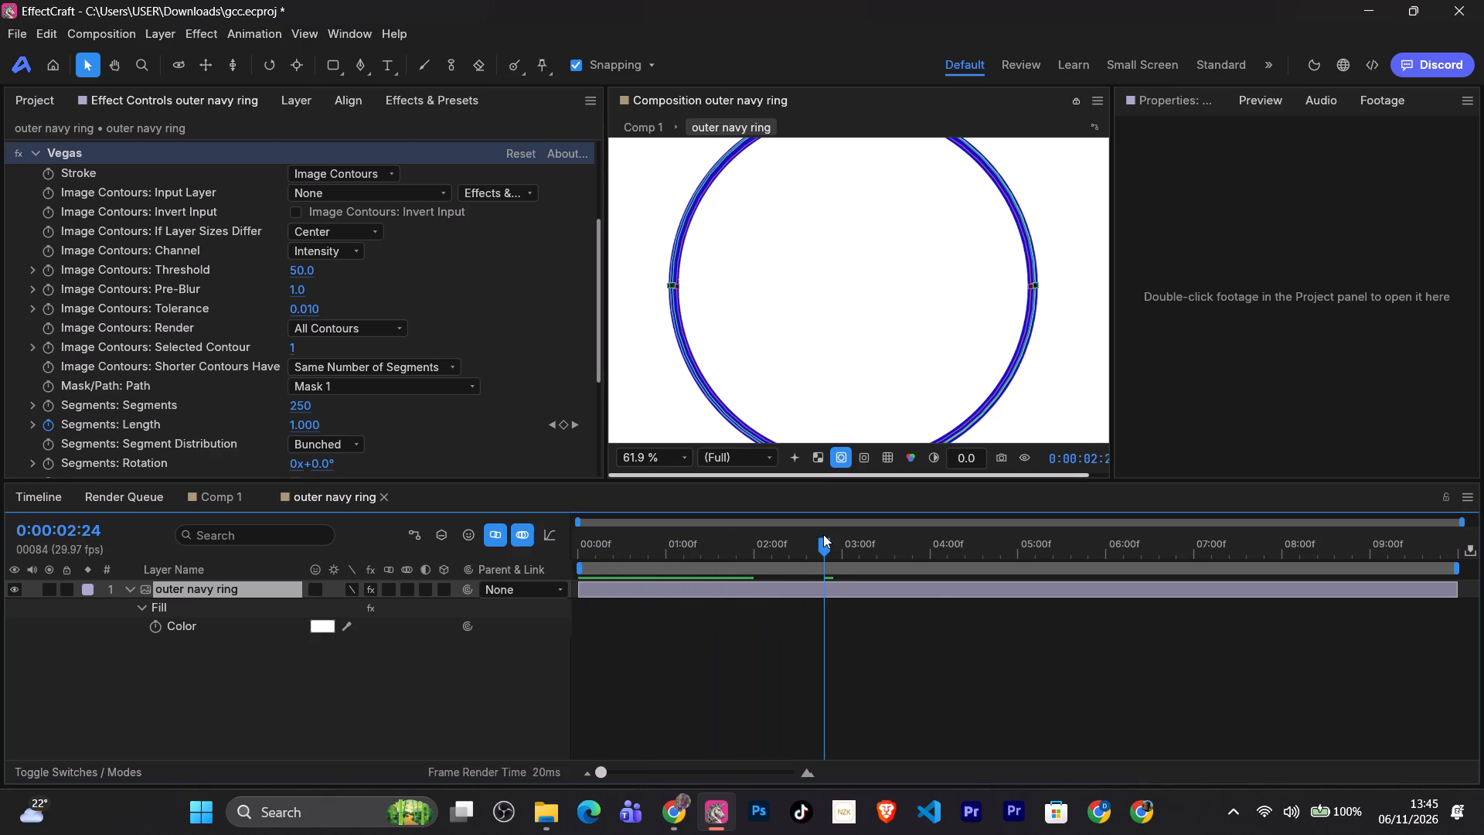
drag(823, 534, 1247, 505)
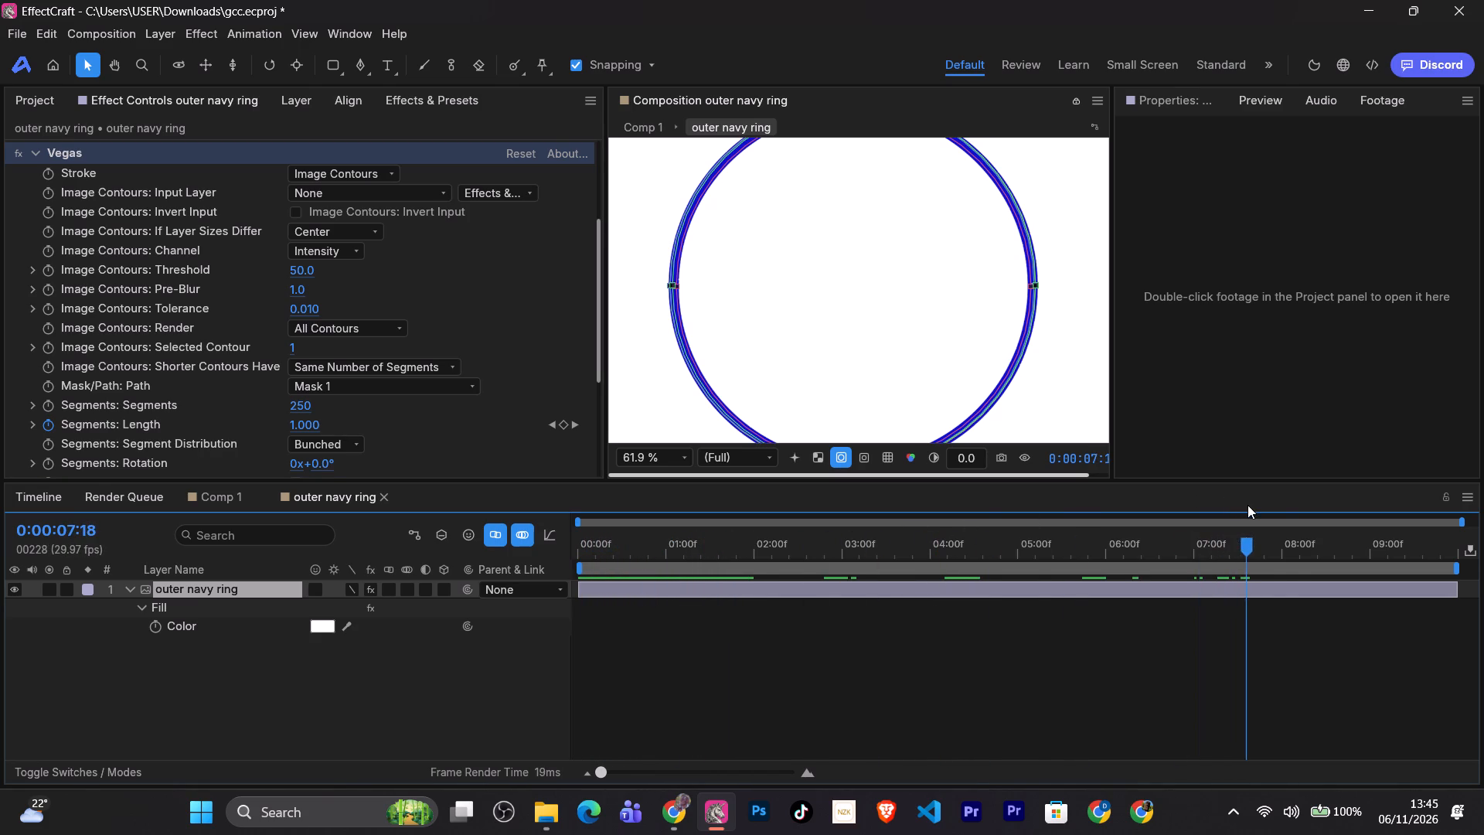
drag(1247, 505, 1283, 503)
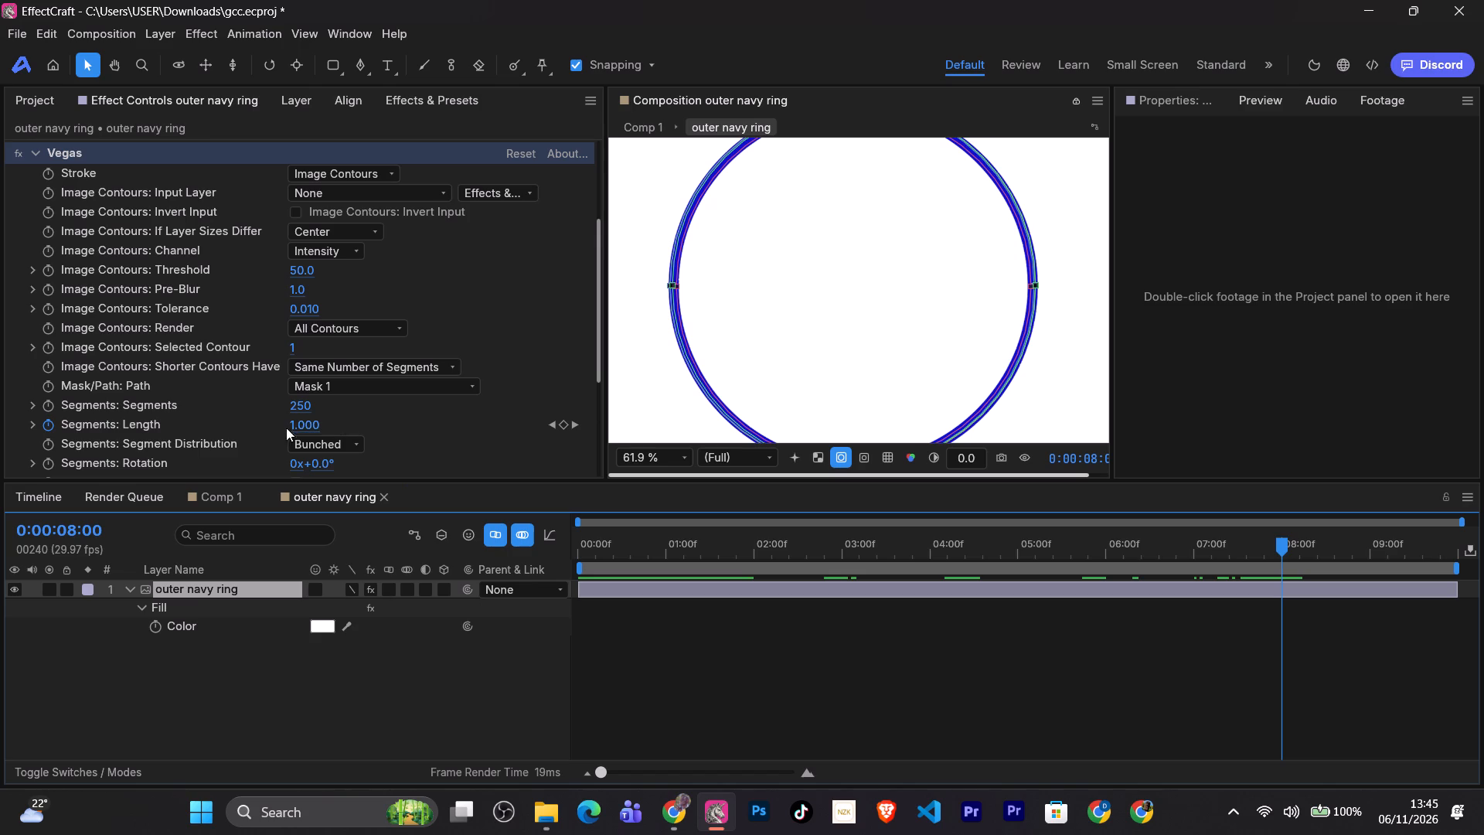
drag(299, 425, 119, 424)
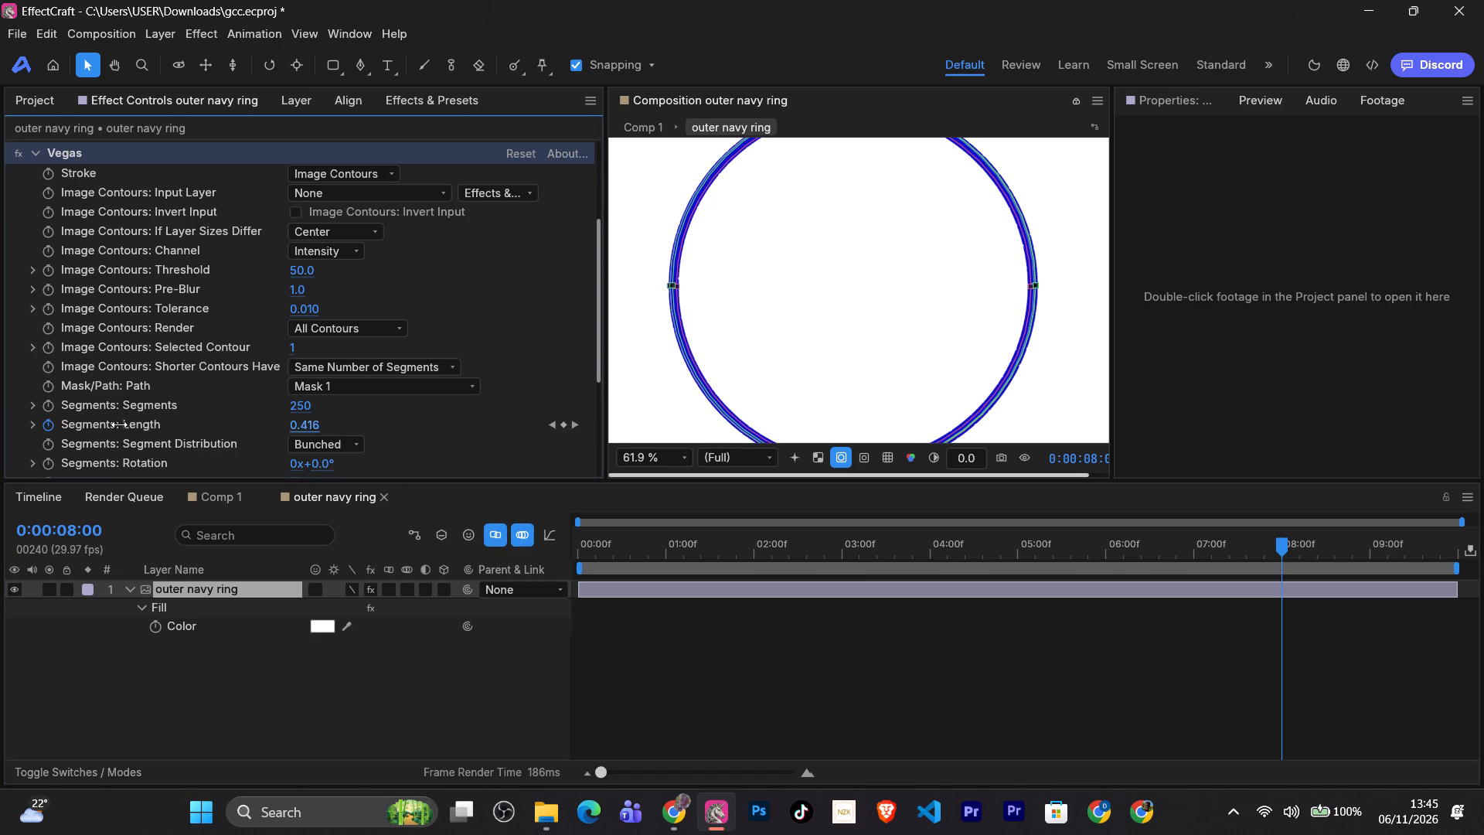
drag(119, 424, 1397, 435)
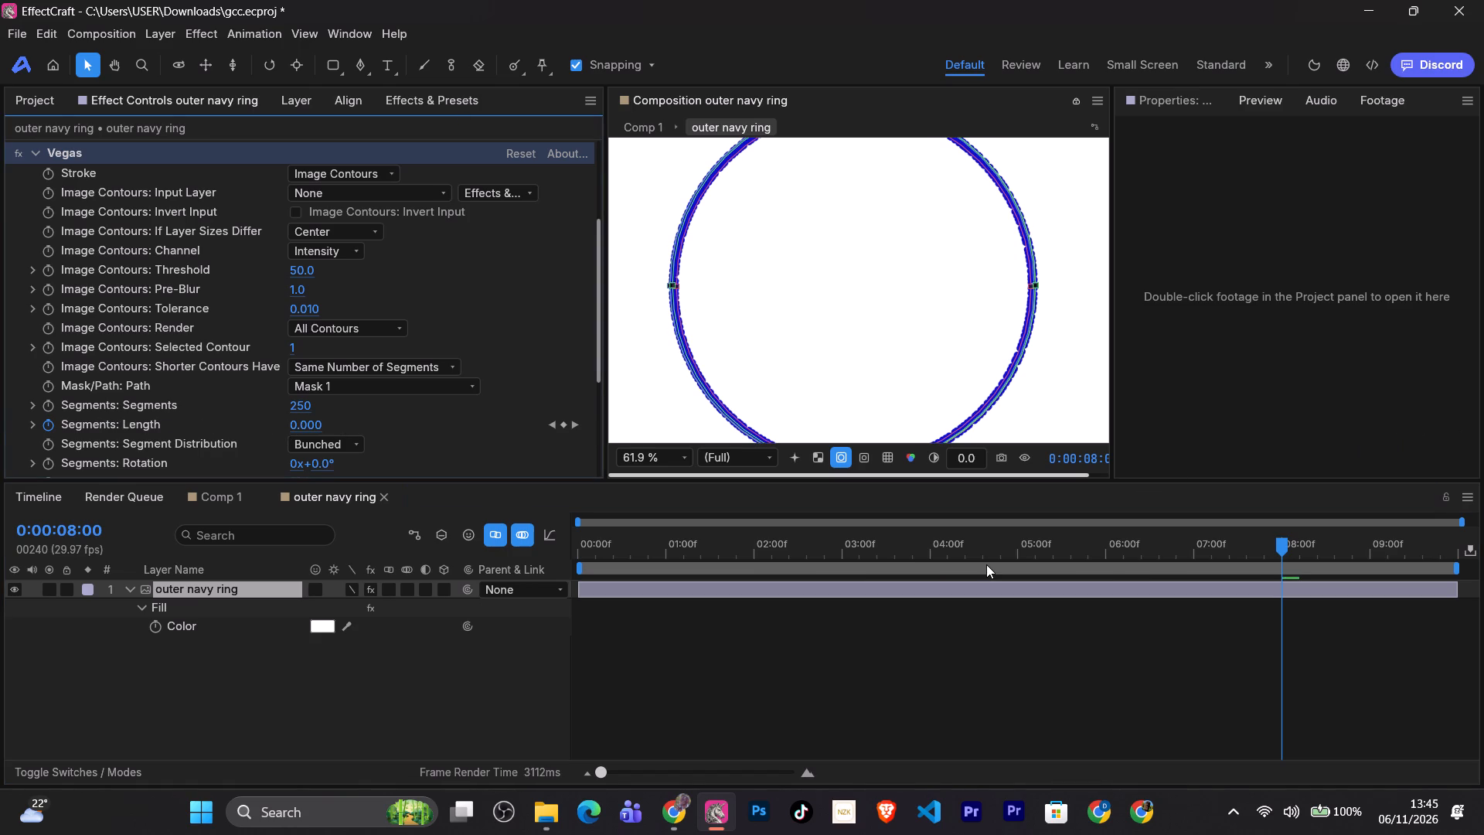
Play the Chrome tutorial up to 1:32 to study the animated stroke, and pause it there.
click(677, 803)
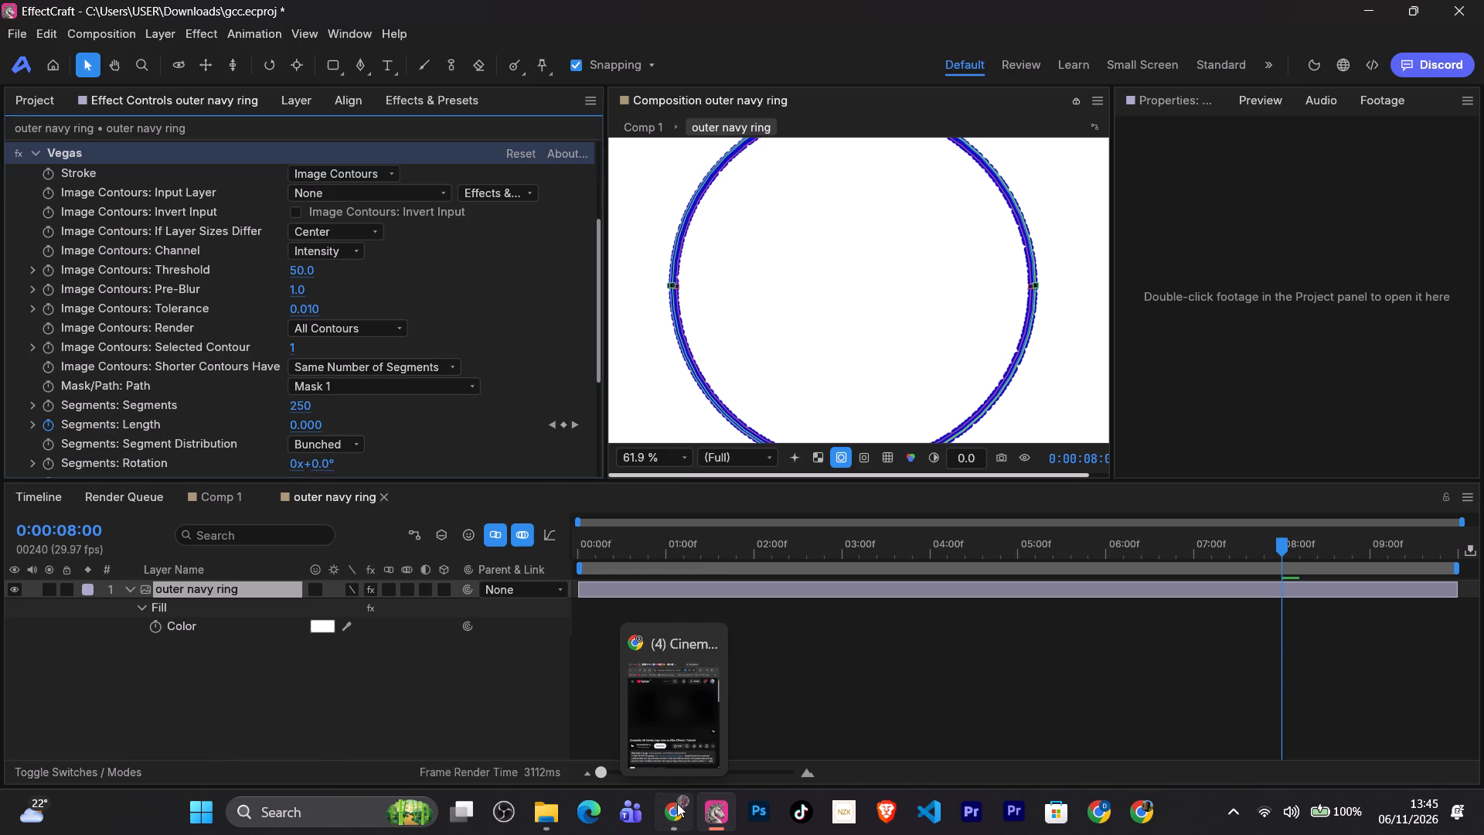
click(345, 424)
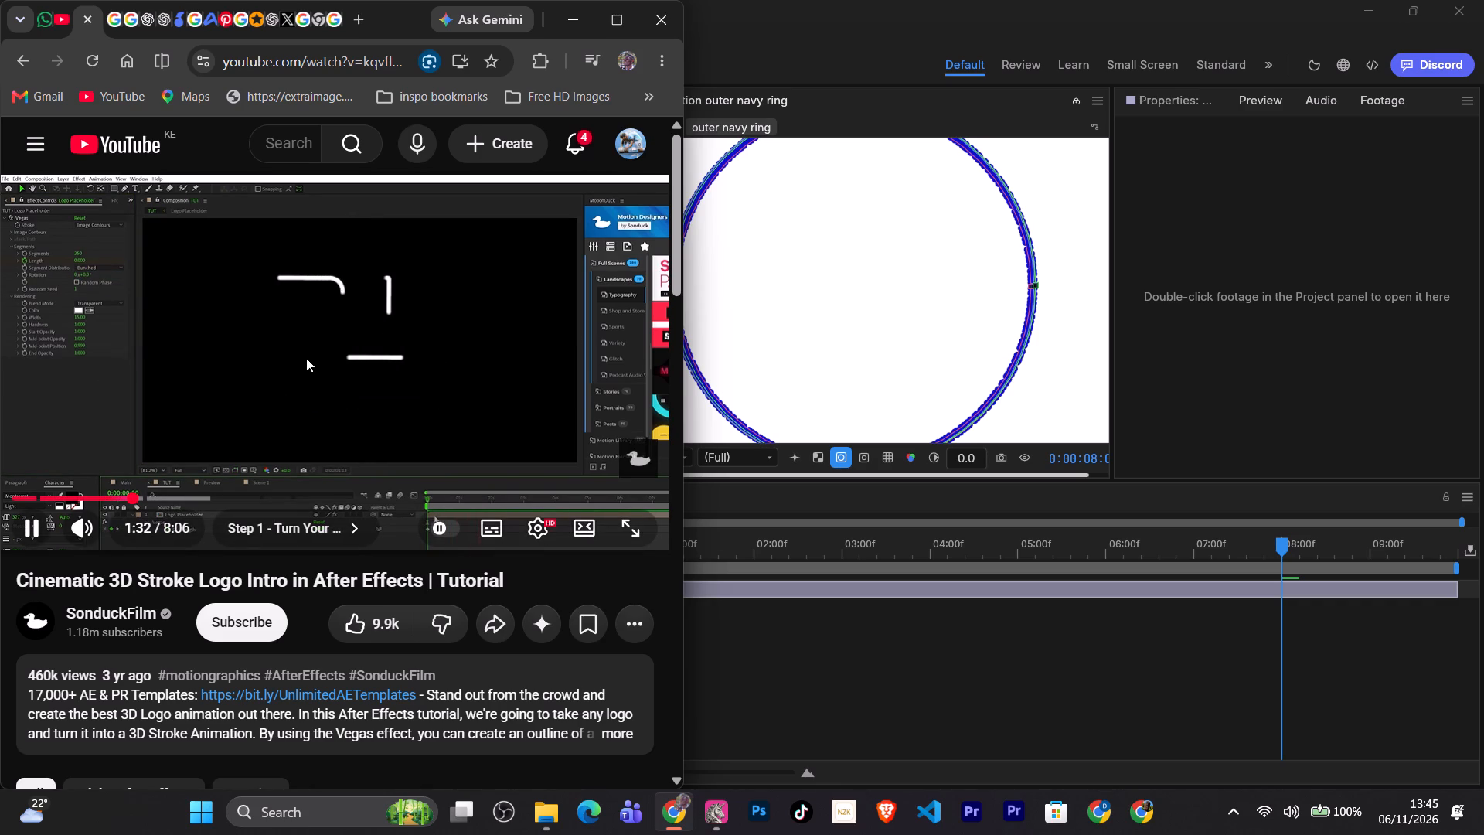
click(309, 354)
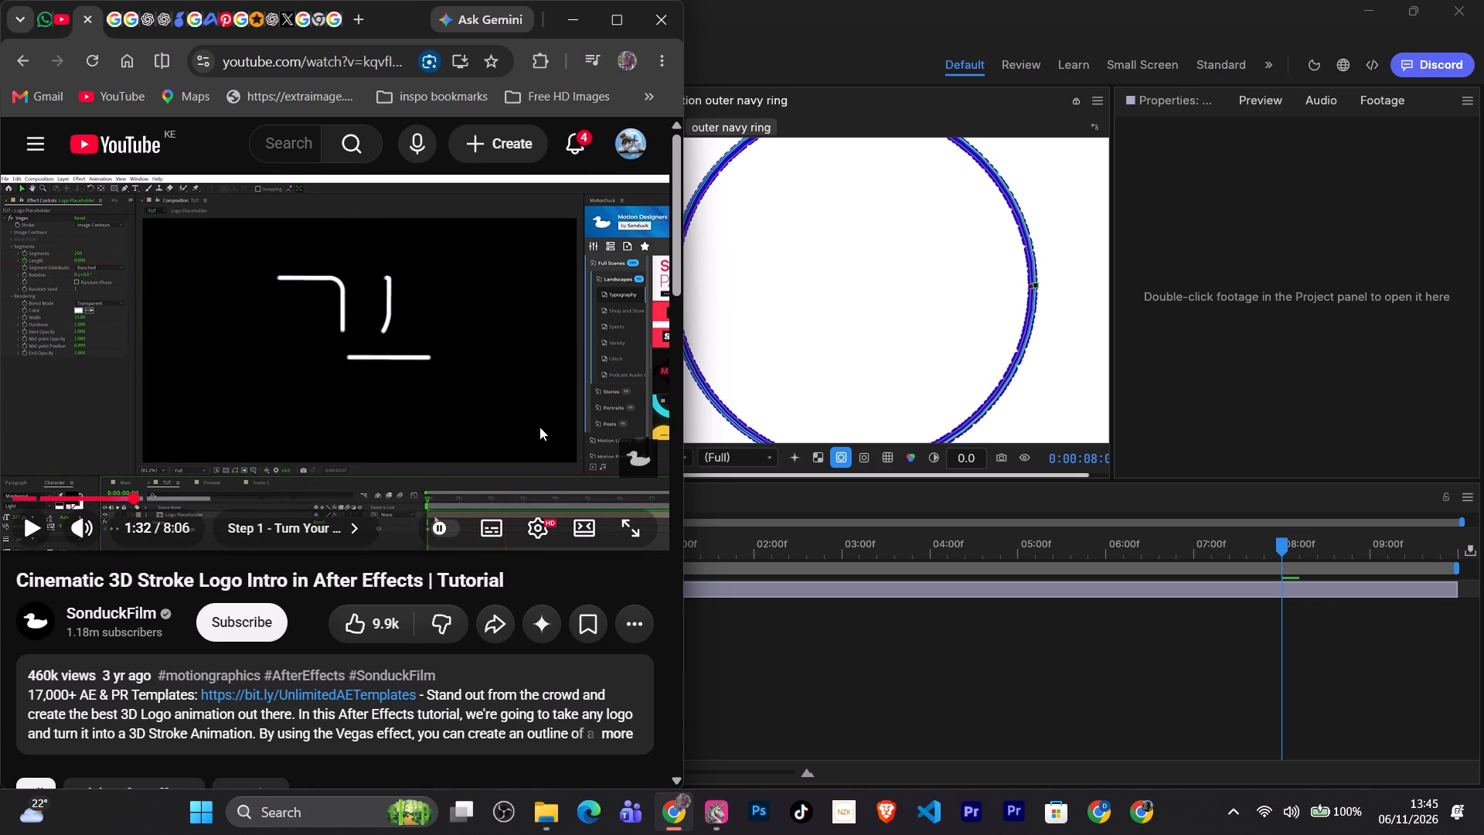
In EffectCraft, preview the outer navy ring's segment length animation twice from 0:00:00:00, selecting the layer to watch its Vegas values.
click(757, 657)
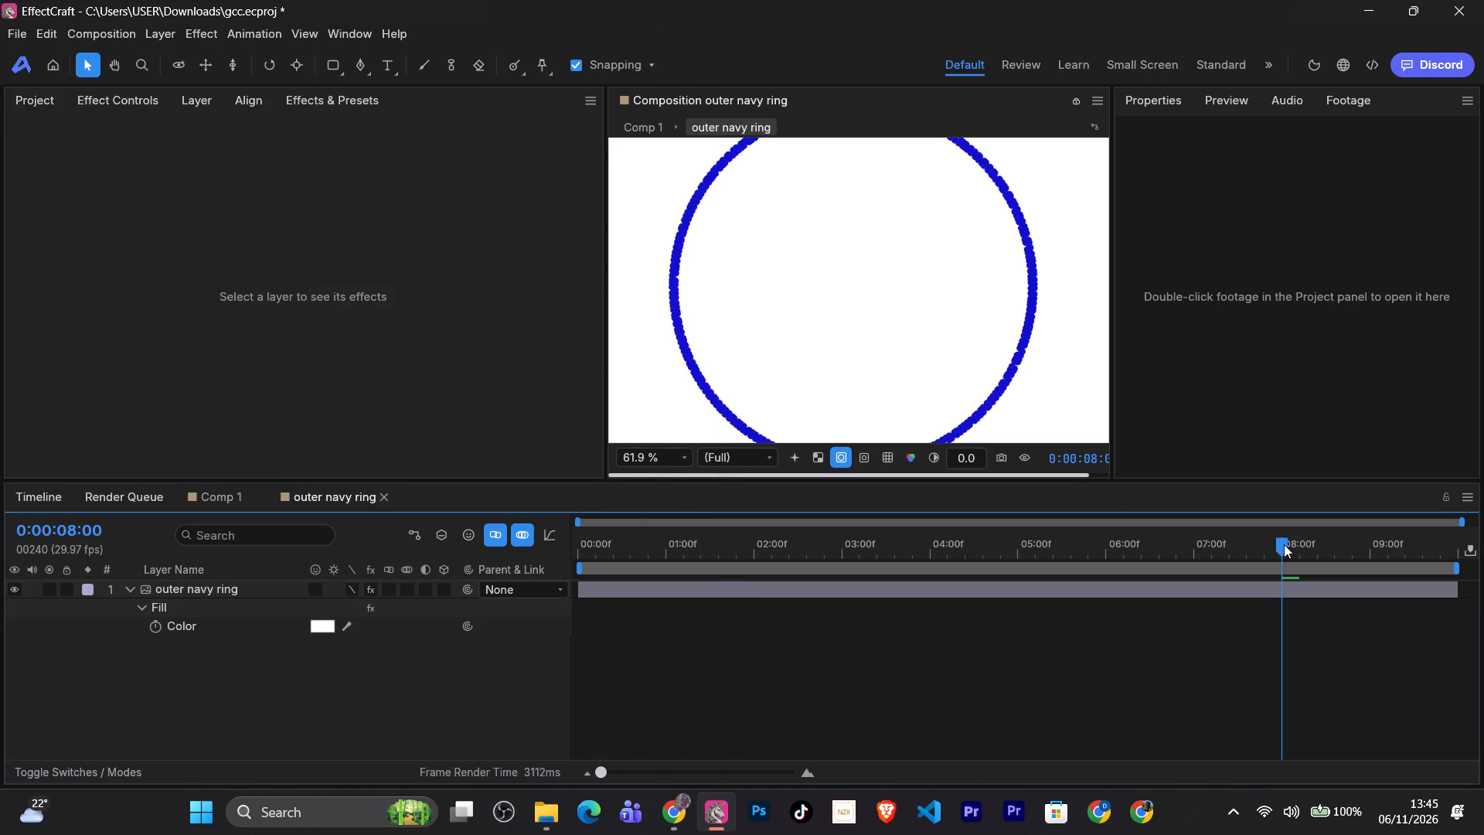
drag(1284, 544, 567, 533)
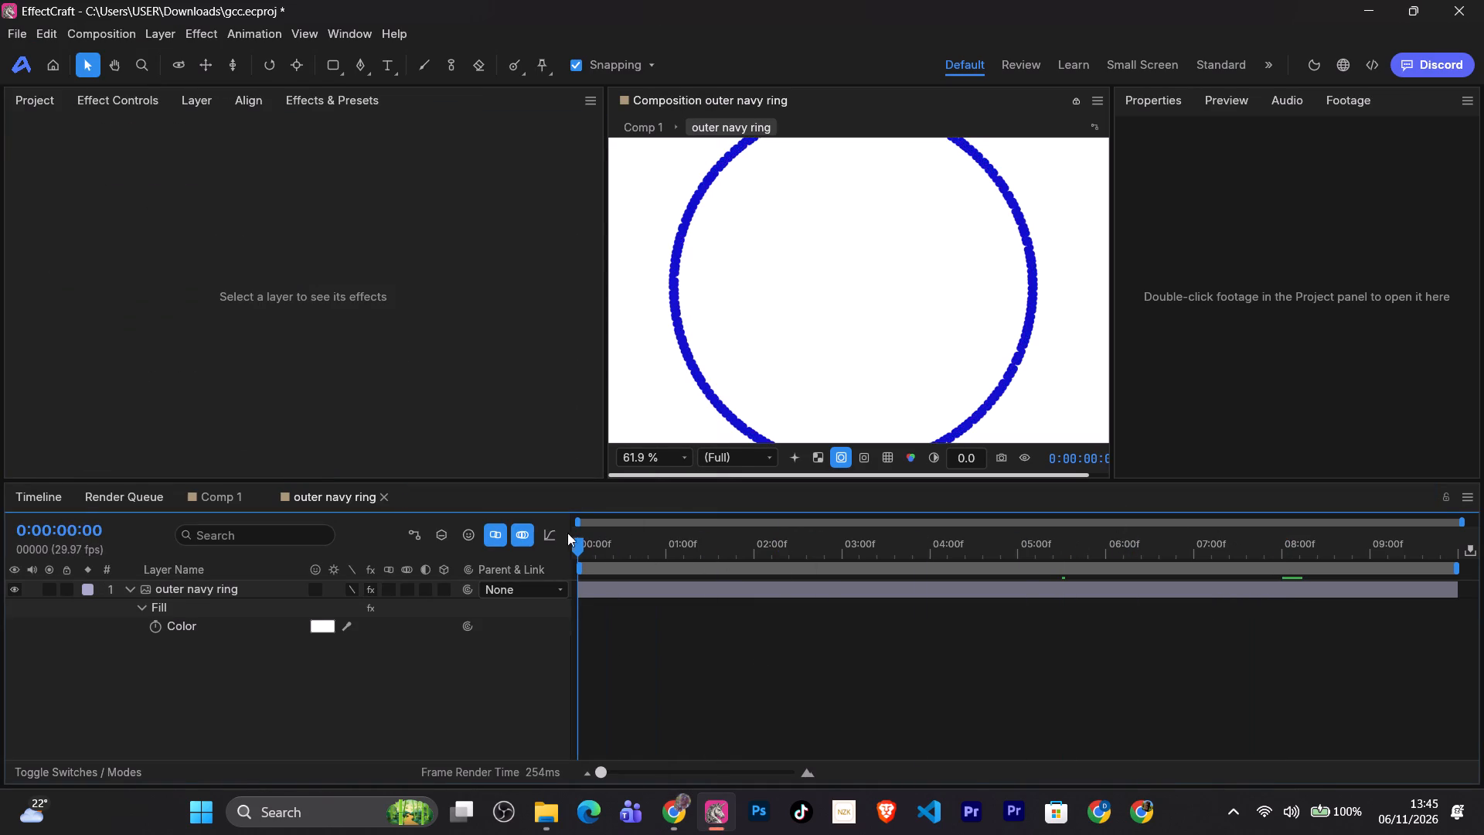
drag(567, 533, 546, 533)
key(space)
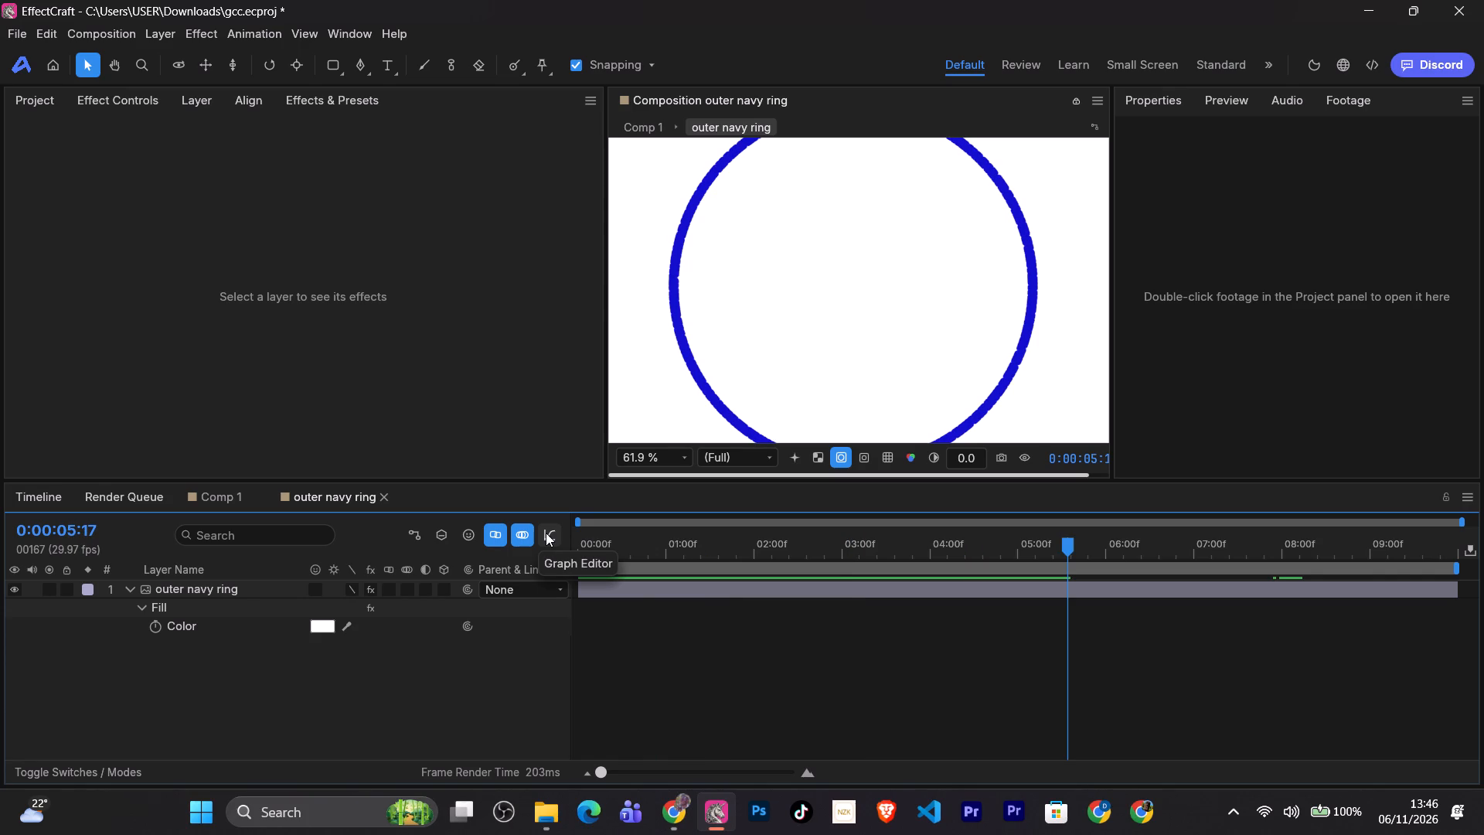
click(203, 588)
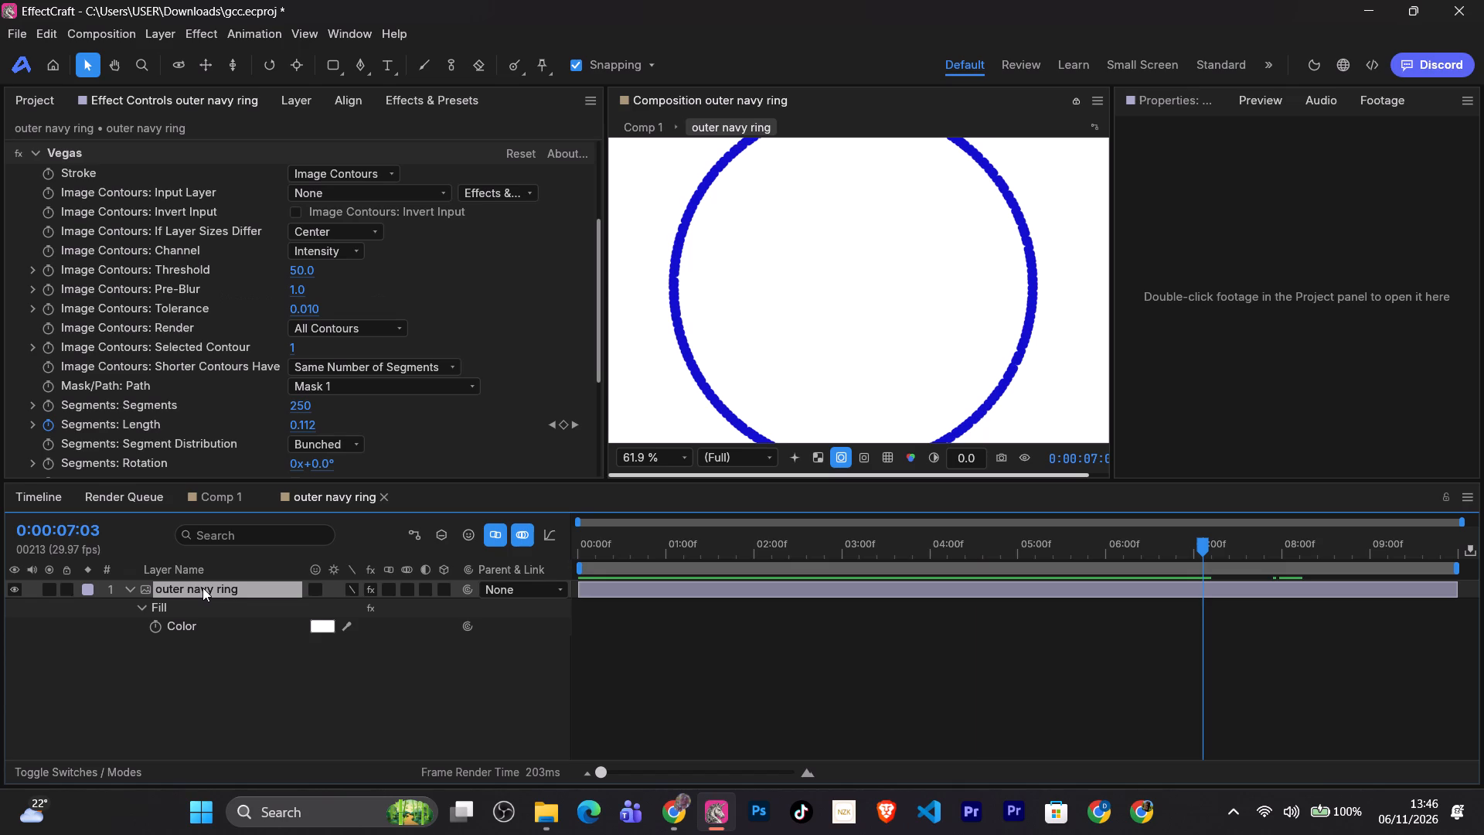
key(space)
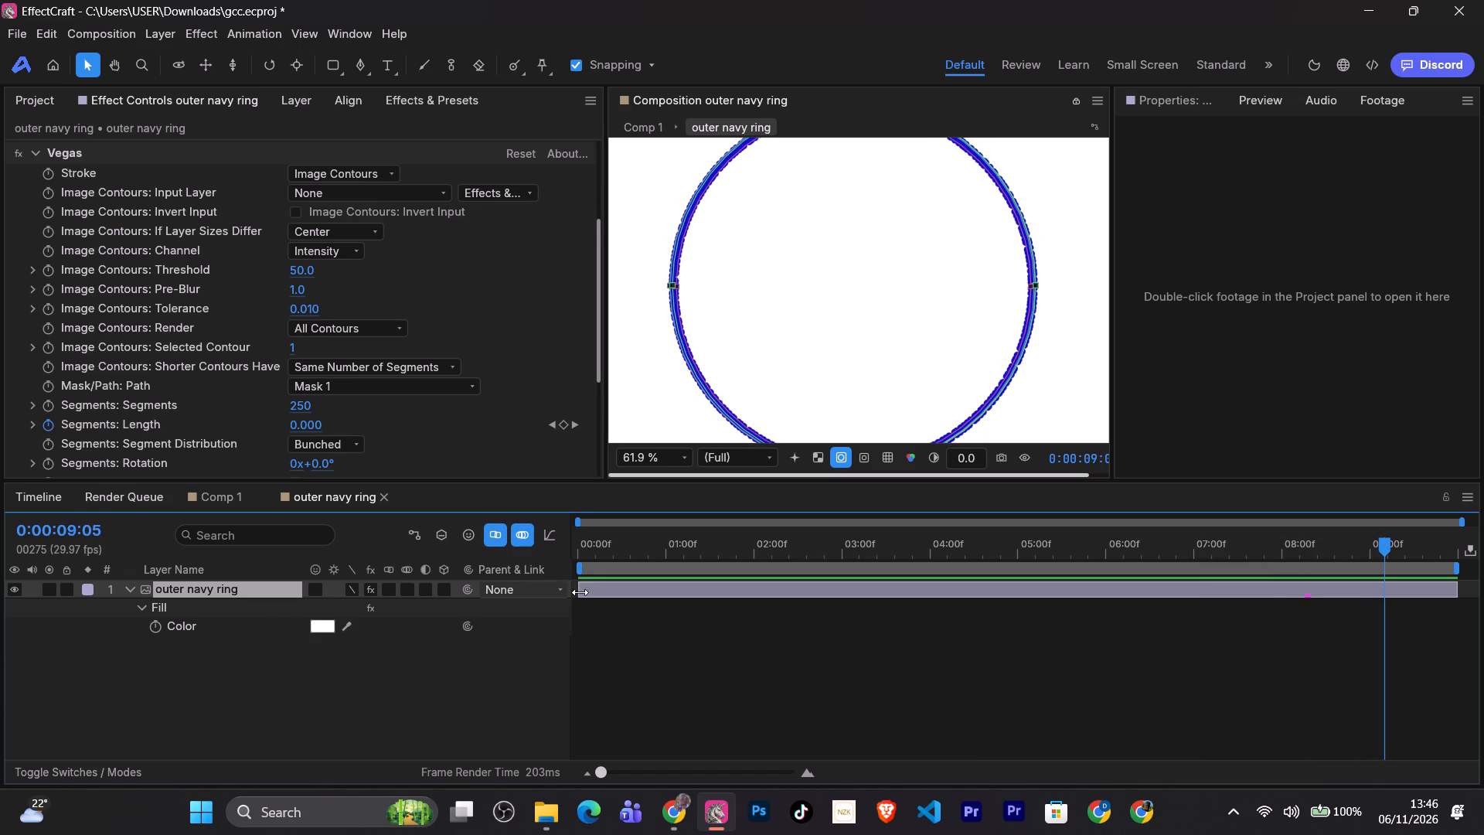
click(641, 547)
drag(641, 547, 611, 547)
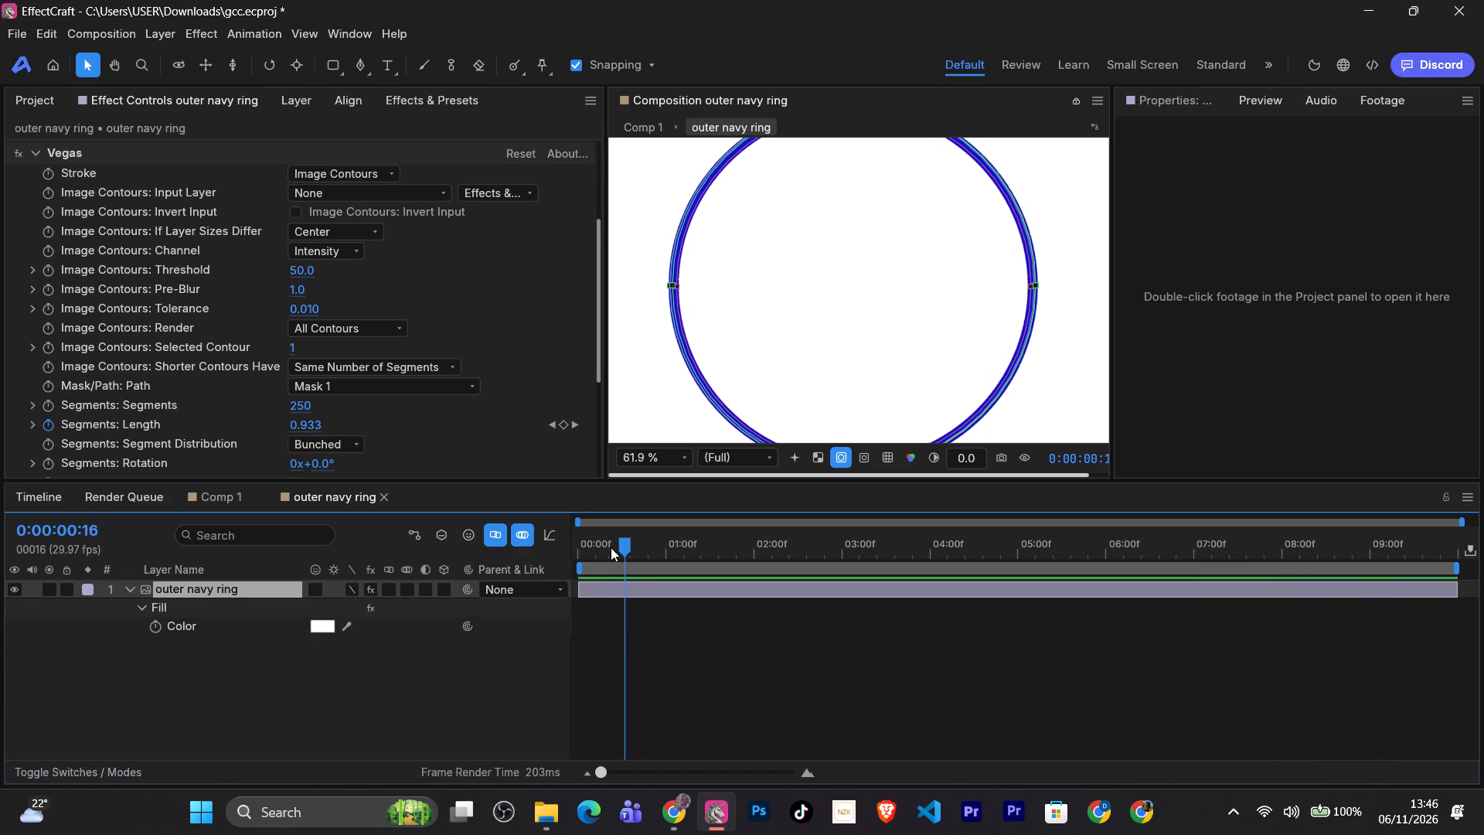
drag(611, 547, 524, 528)
key(space)
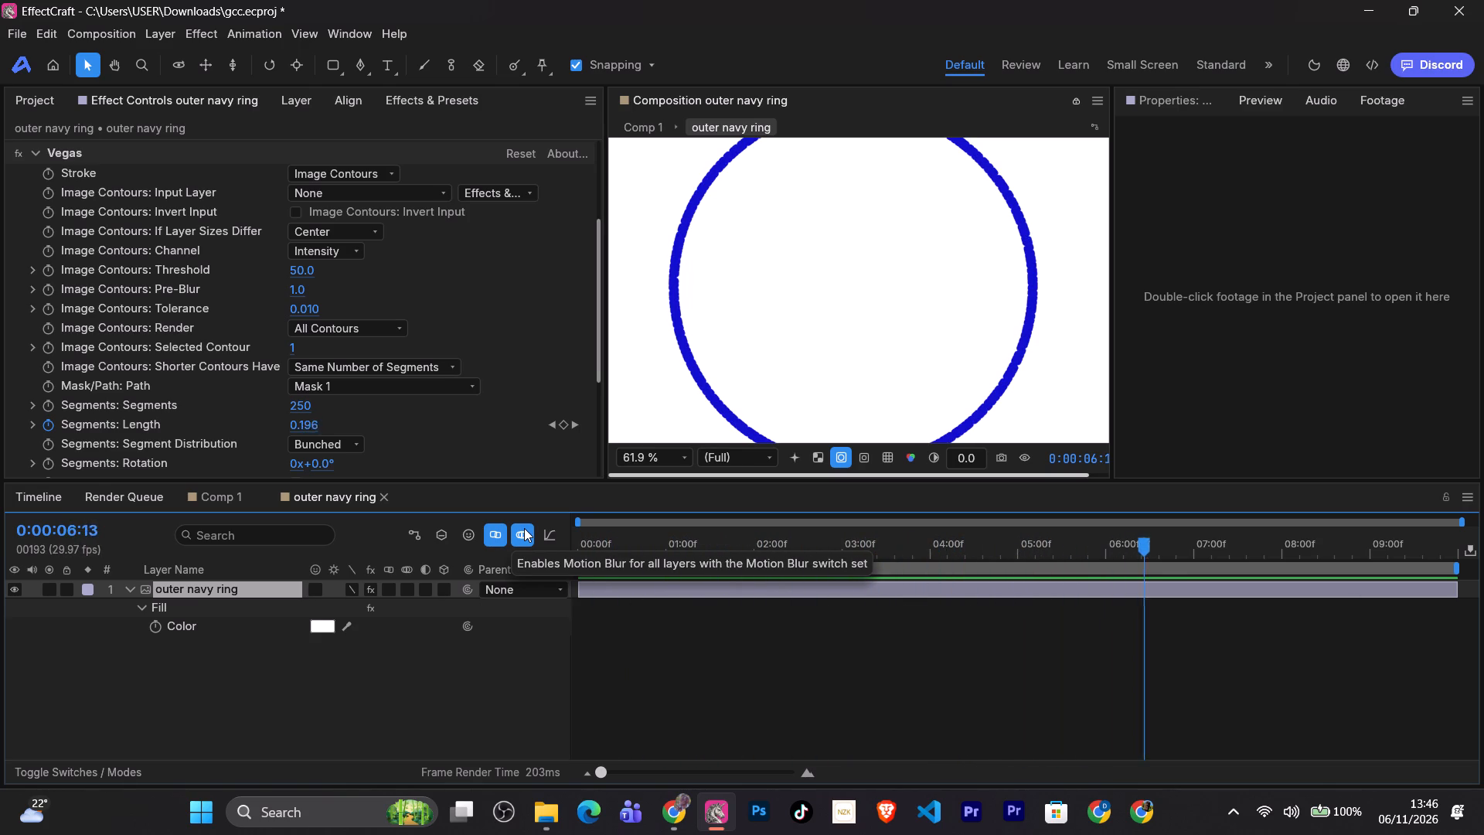
key(space)
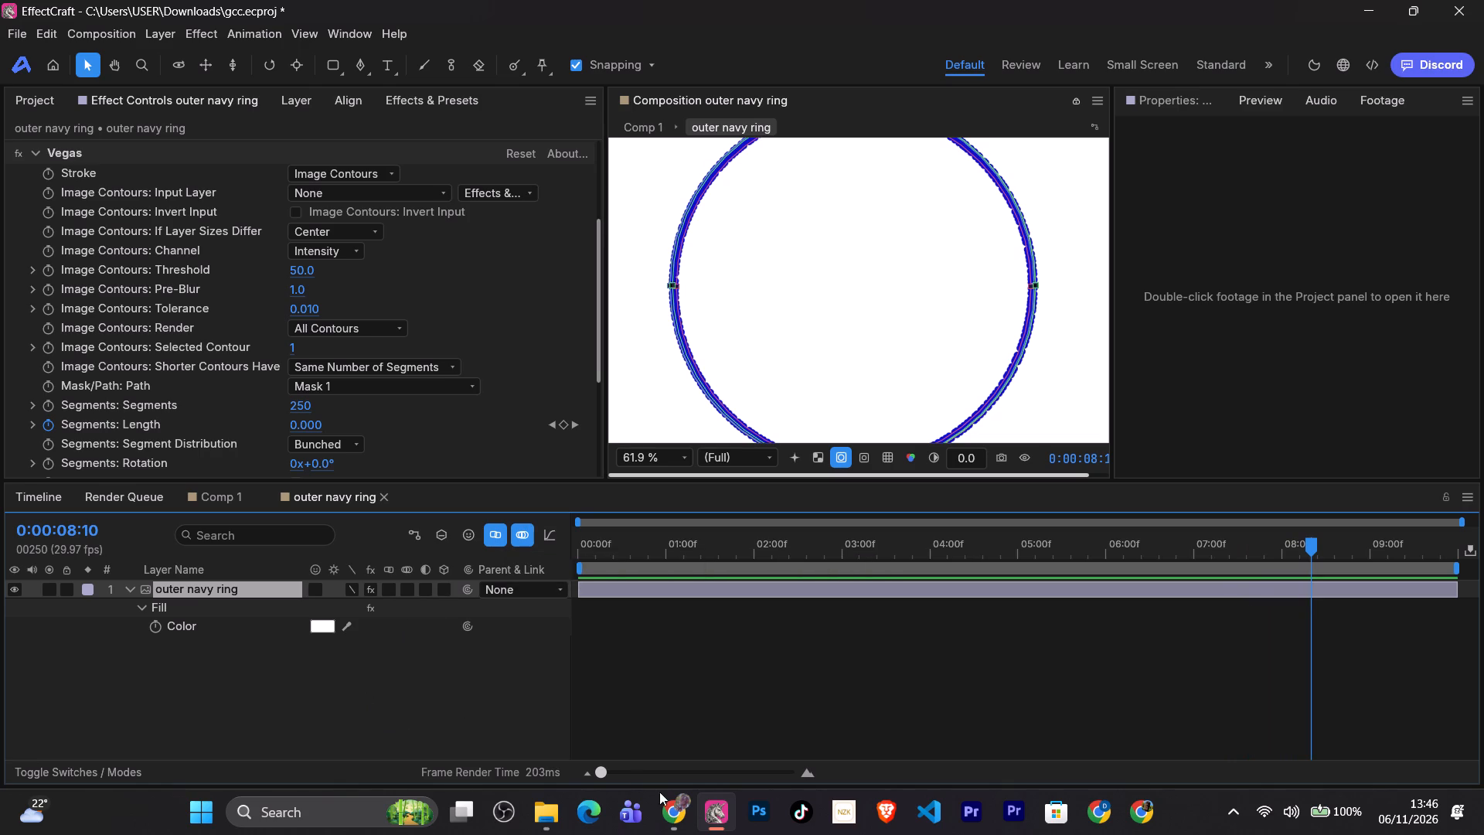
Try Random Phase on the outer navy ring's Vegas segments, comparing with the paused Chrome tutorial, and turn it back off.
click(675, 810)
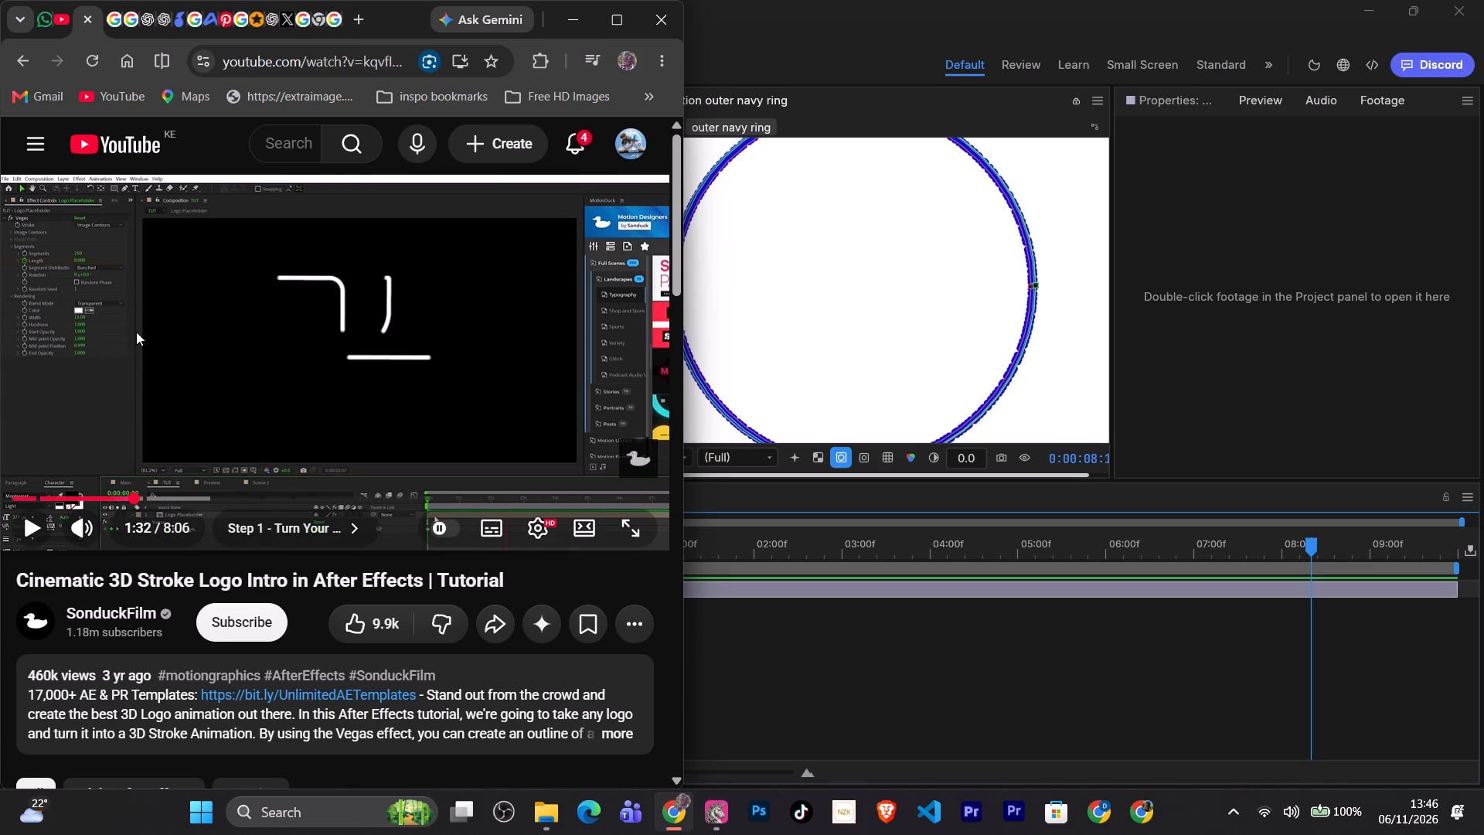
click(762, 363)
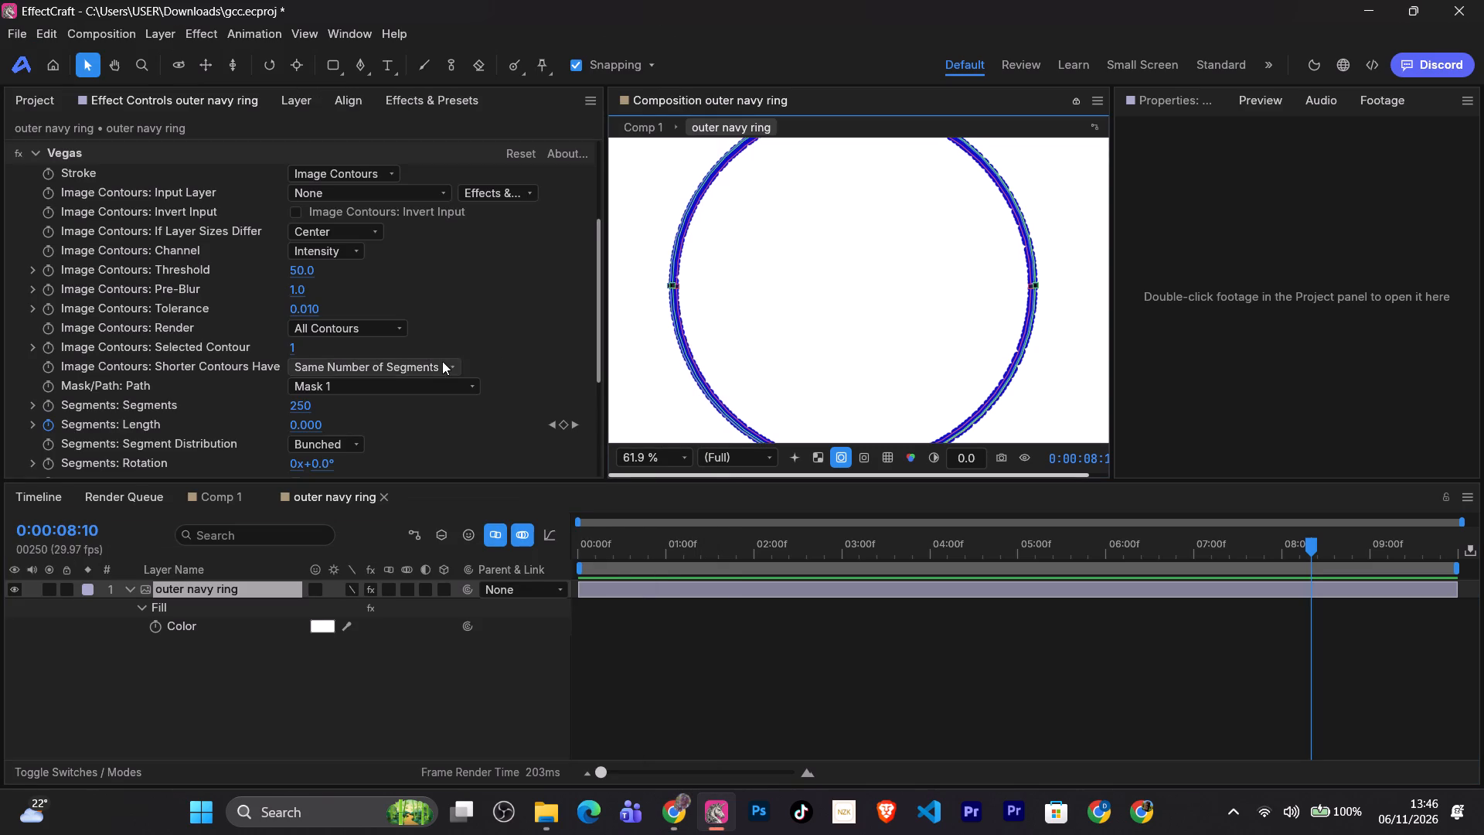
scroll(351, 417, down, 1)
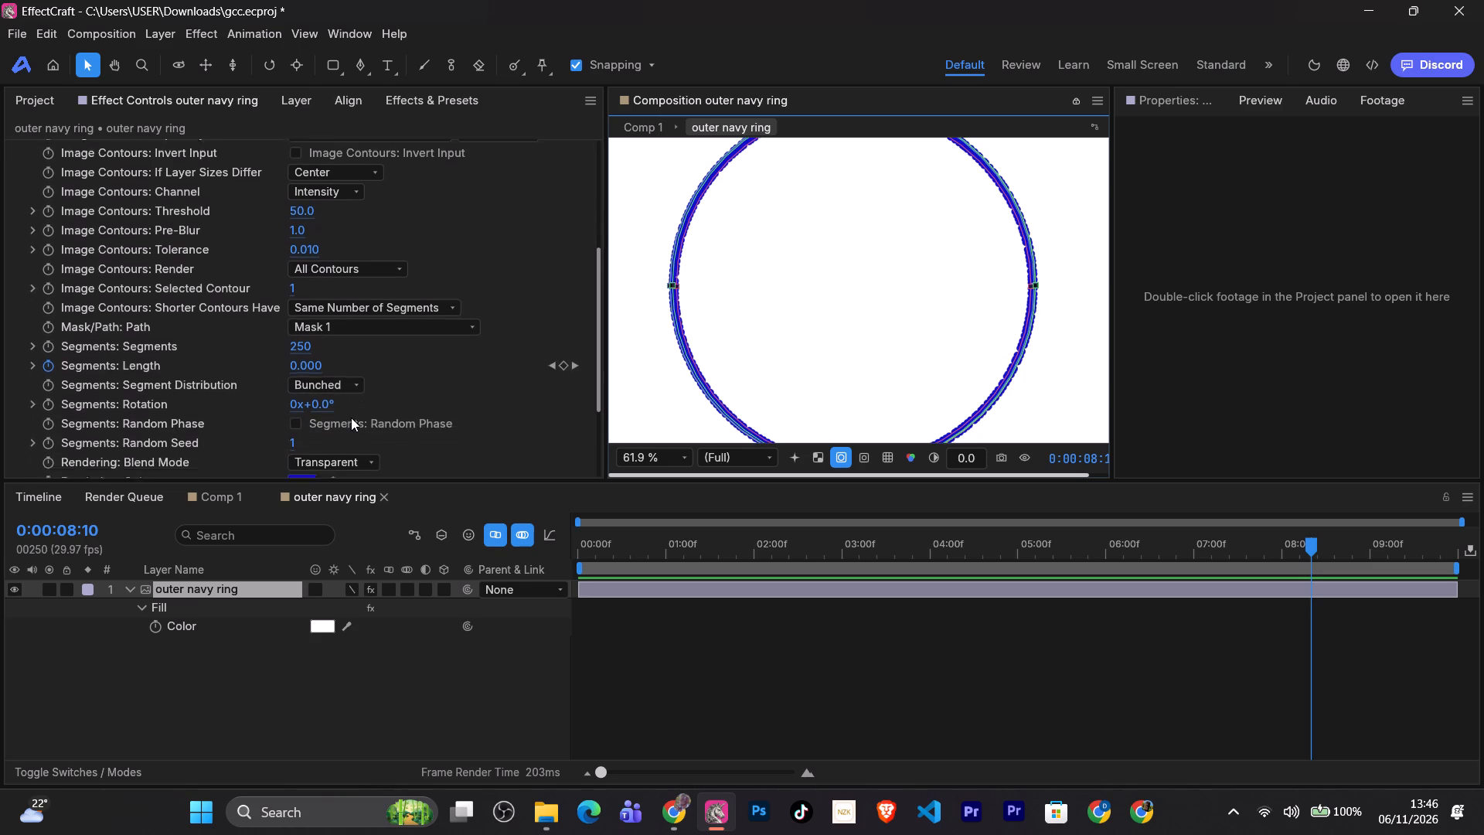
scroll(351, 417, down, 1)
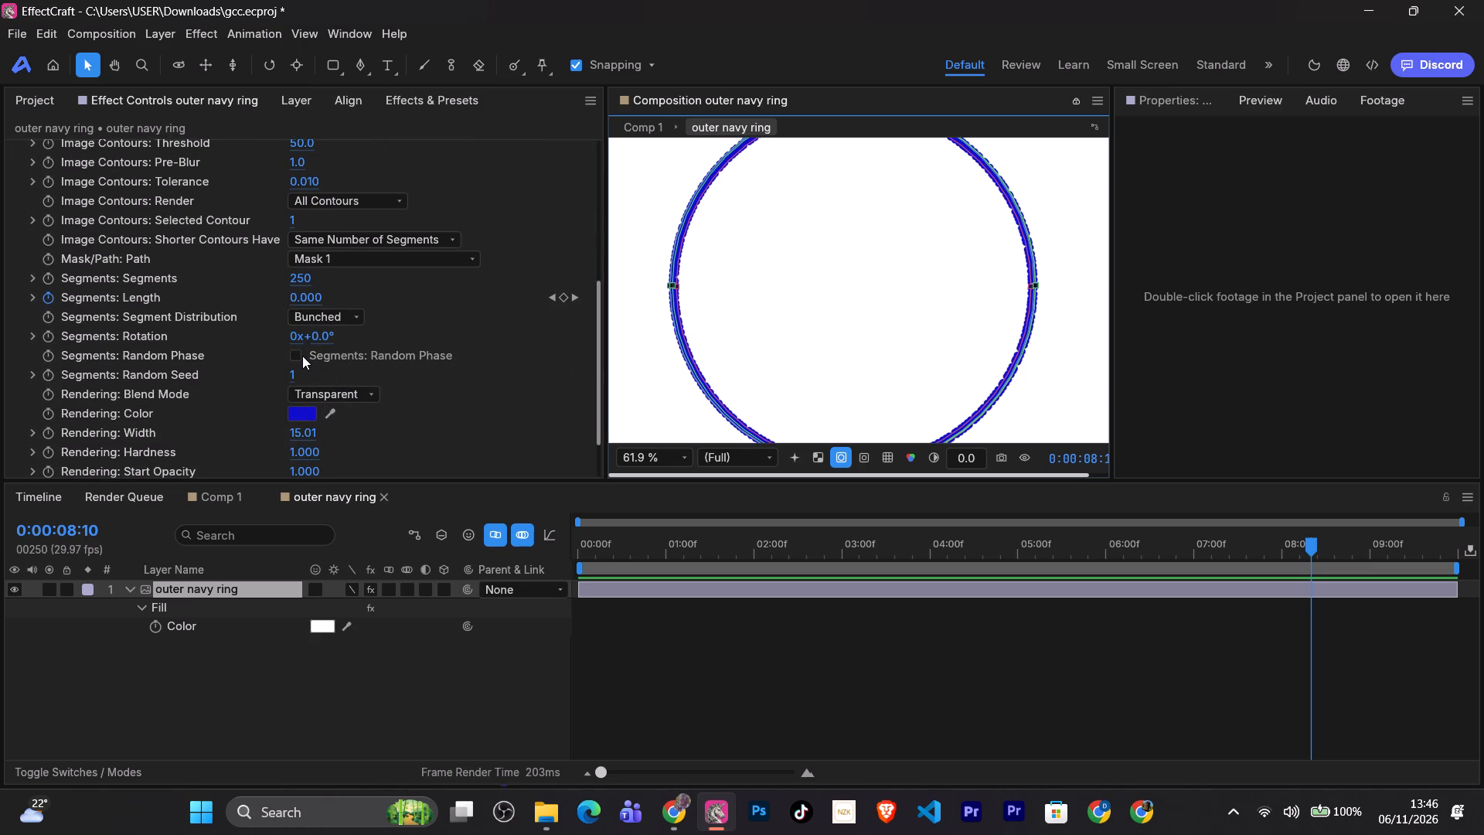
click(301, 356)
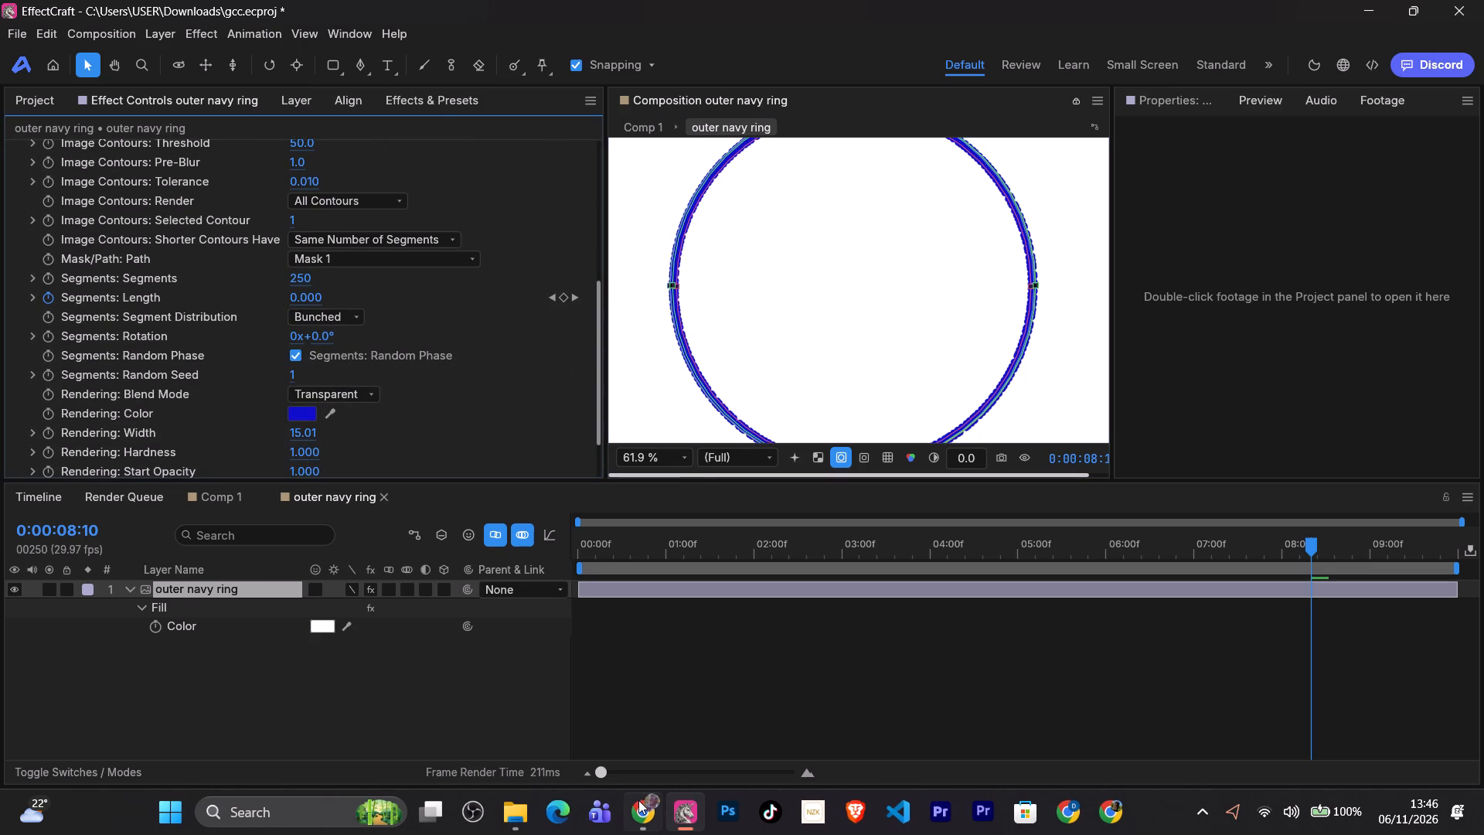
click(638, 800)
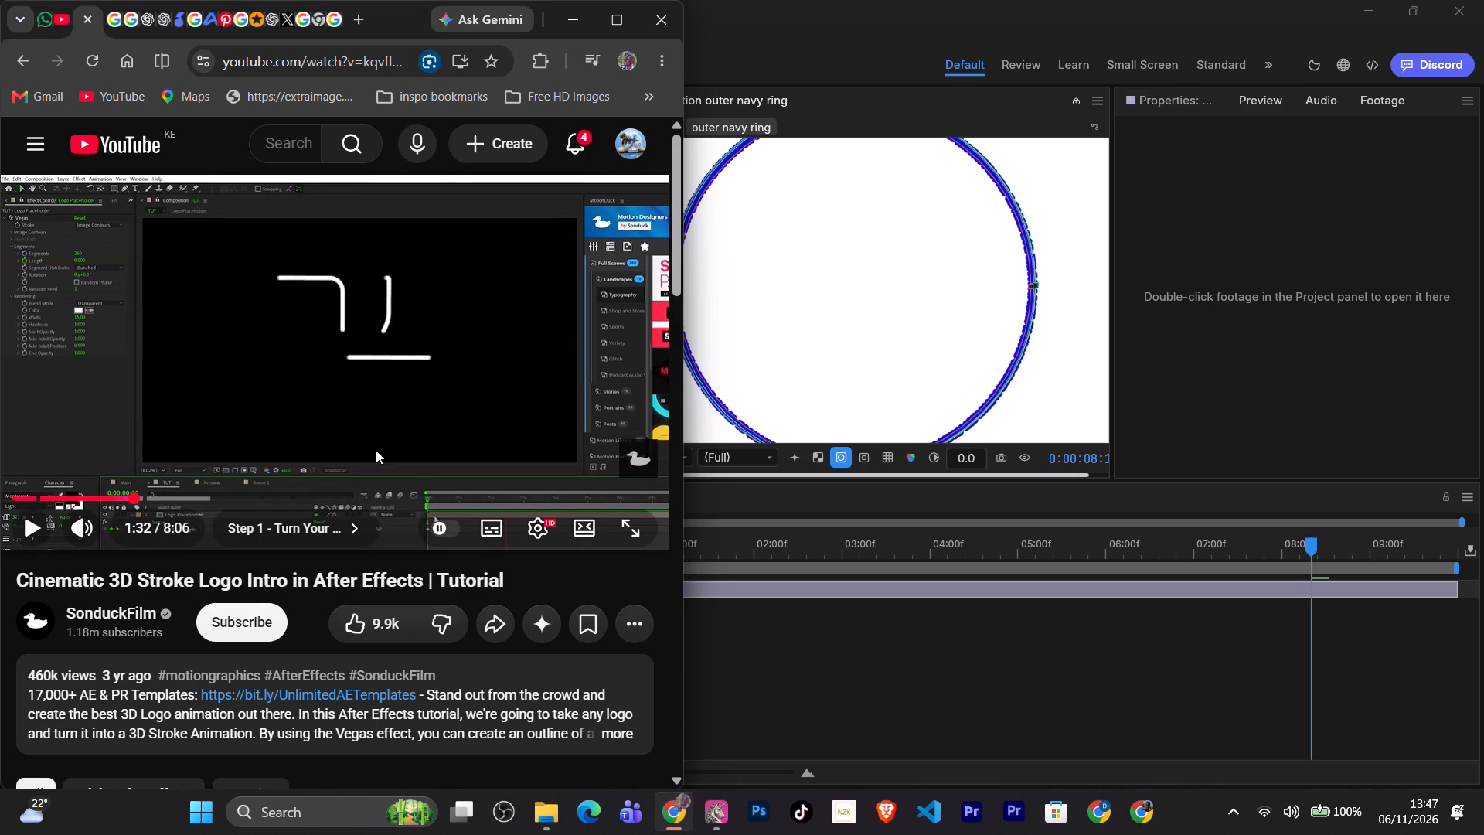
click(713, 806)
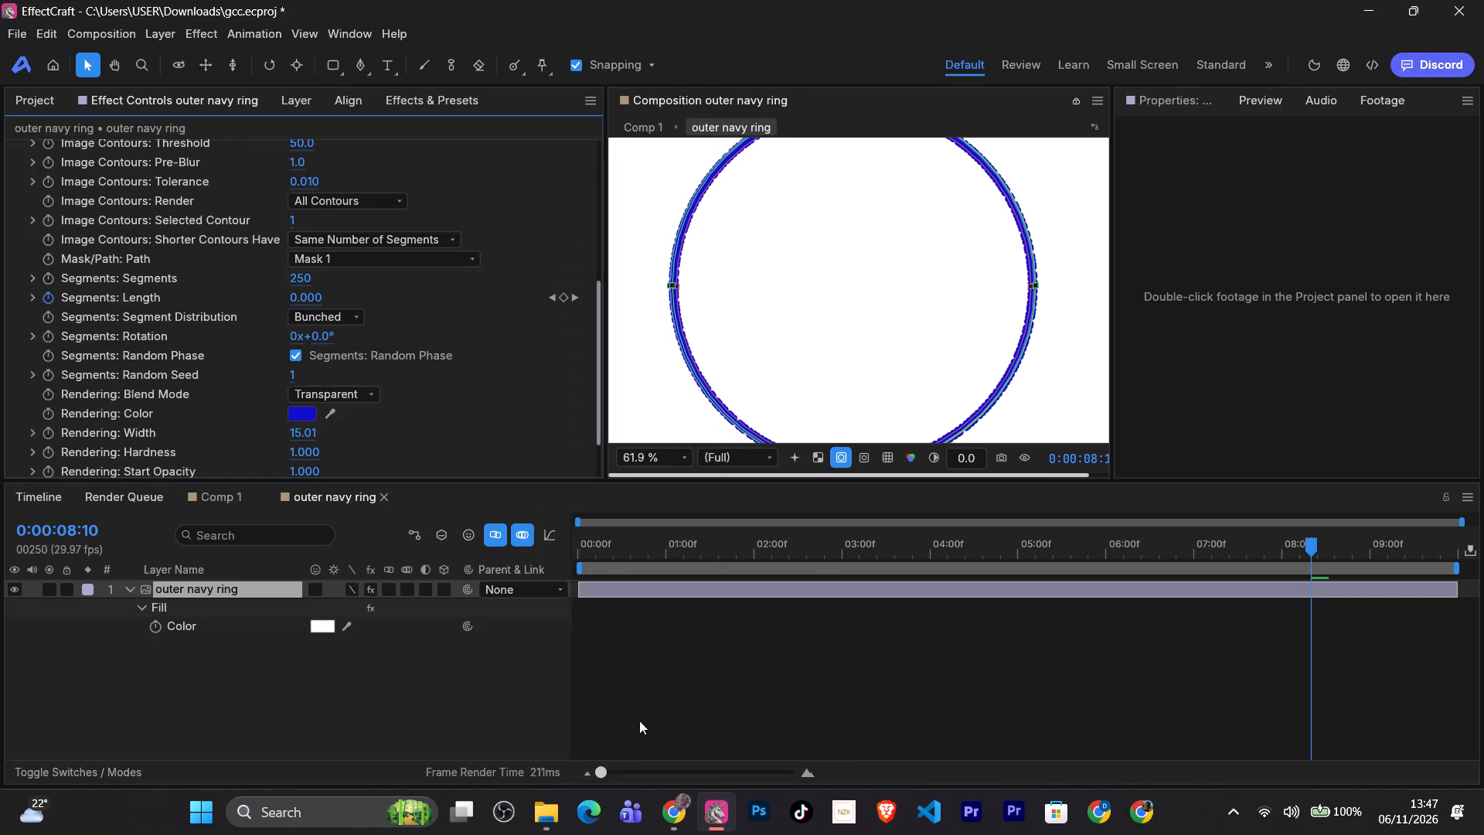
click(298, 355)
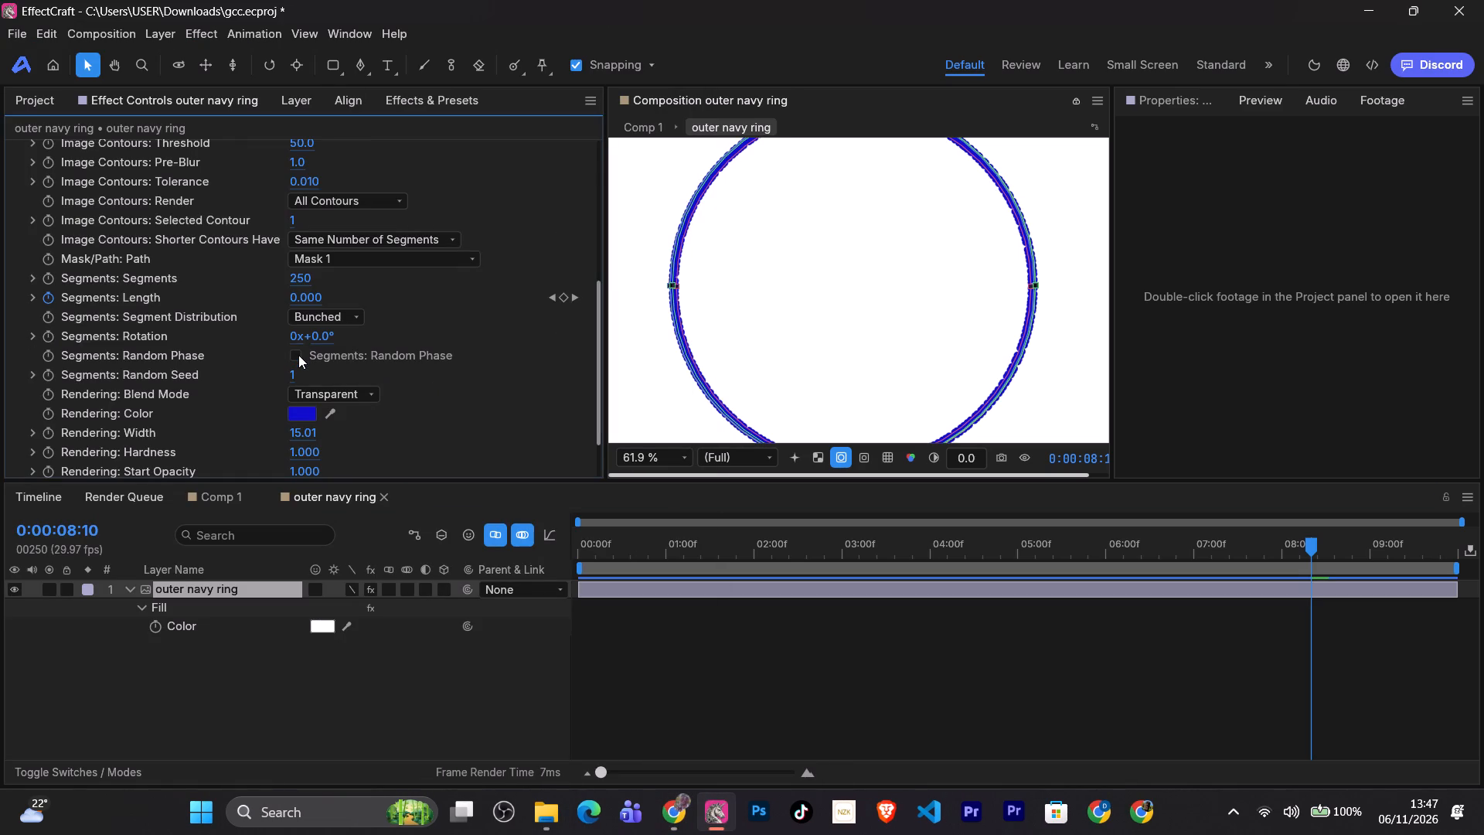
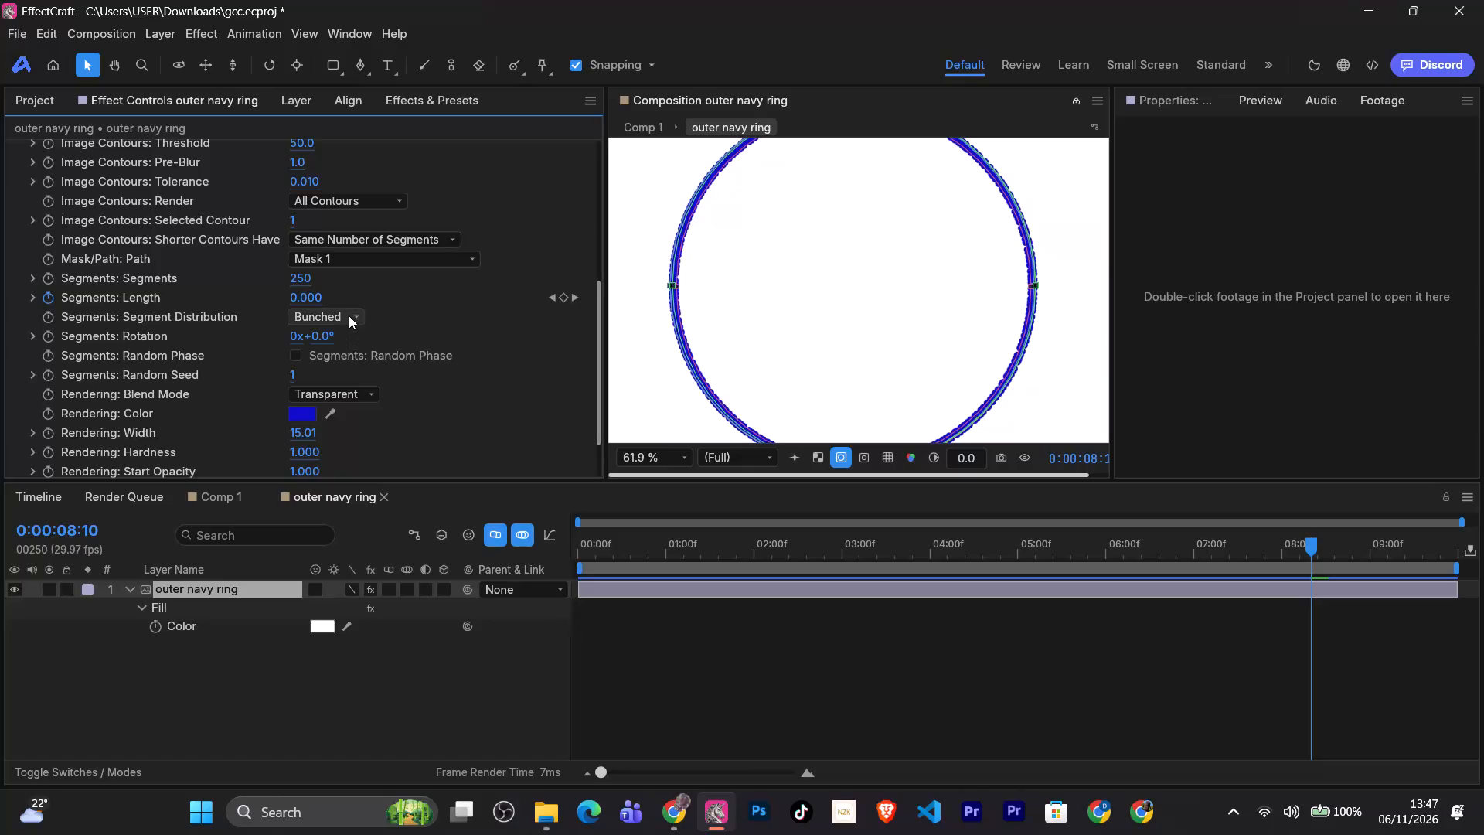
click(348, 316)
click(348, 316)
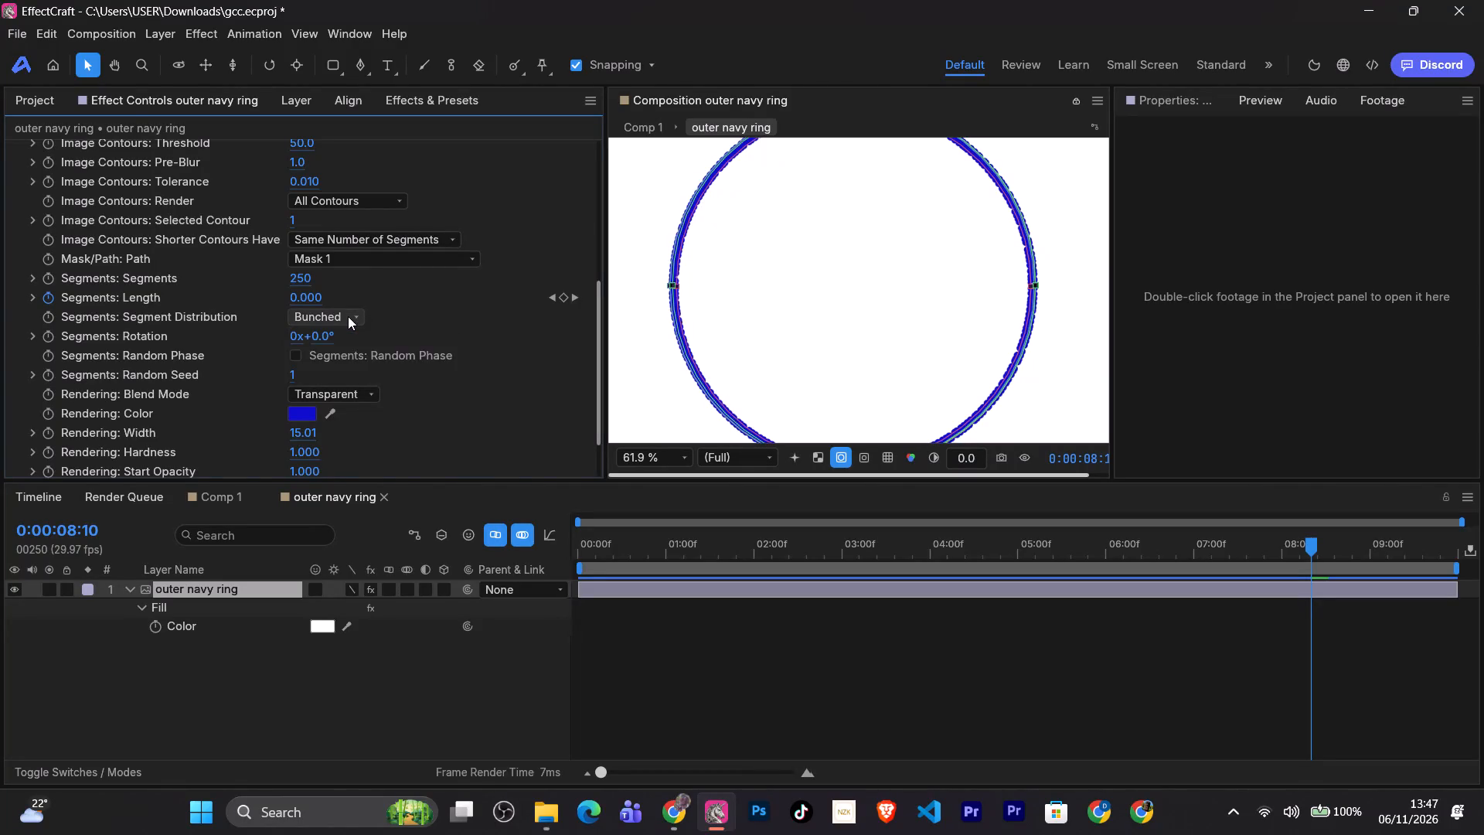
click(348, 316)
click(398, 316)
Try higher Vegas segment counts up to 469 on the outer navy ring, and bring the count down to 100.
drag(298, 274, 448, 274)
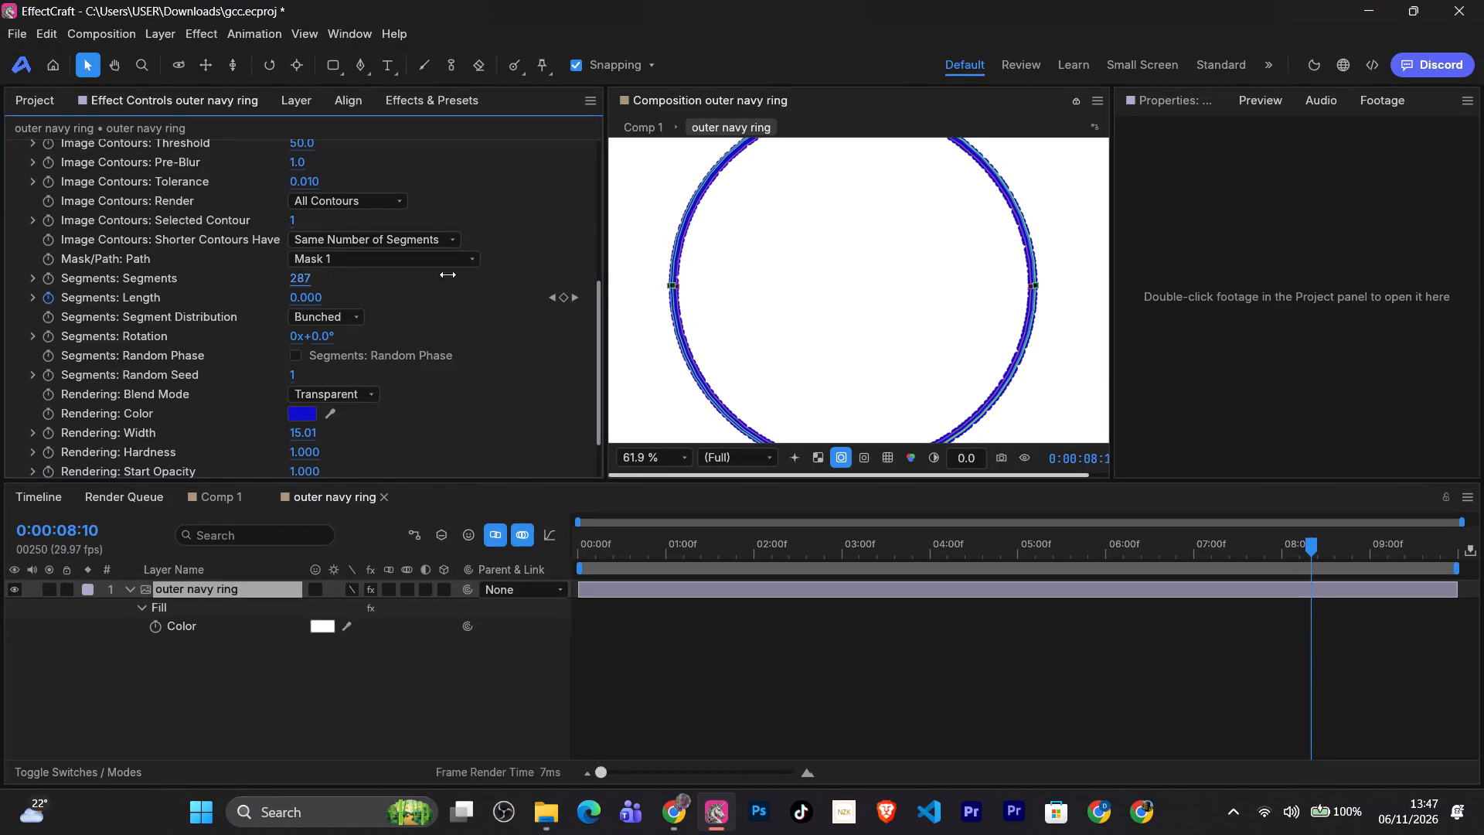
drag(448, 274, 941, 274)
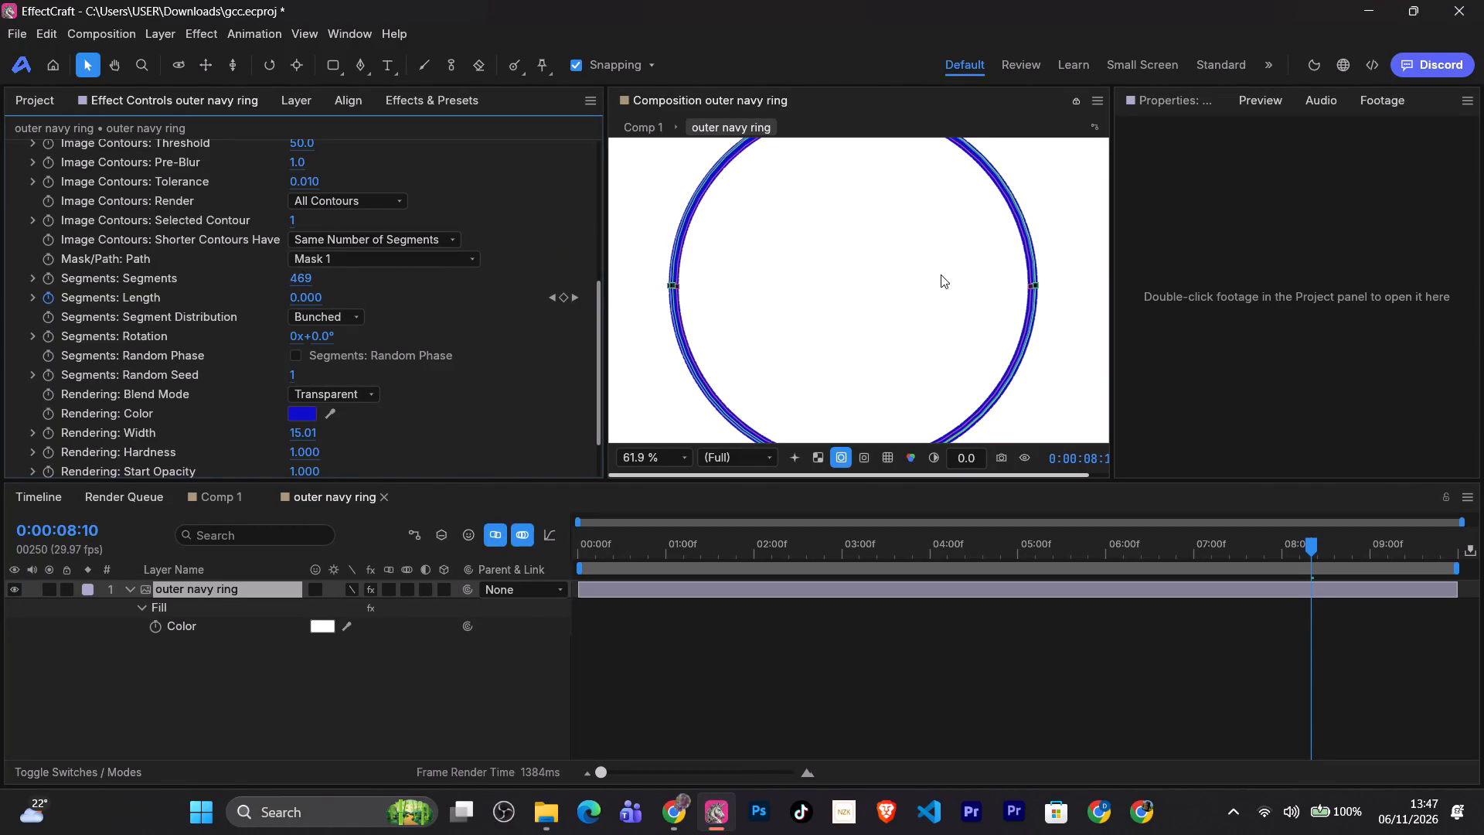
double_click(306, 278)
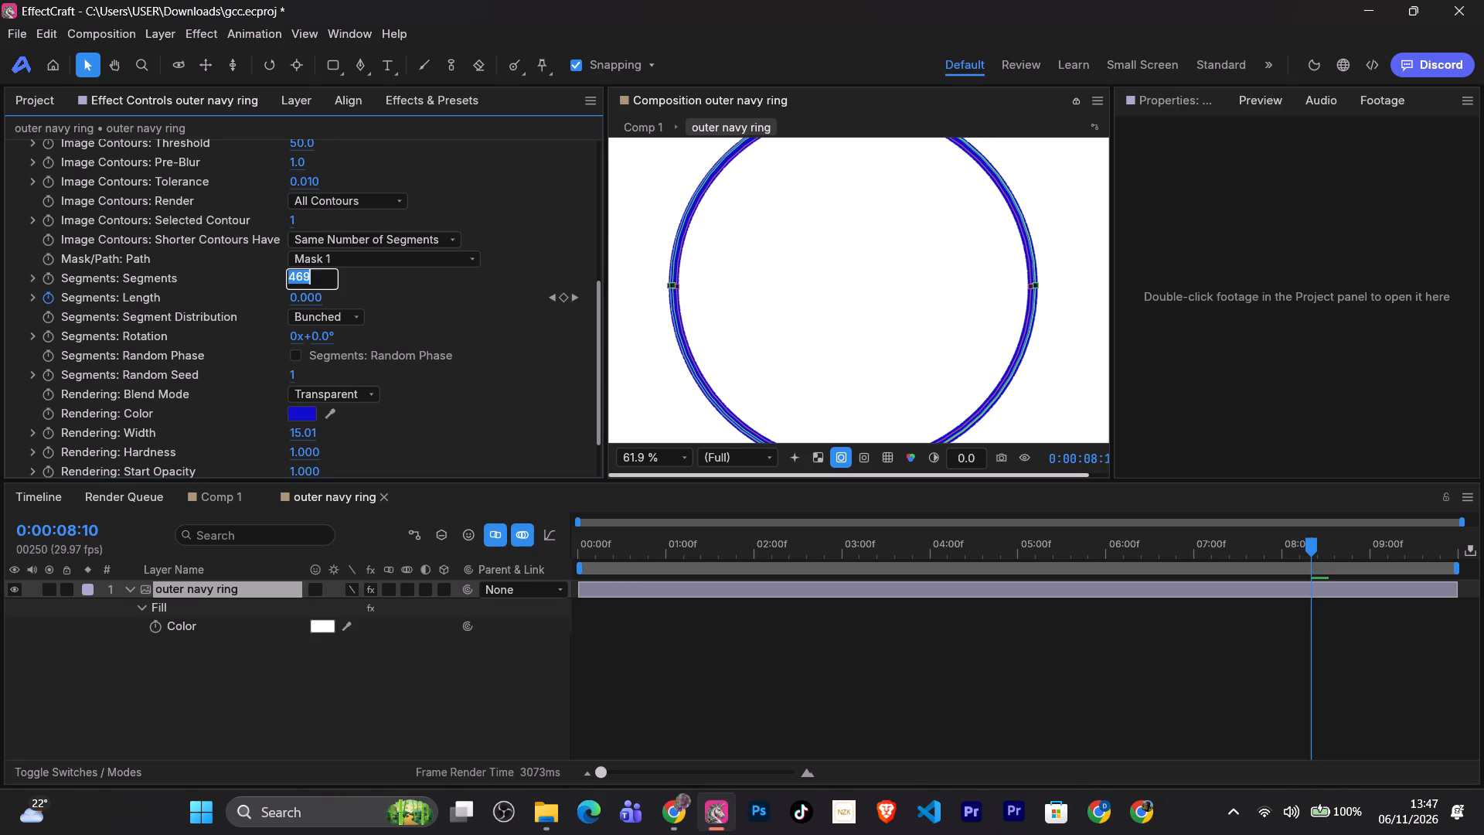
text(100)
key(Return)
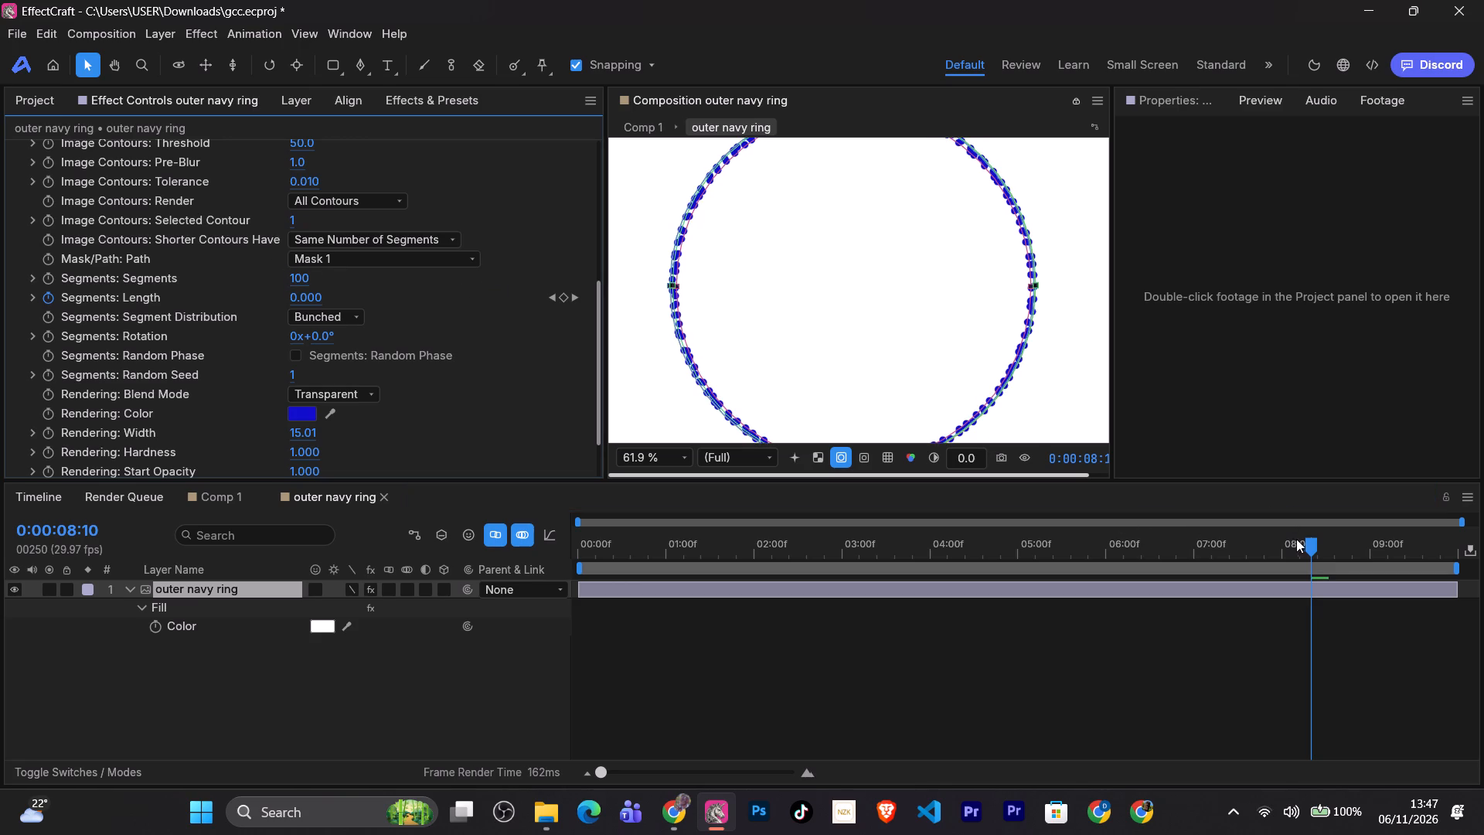
Preview the outer navy ring's segment length animation twice from 0:00:00:00 to judge the 100-segment stroke.
drag(1304, 541, 767, 563)
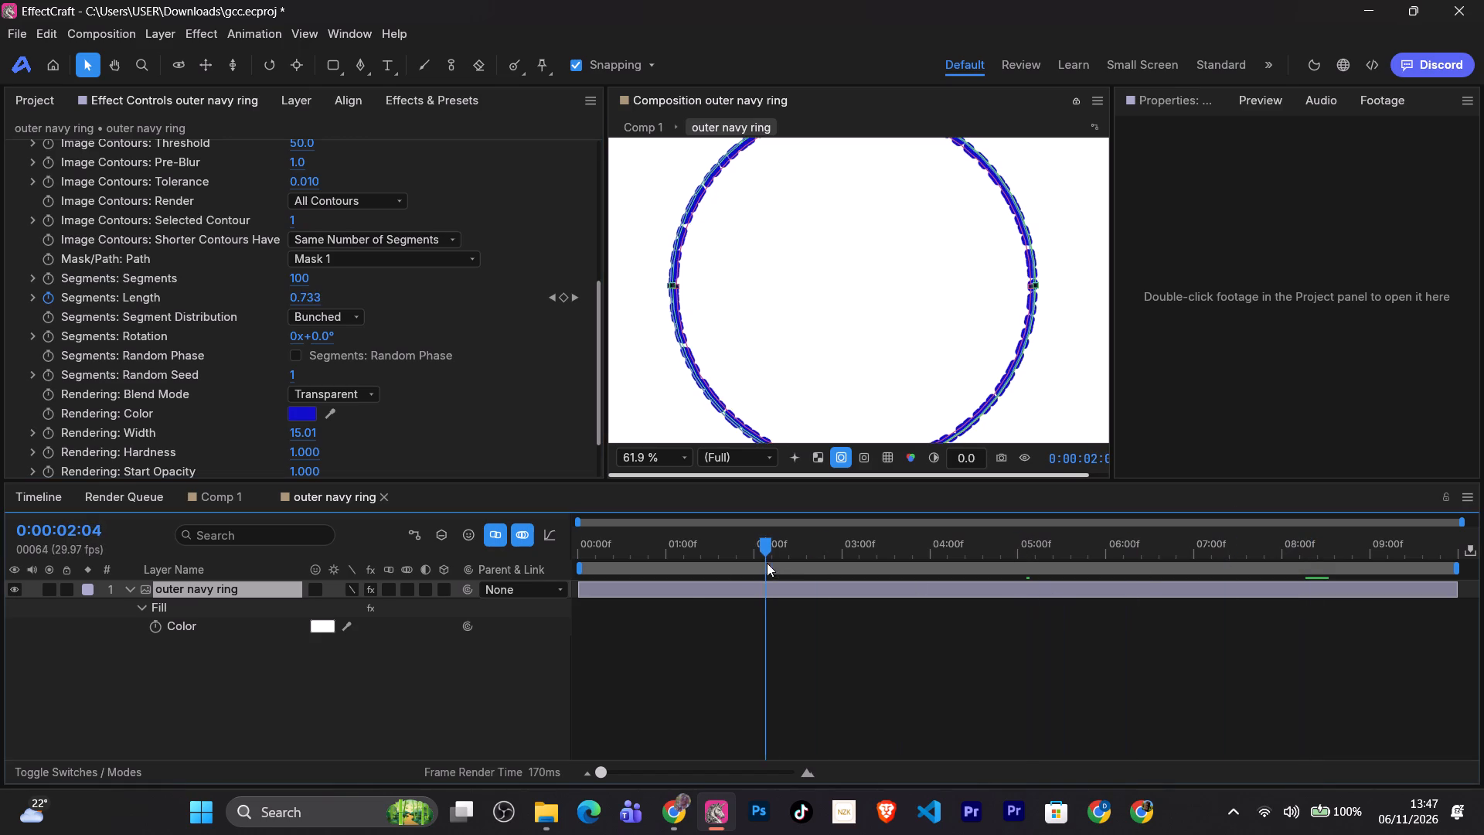
drag(767, 563, 543, 547)
key(space)
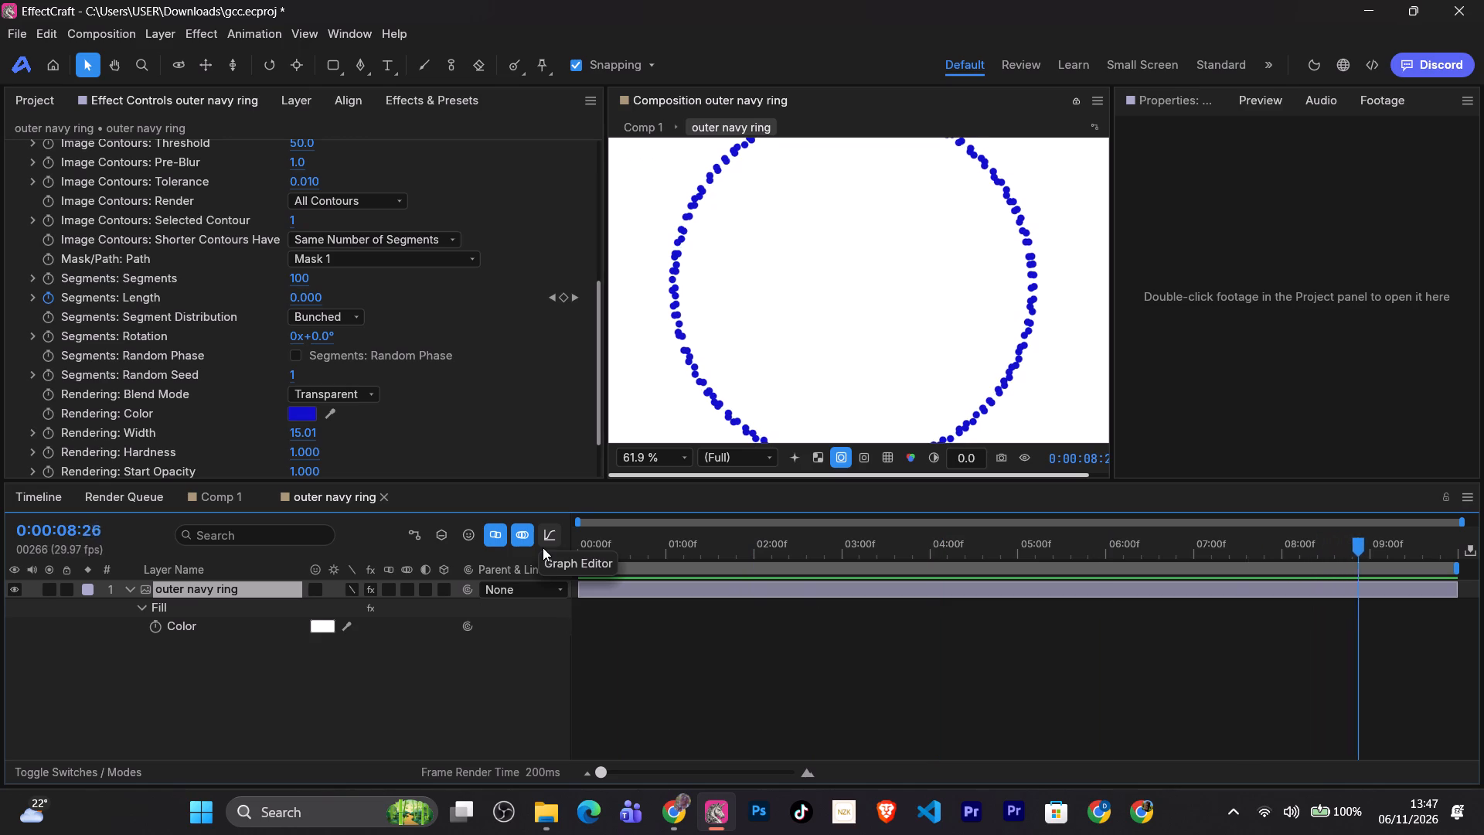
key(space)
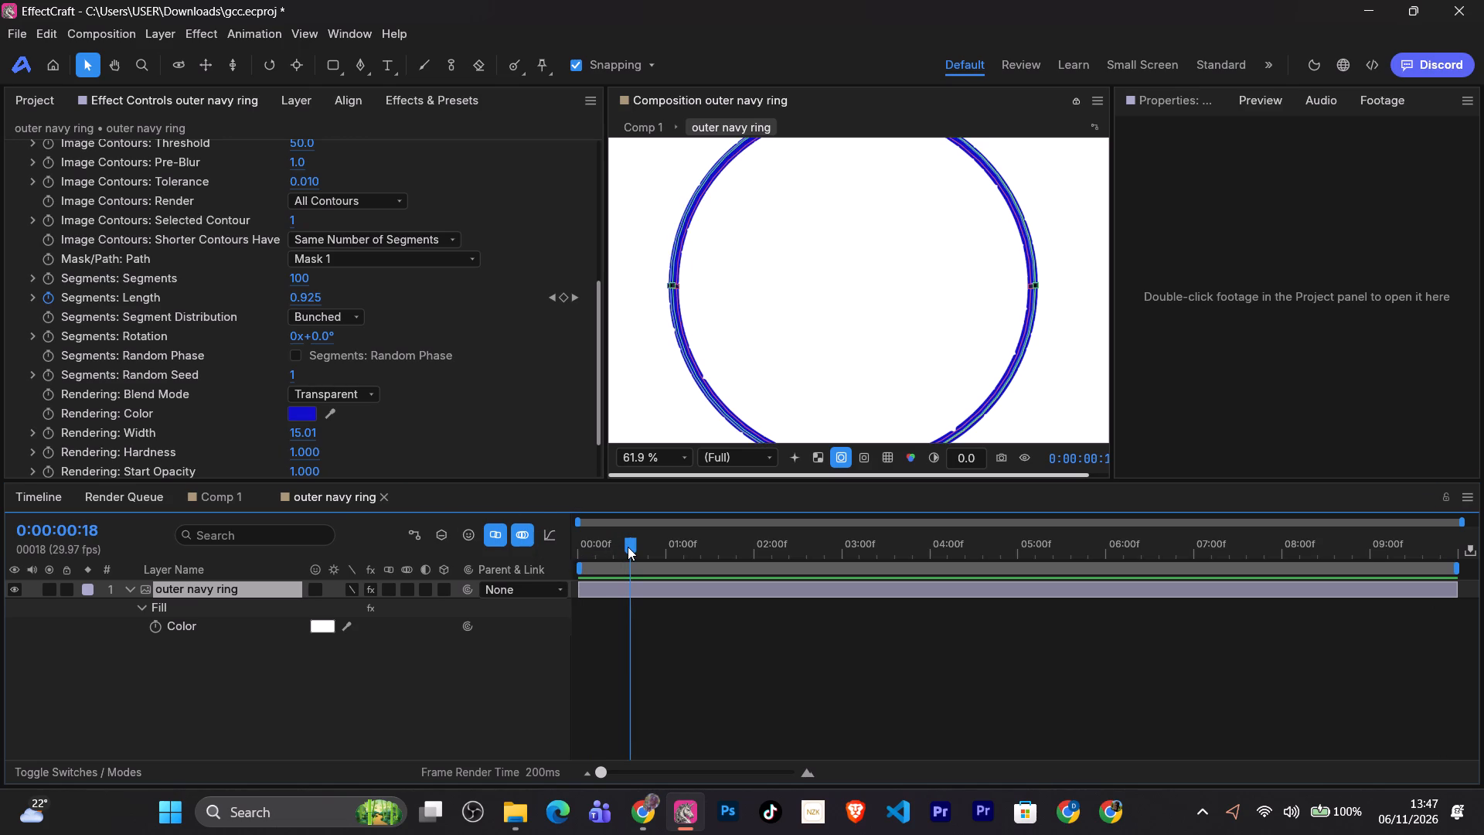
drag(628, 547, 526, 547)
key(space)
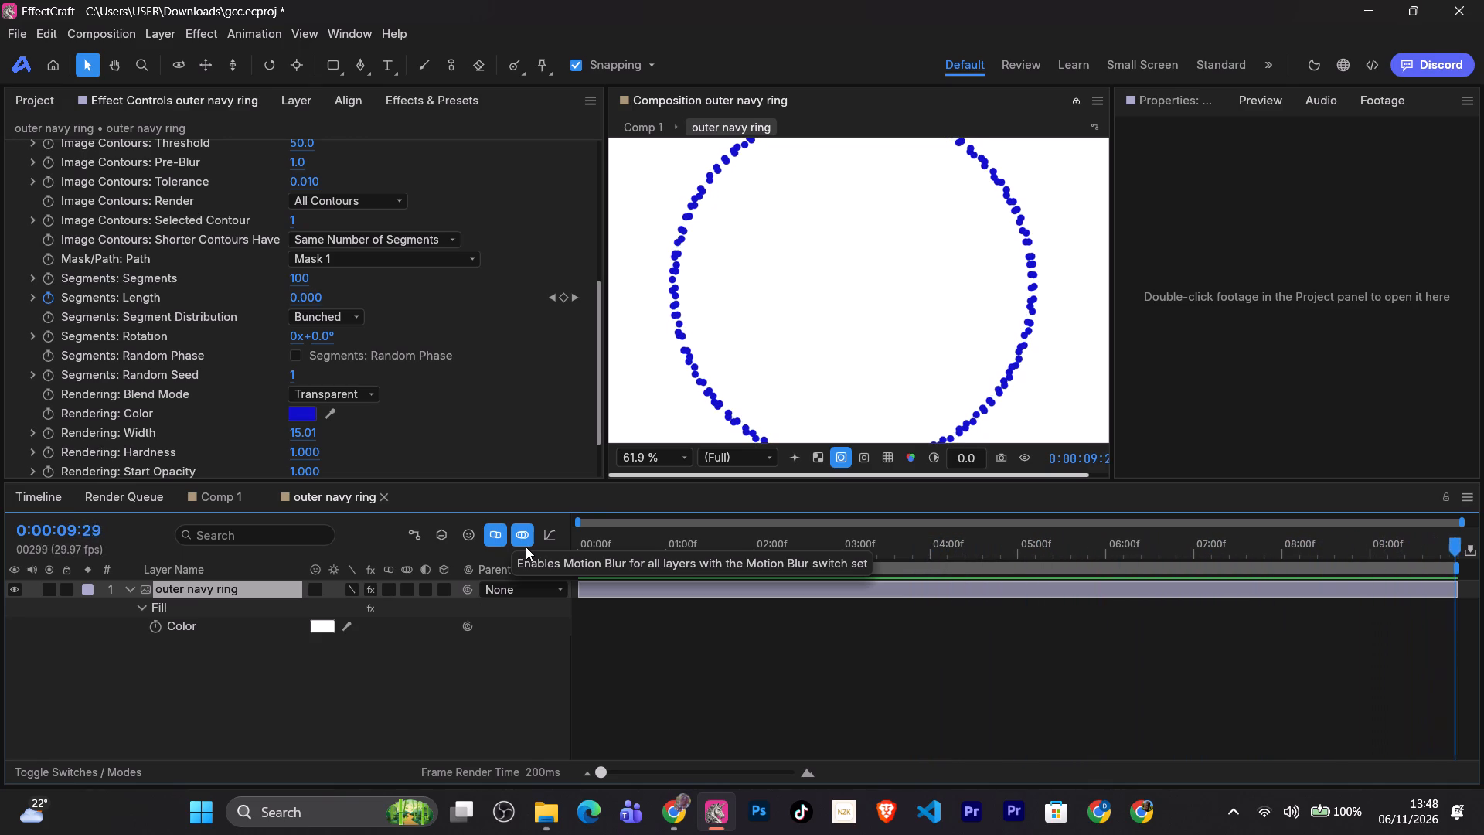
key(space)
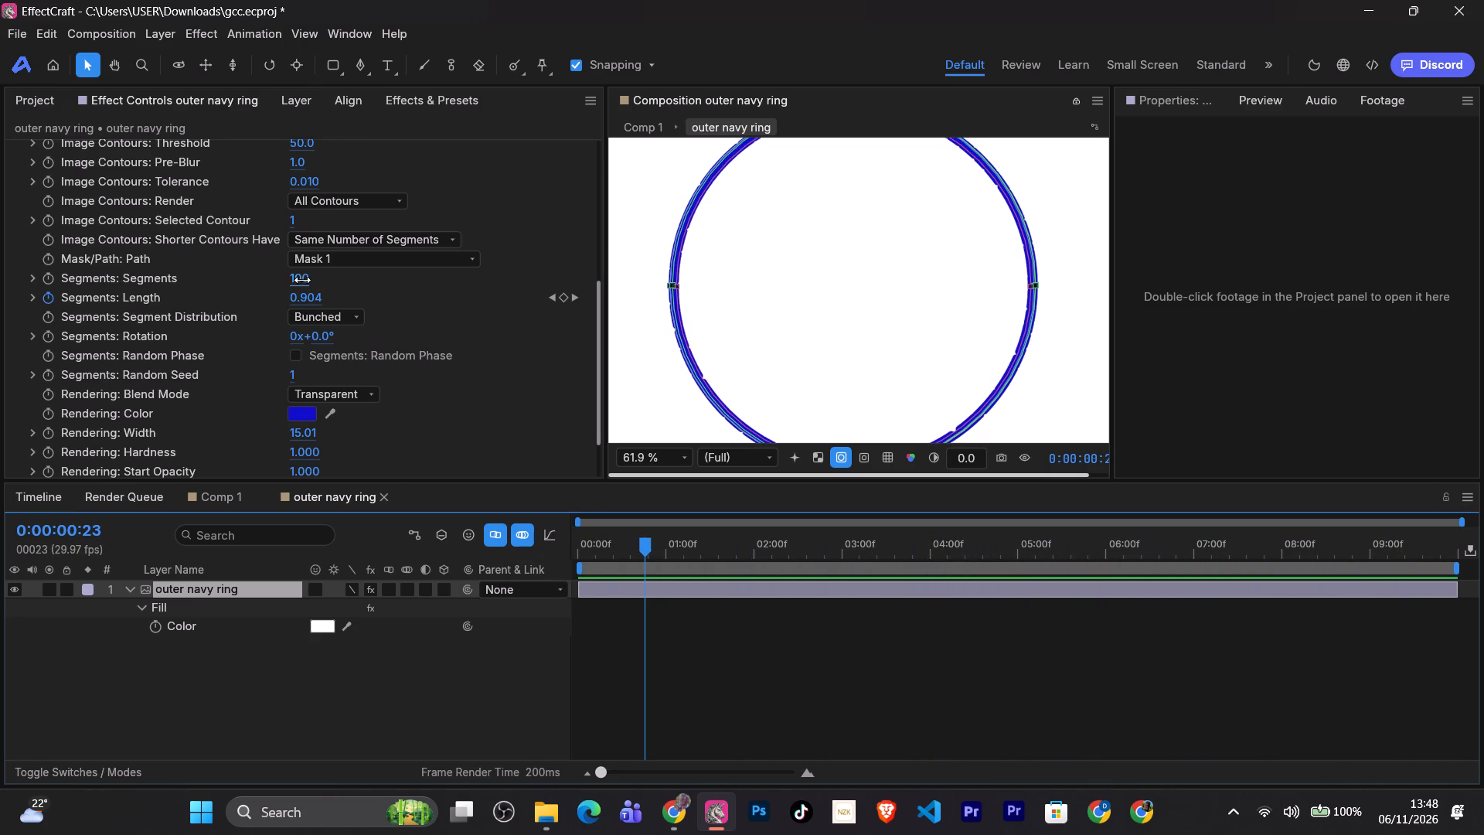
Set the outer navy ring's Vegas segments to 1000 and preview the animation from 0:00:00:00.
click(302, 278)
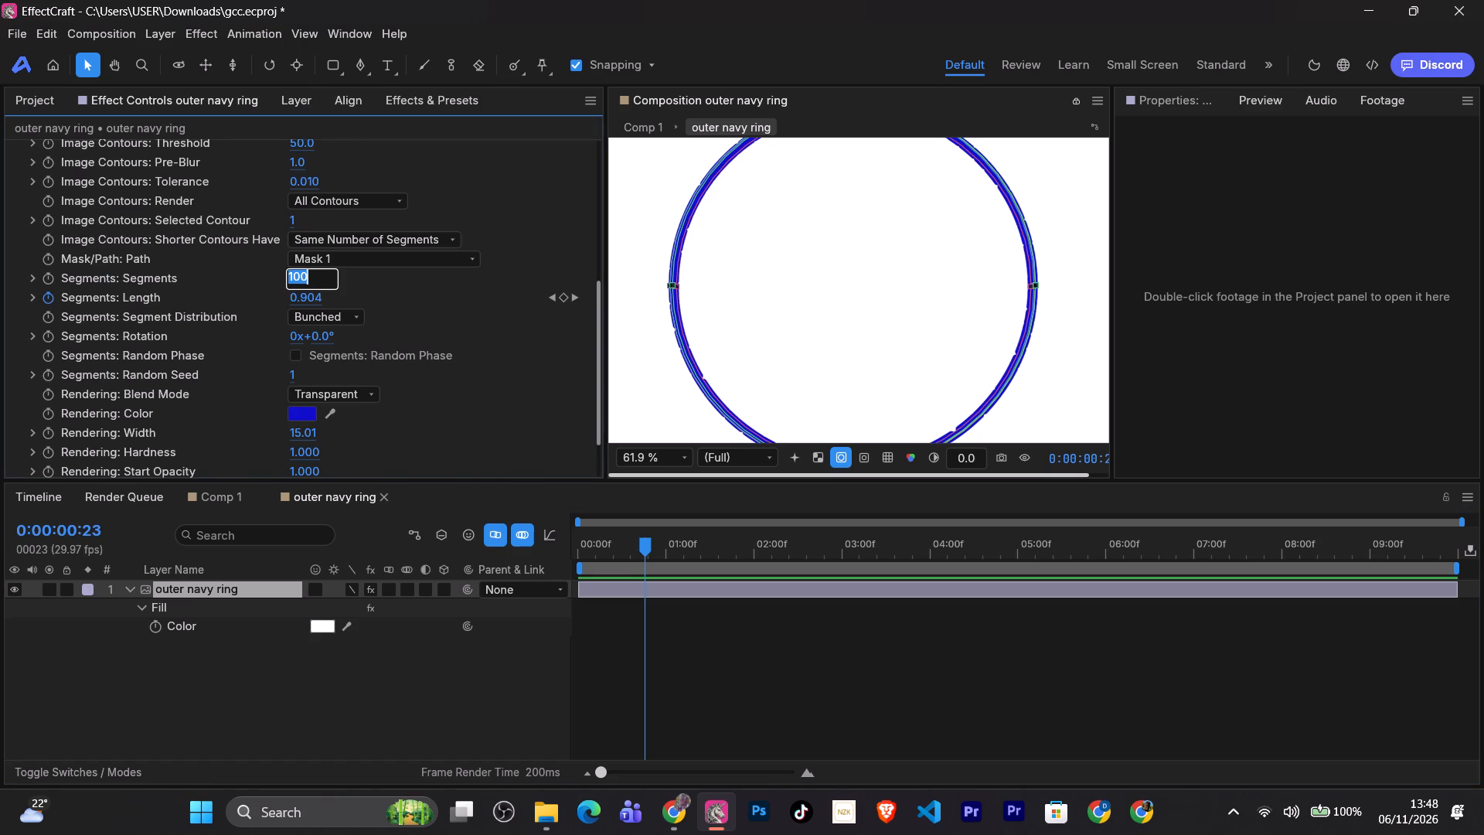
click(310, 278)
key(0)
key(Return)
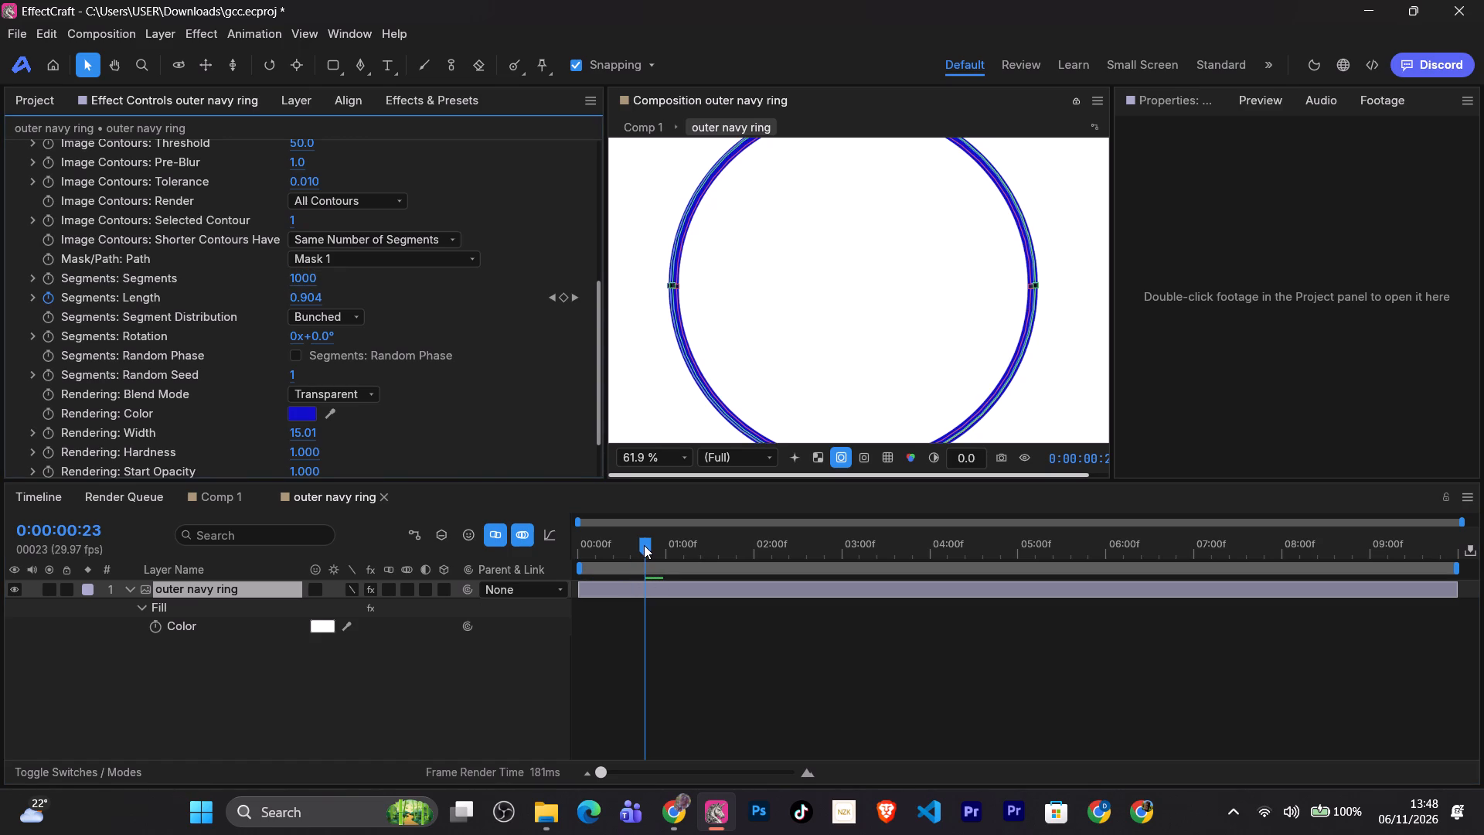
drag(644, 545, 532, 535)
key(space)
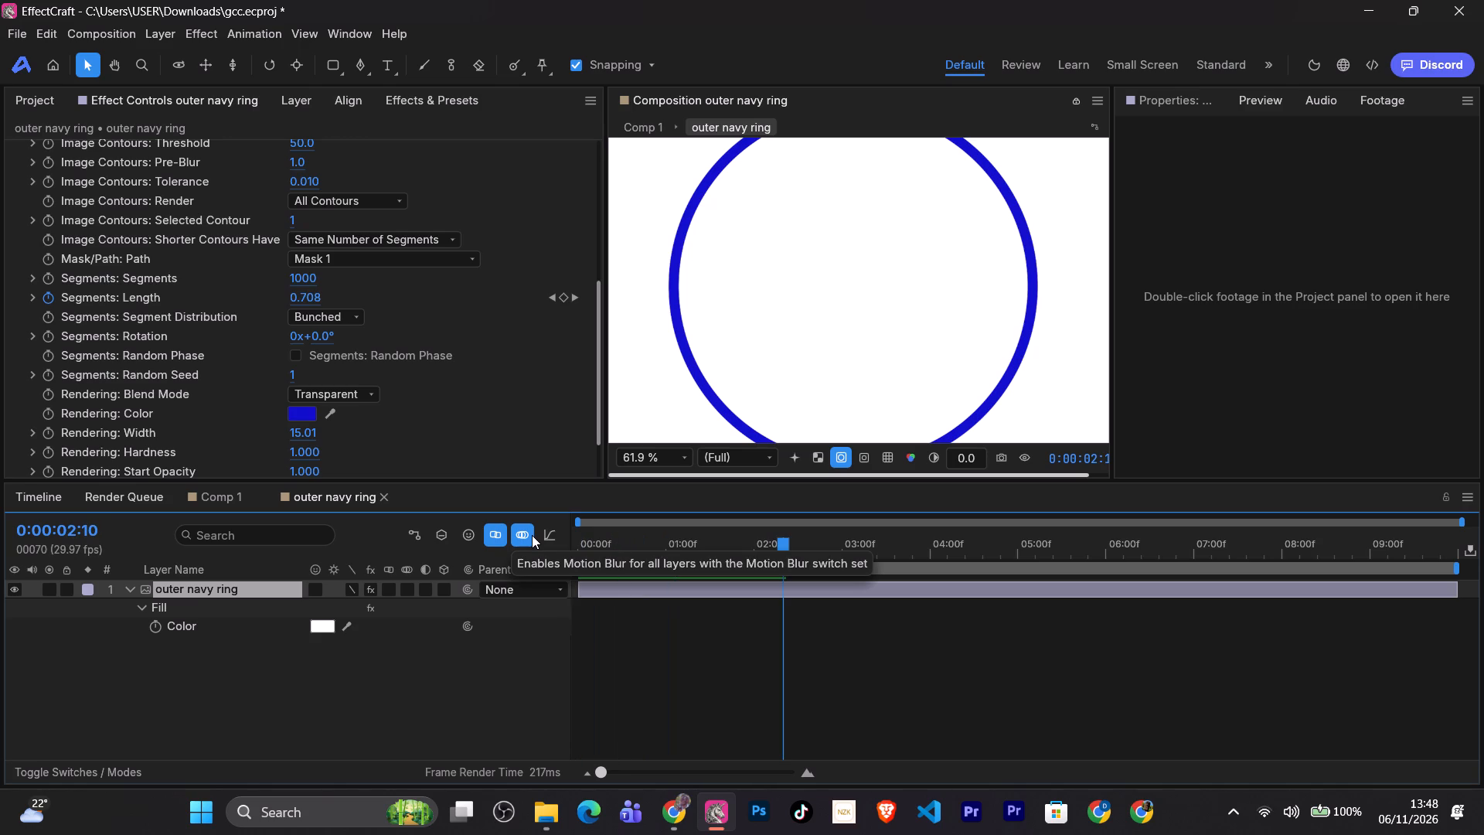
click(28, 278)
click(33, 279)
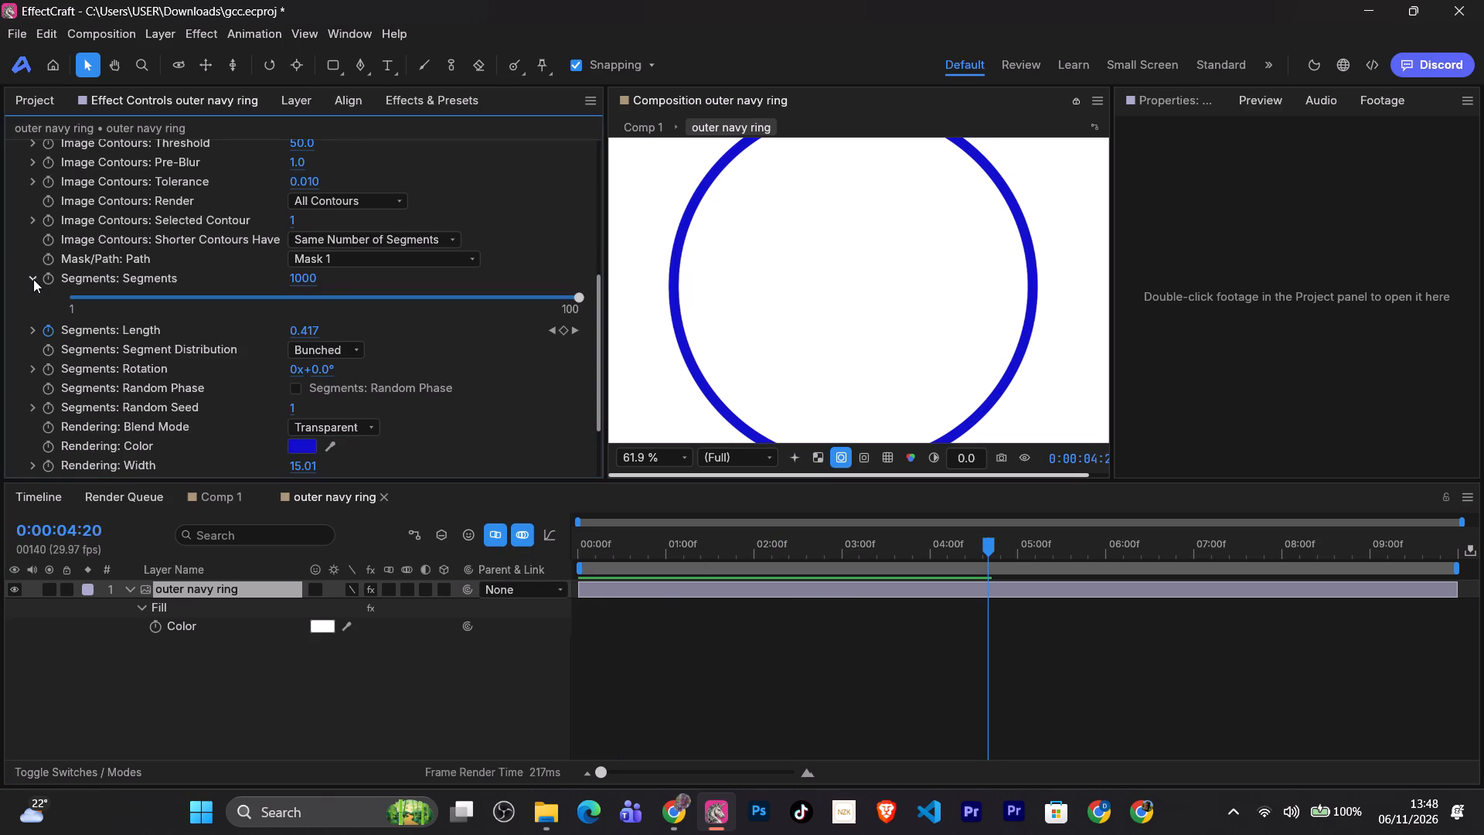
click(33, 279)
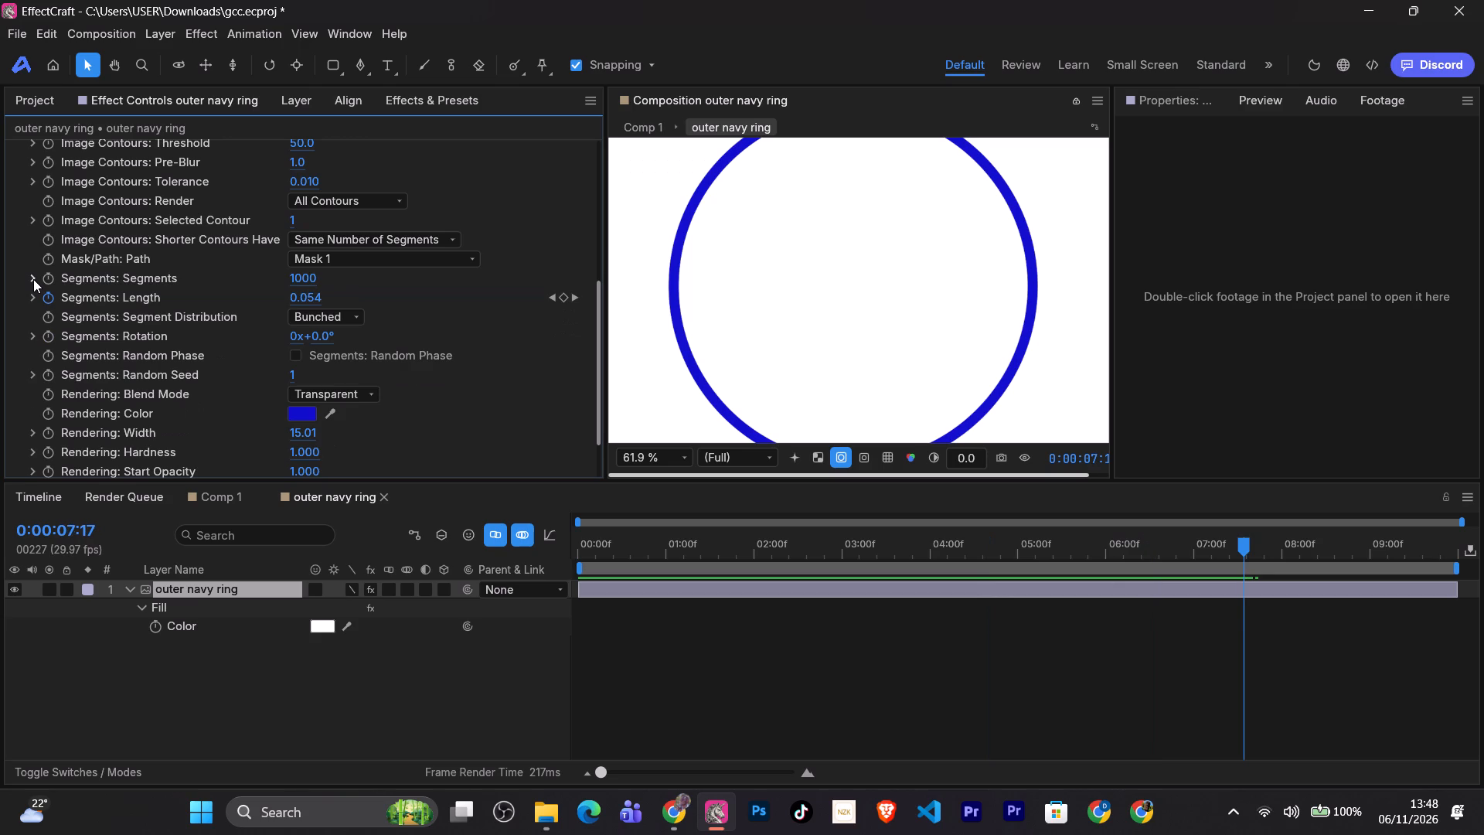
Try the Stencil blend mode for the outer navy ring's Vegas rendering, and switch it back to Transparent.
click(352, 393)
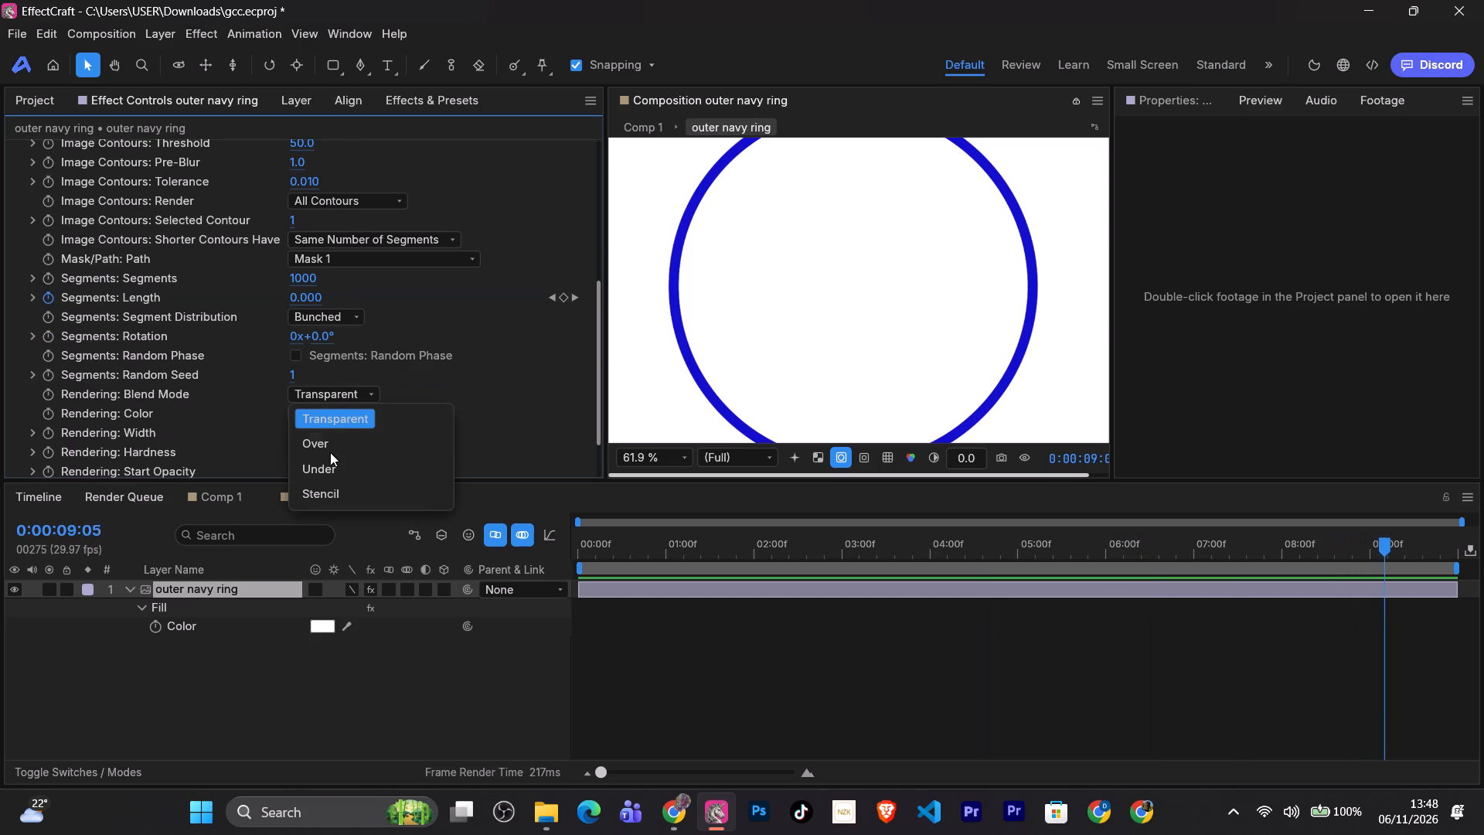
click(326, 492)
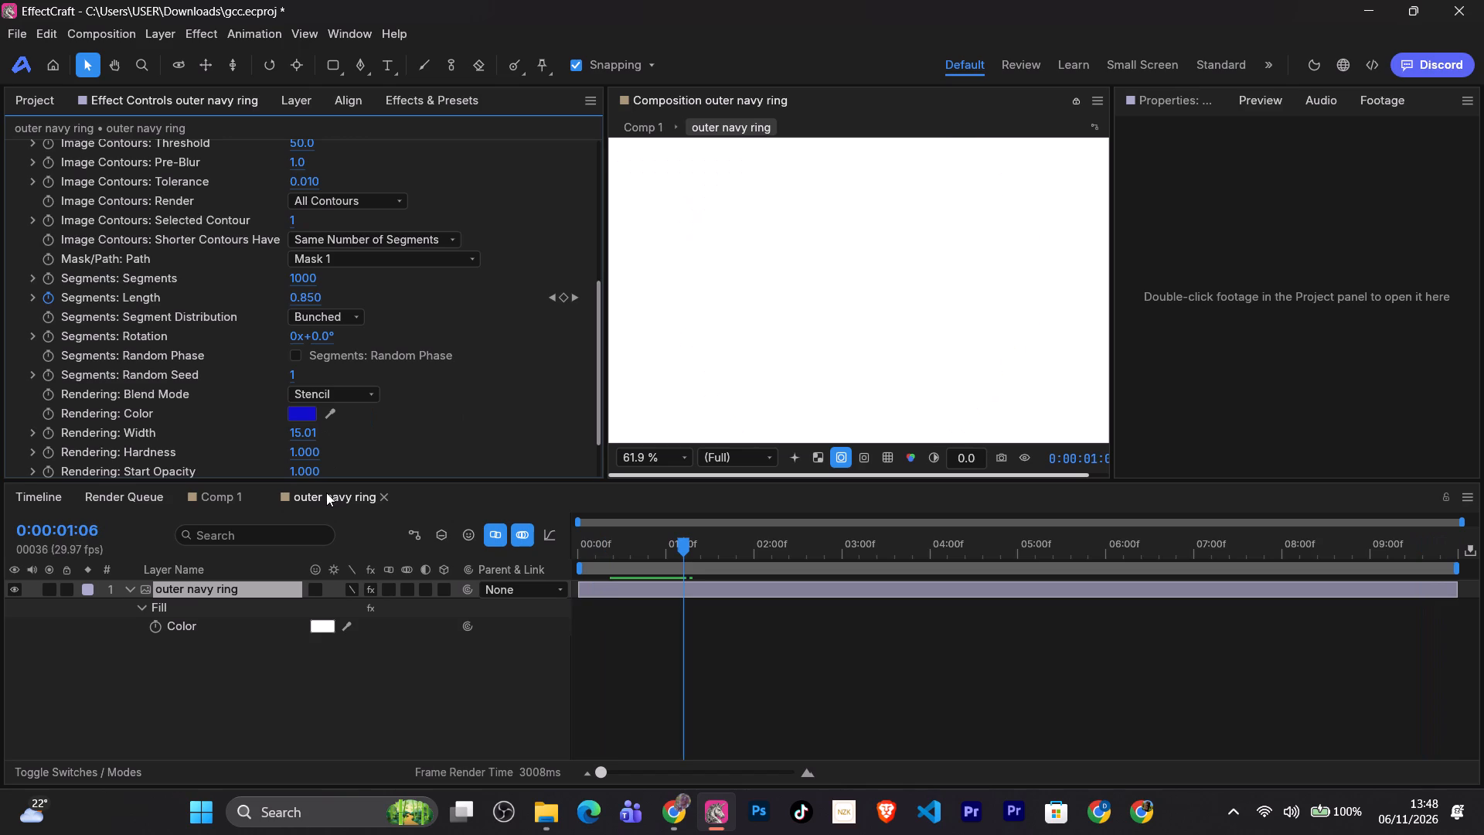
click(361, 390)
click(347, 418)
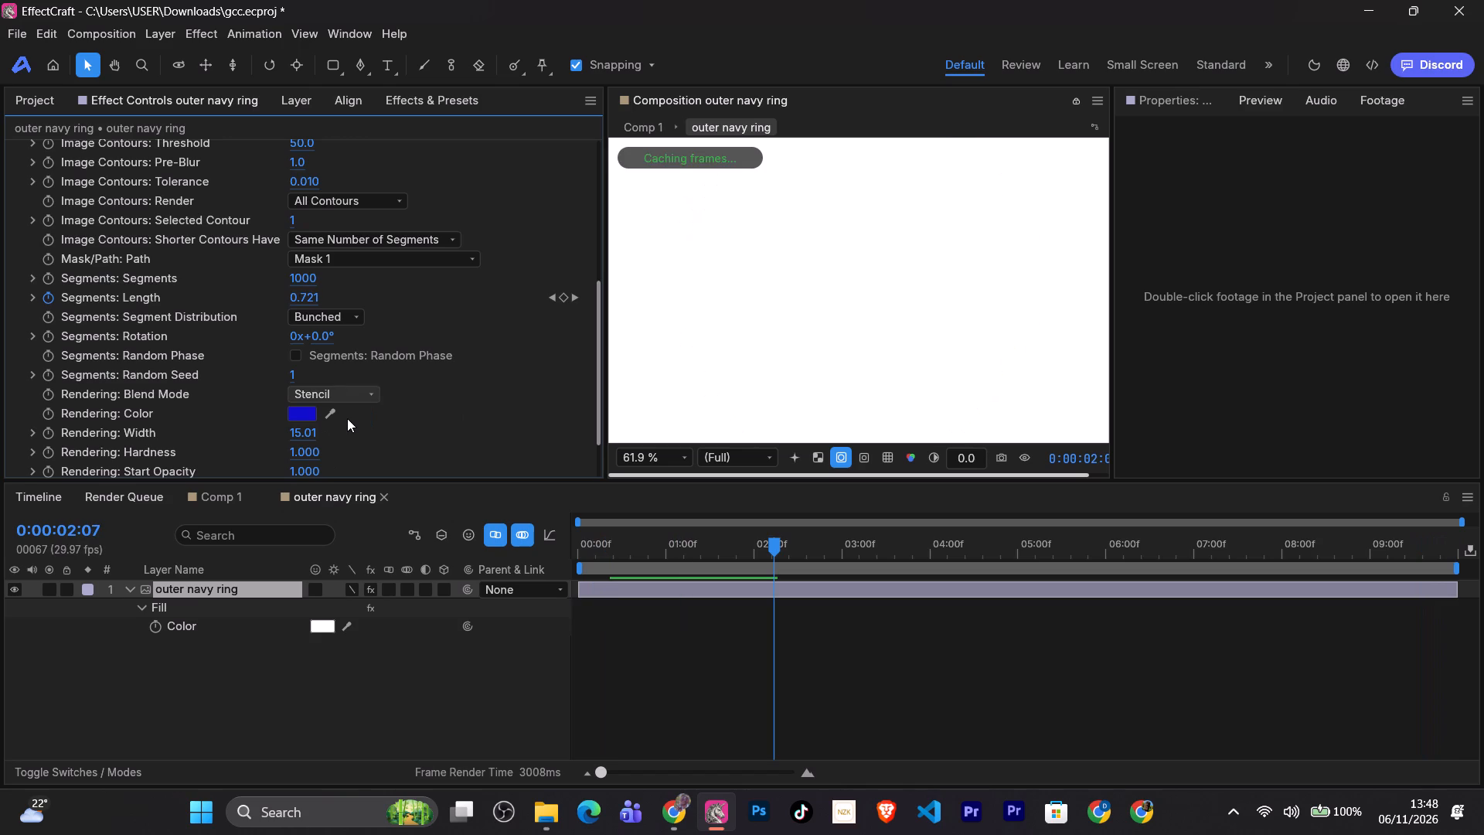